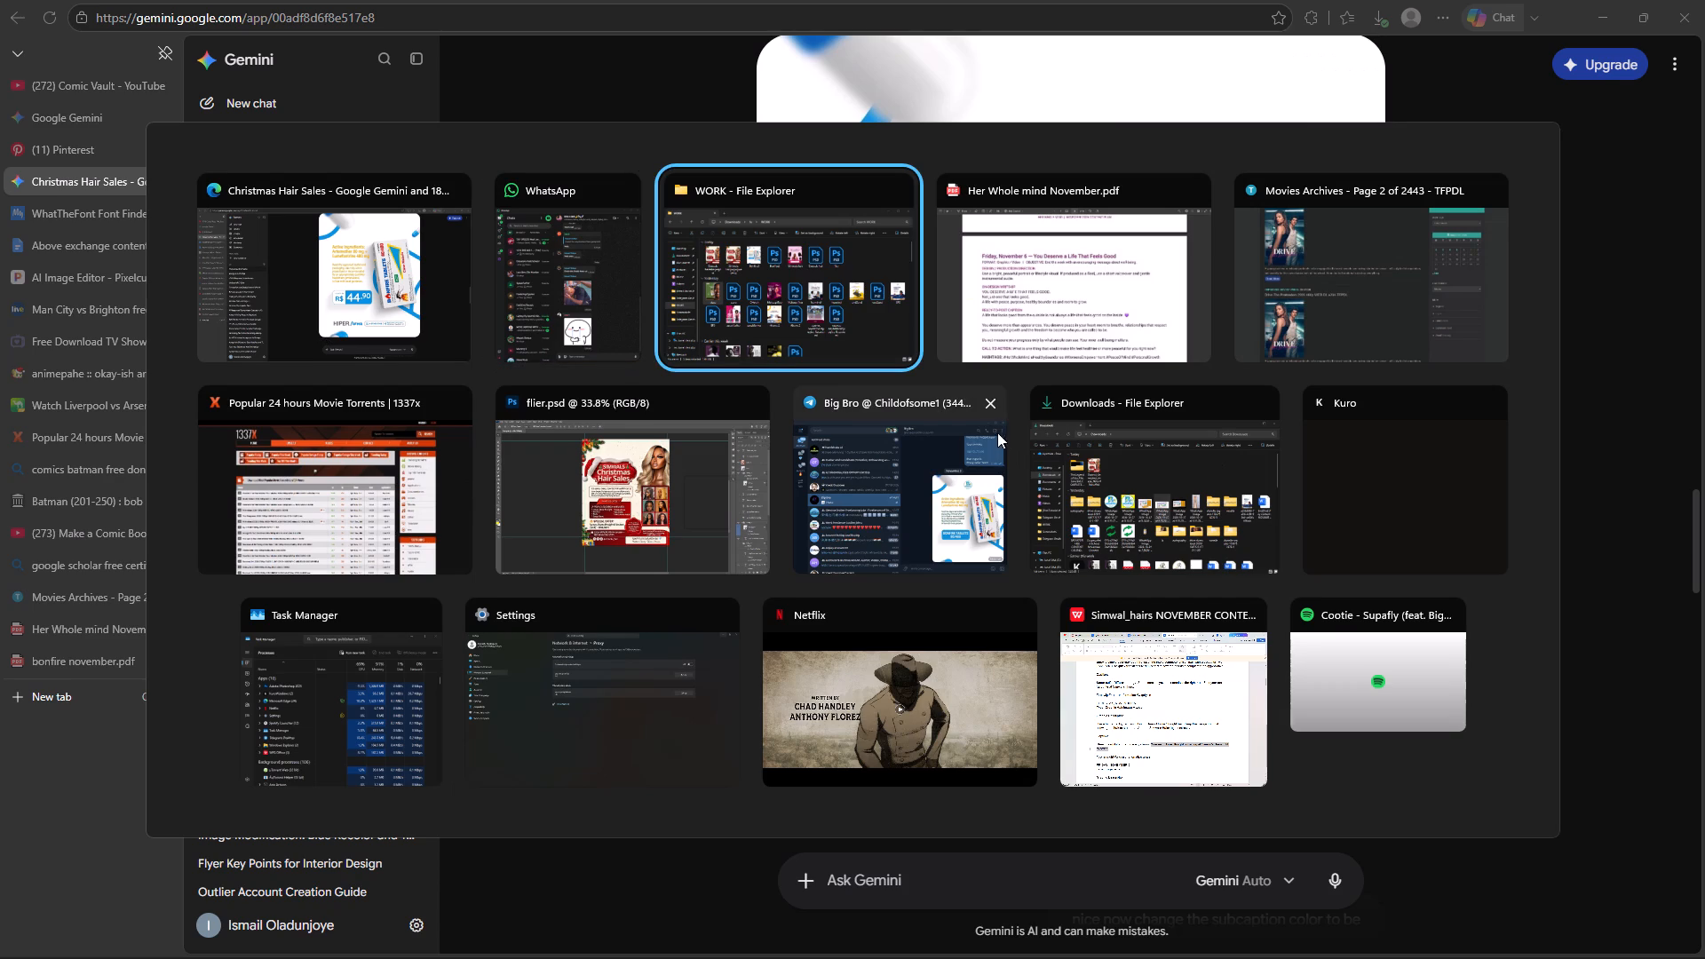
pyautogui.keyDown('alt'); pyautogui.click(652, 509); pyautogui.keyUp('alt')
pyautogui.click(872, 512)
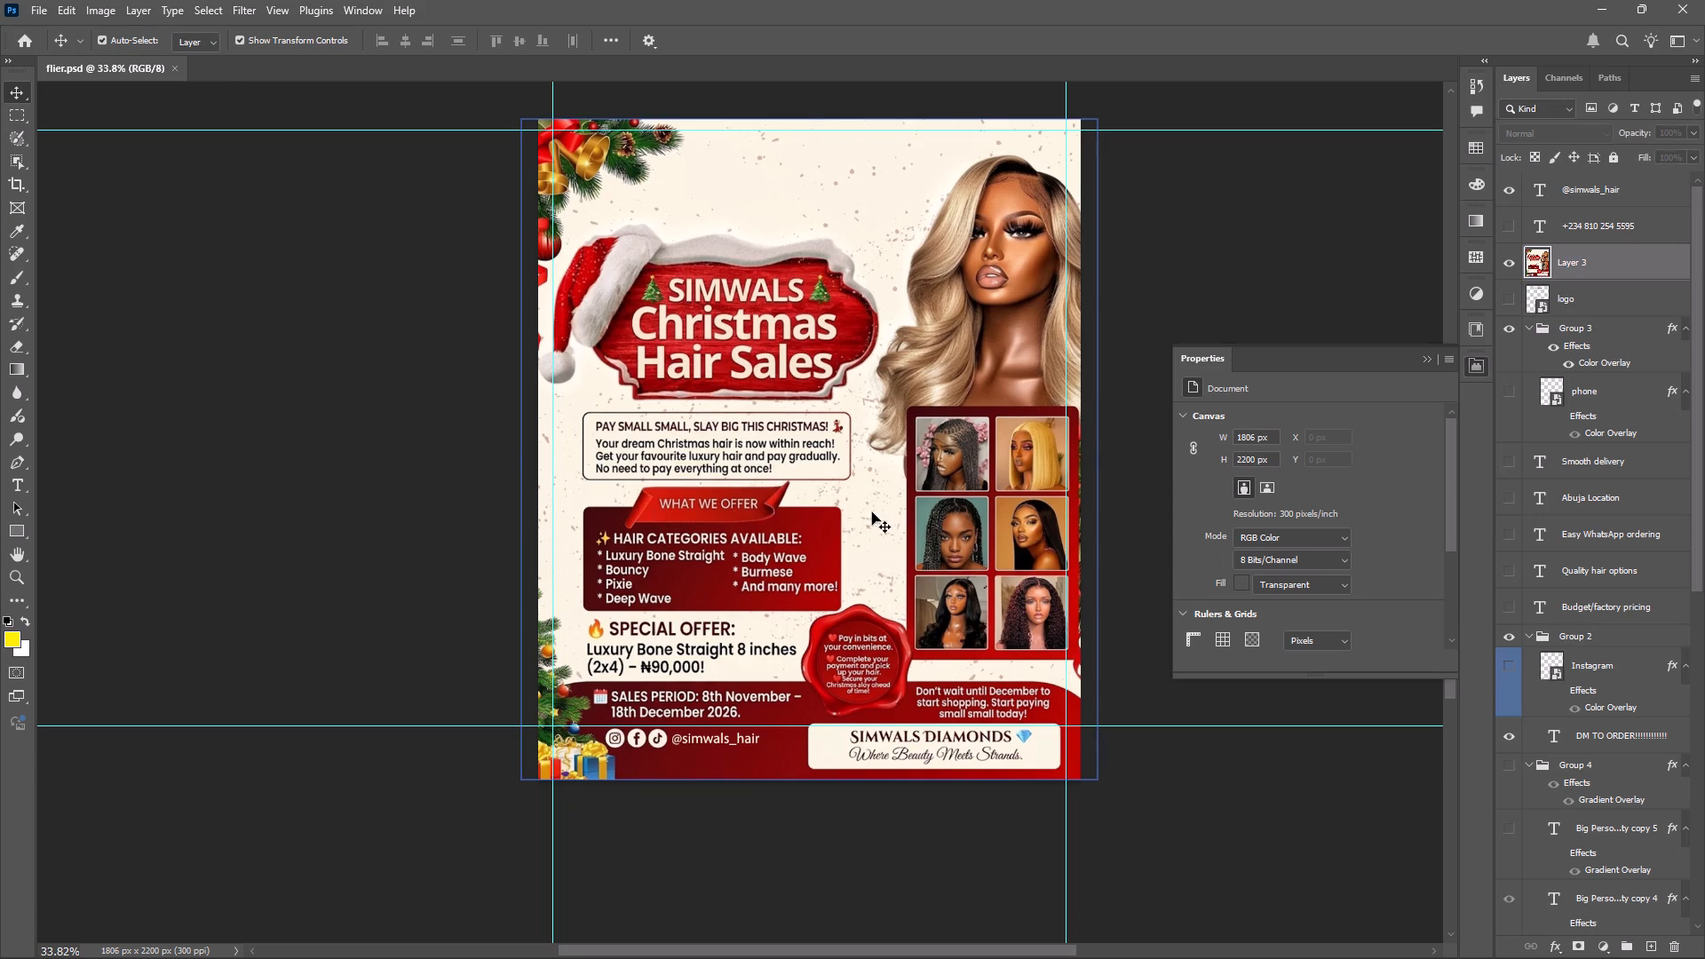
pyautogui.hotkey('ctrl', 'shift', 'a')
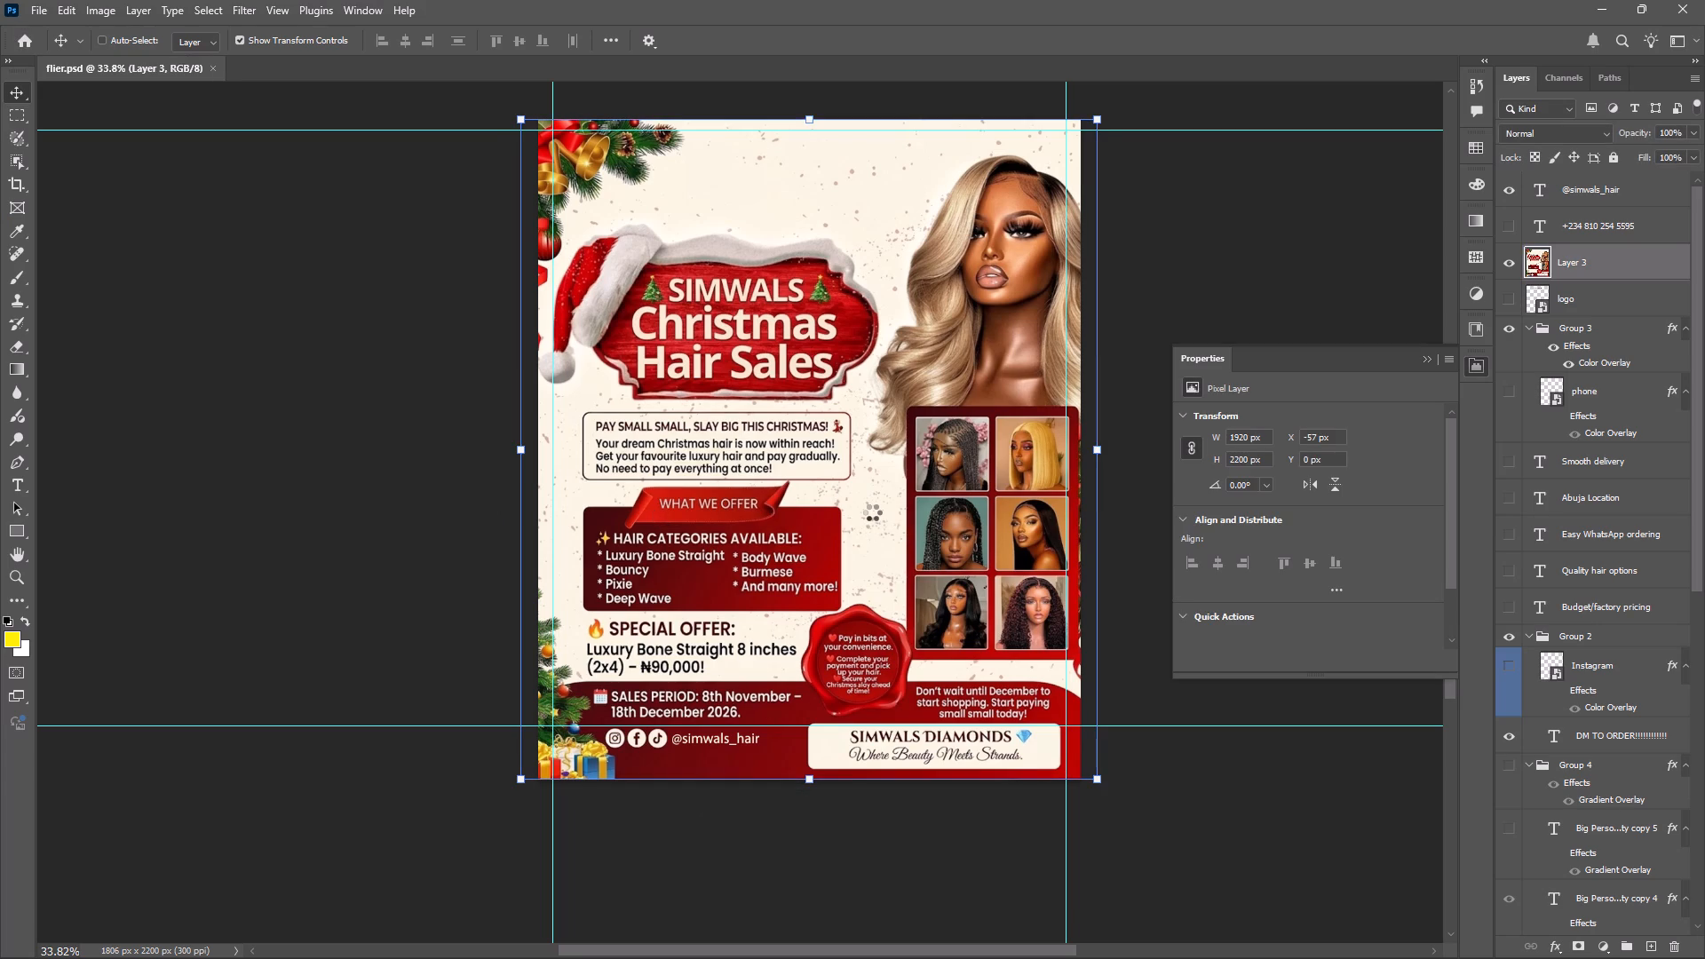
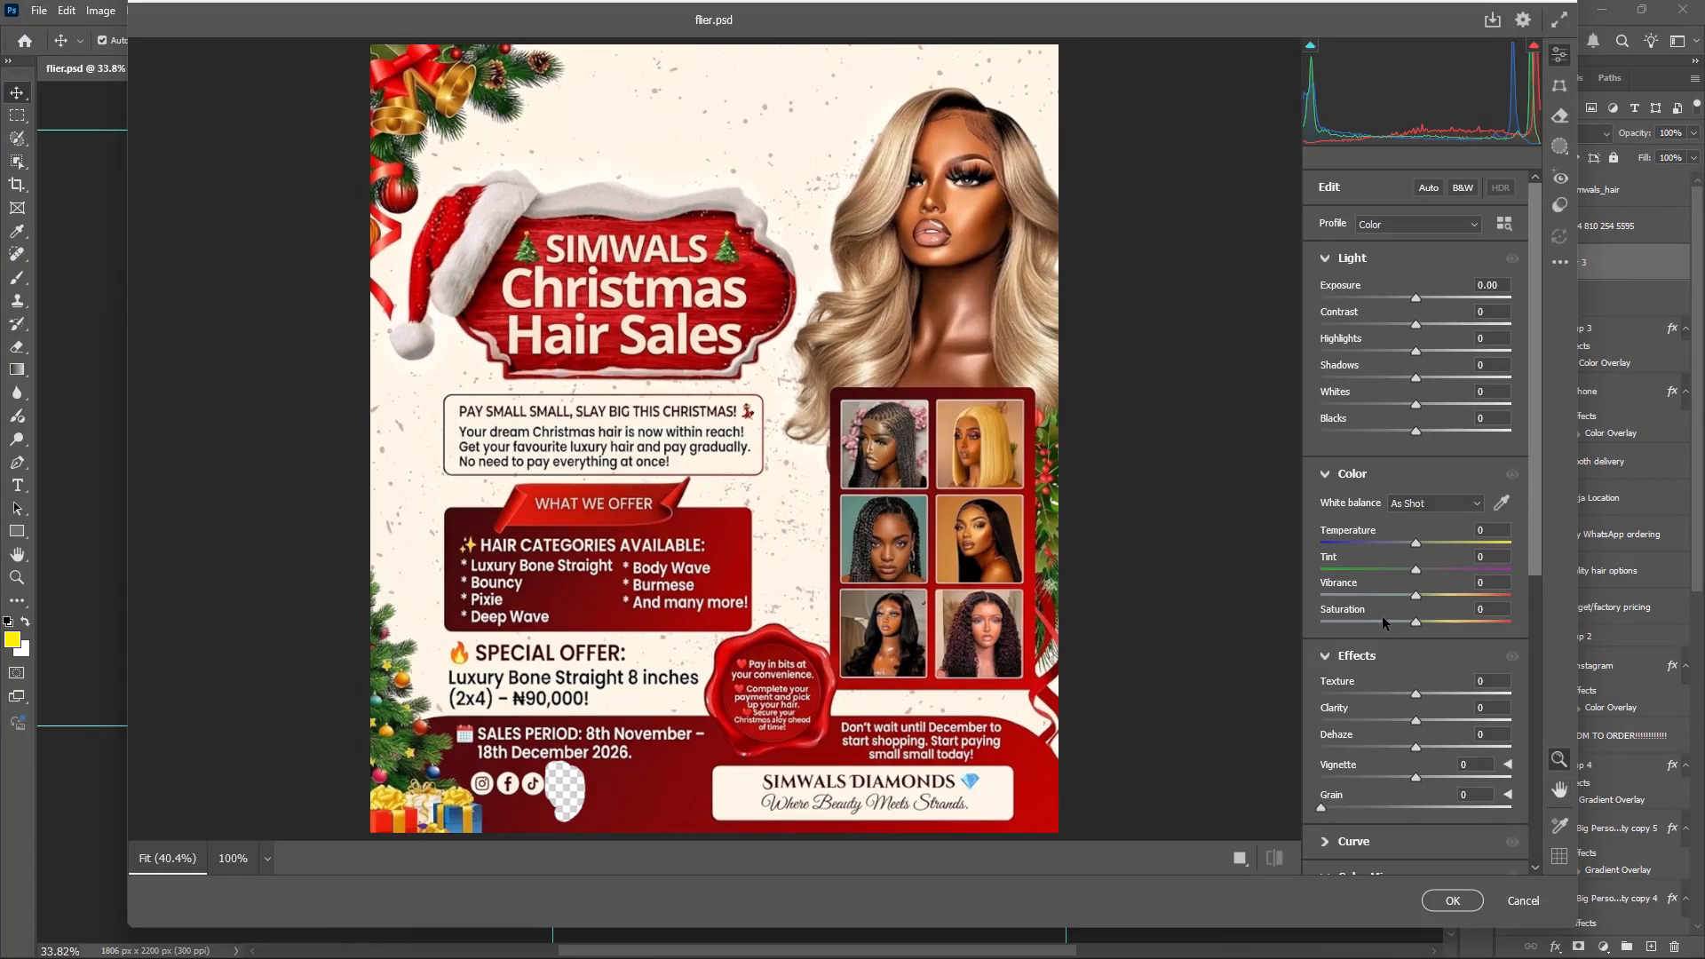
# Raise the flyer image's Texture to +20 in the Camera Raw effects settings.
pyautogui.moveTo(1414, 692); pyautogui.dragTo(1423, 693)
pyautogui.moveTo(1423, 693); pyautogui.dragTo(1432, 693)
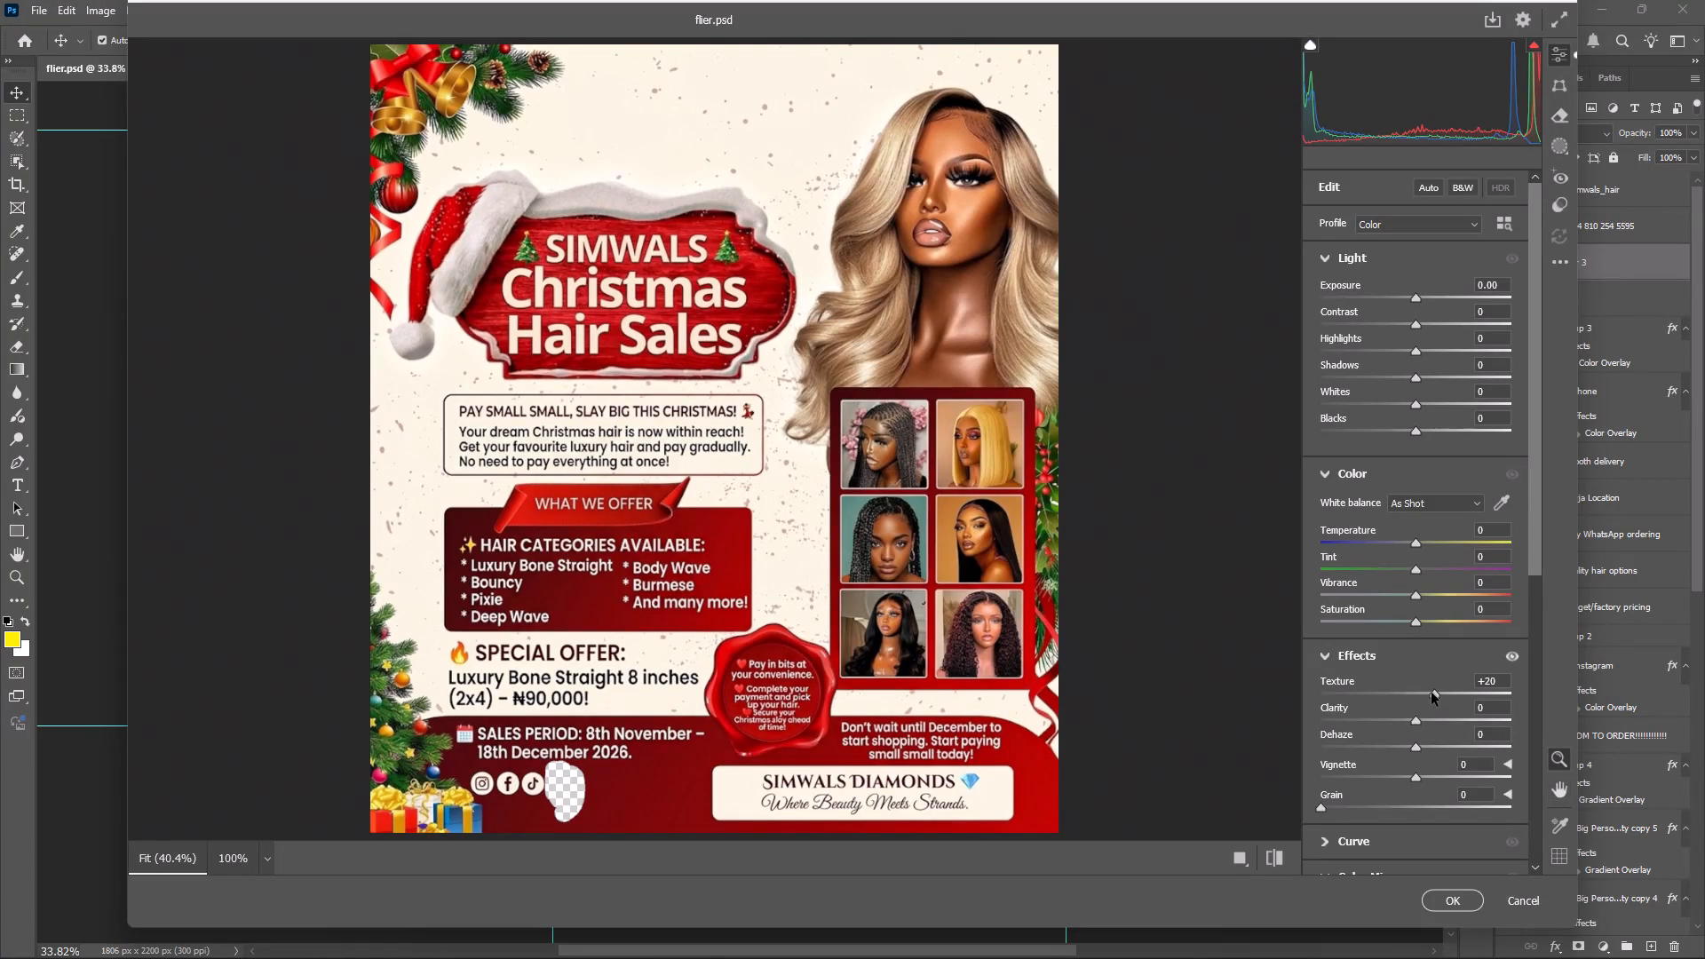
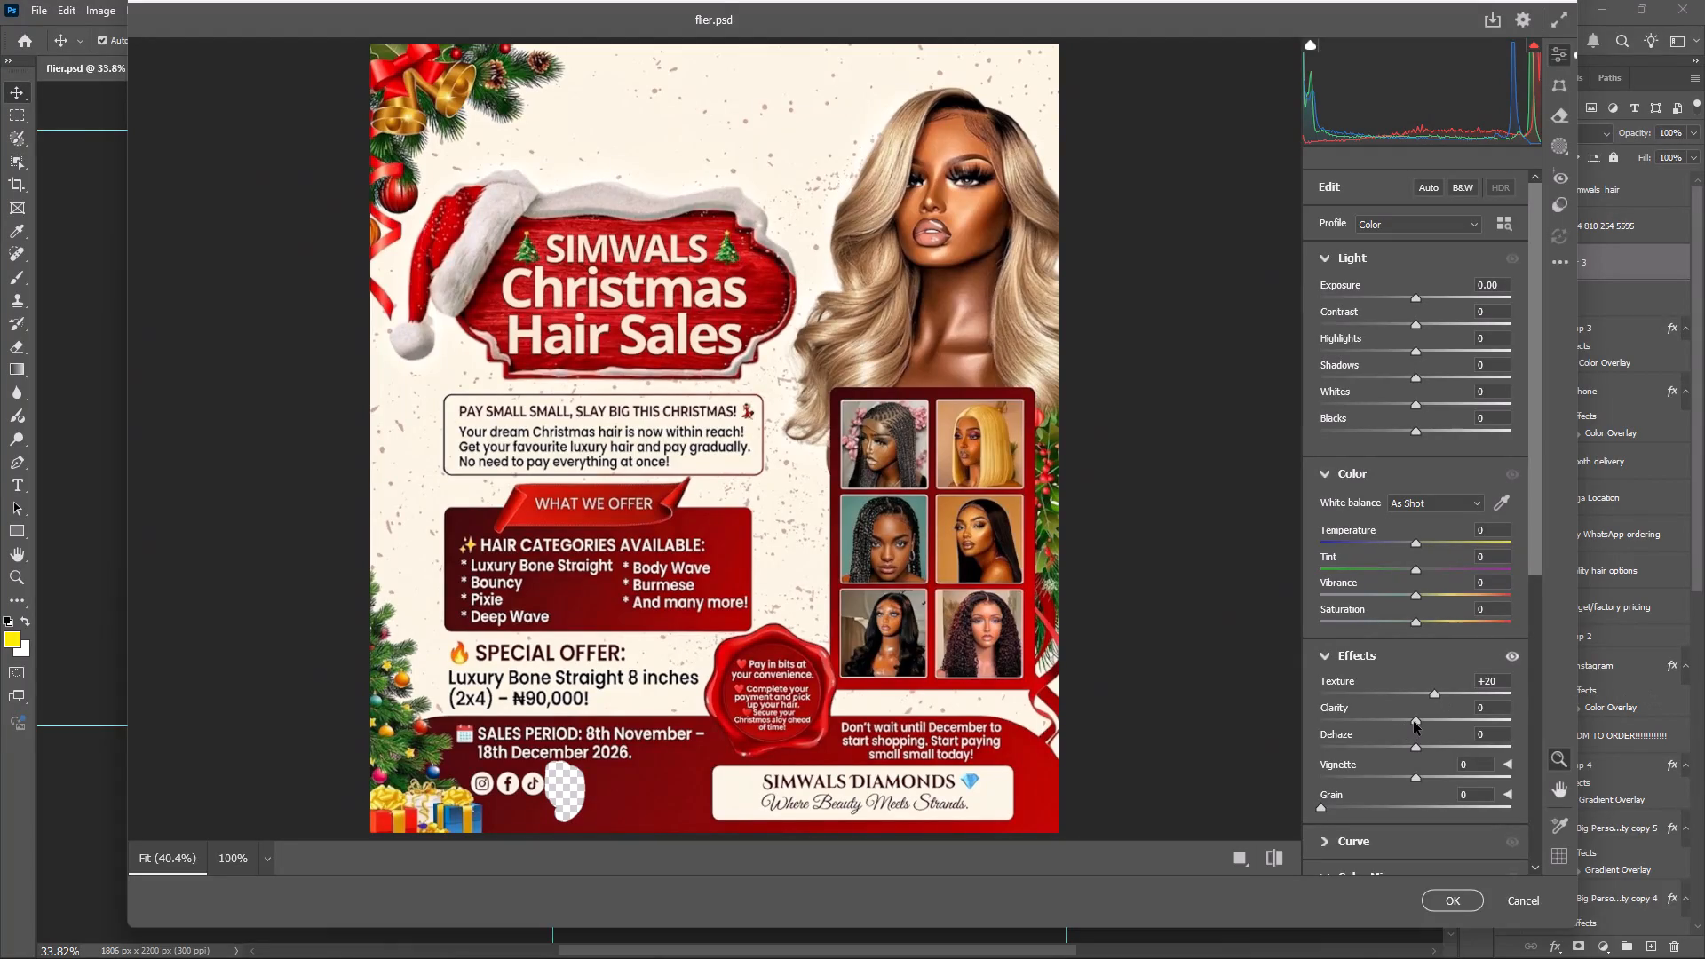
# Raise the flyer image's Clarity to +30 in the Camera Raw effects settings.
pyautogui.moveTo(1414, 722); pyautogui.dragTo(1442, 718)
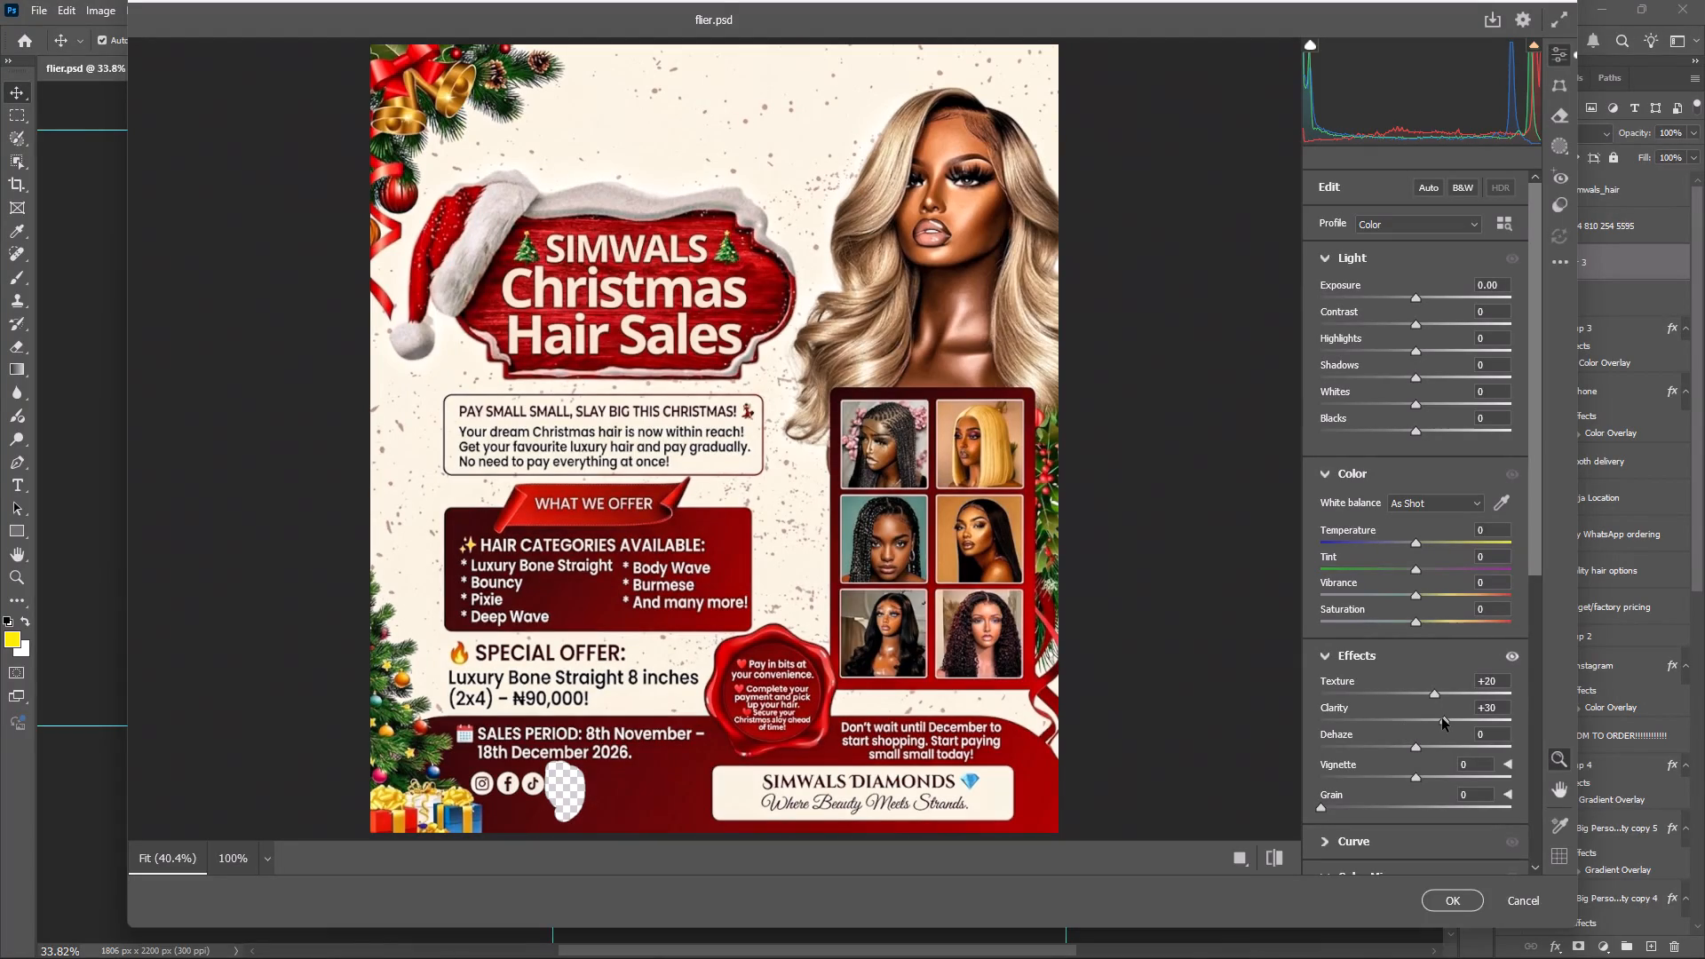
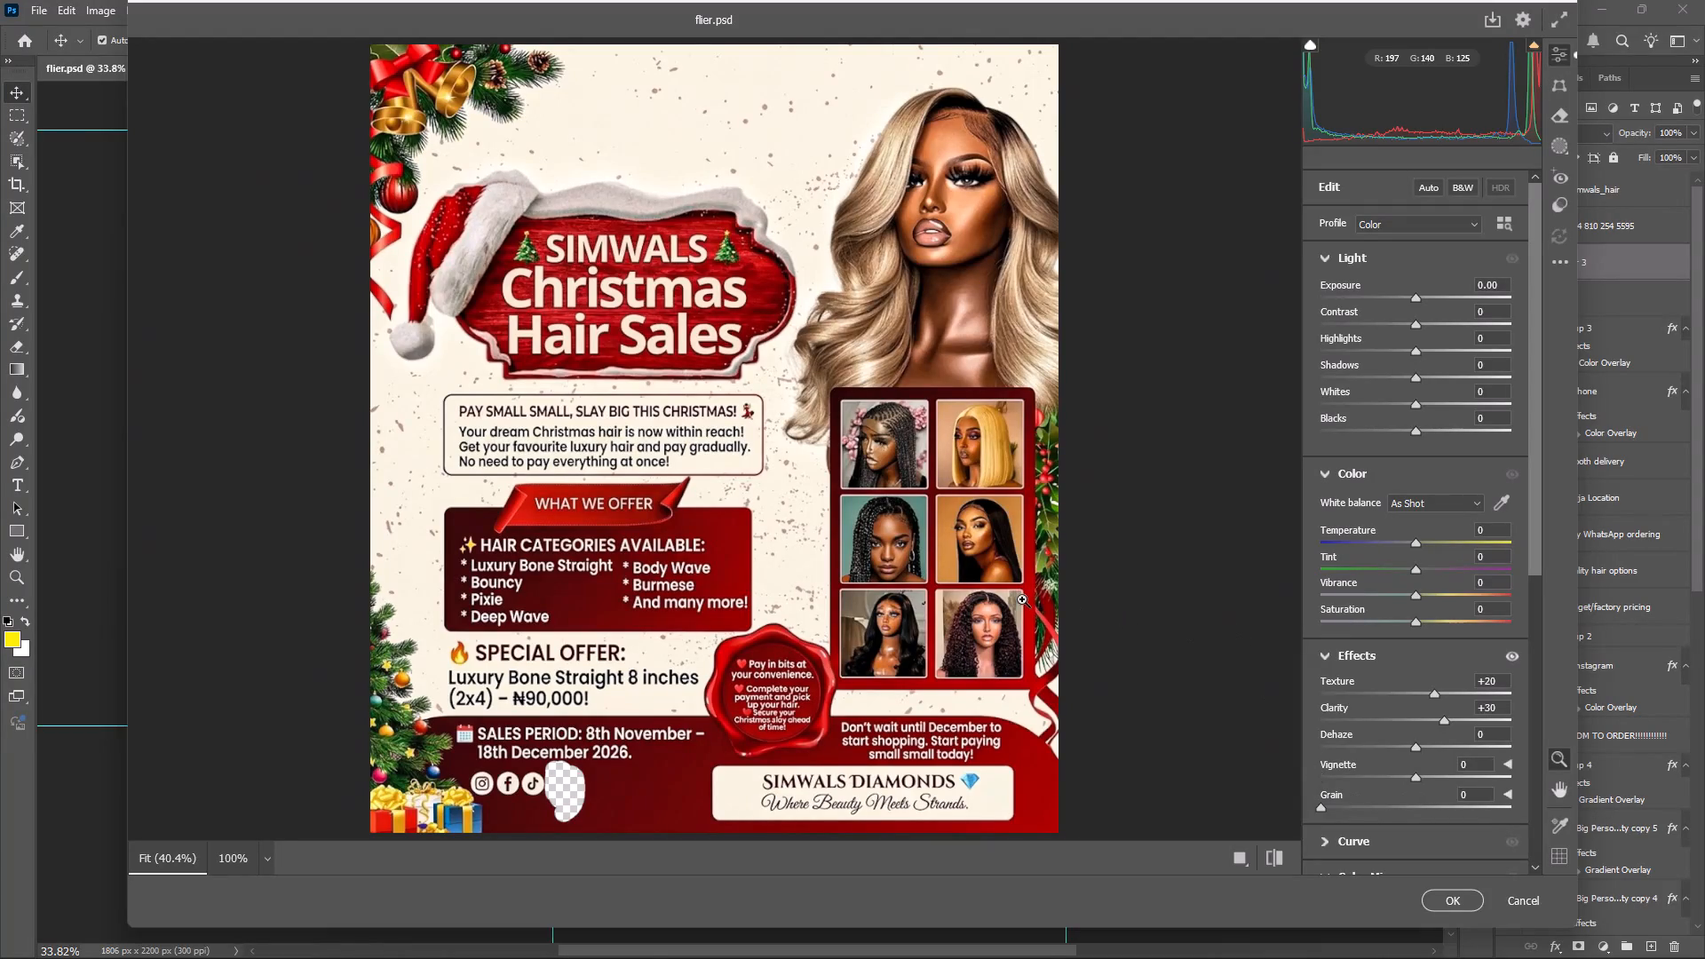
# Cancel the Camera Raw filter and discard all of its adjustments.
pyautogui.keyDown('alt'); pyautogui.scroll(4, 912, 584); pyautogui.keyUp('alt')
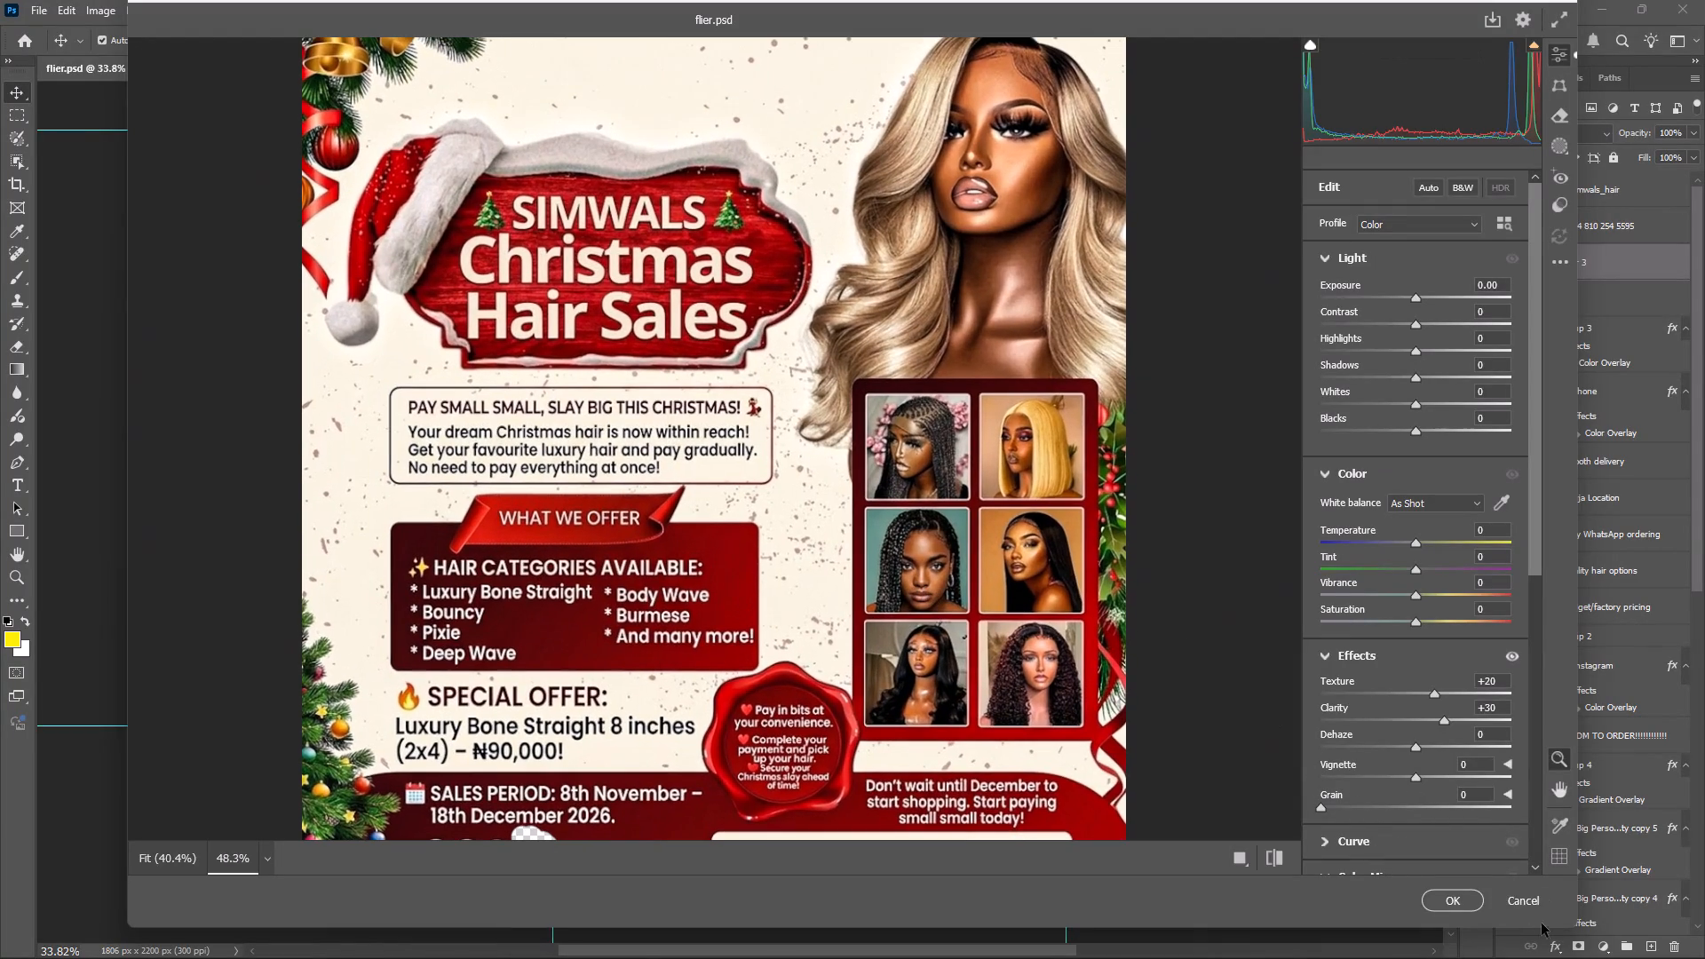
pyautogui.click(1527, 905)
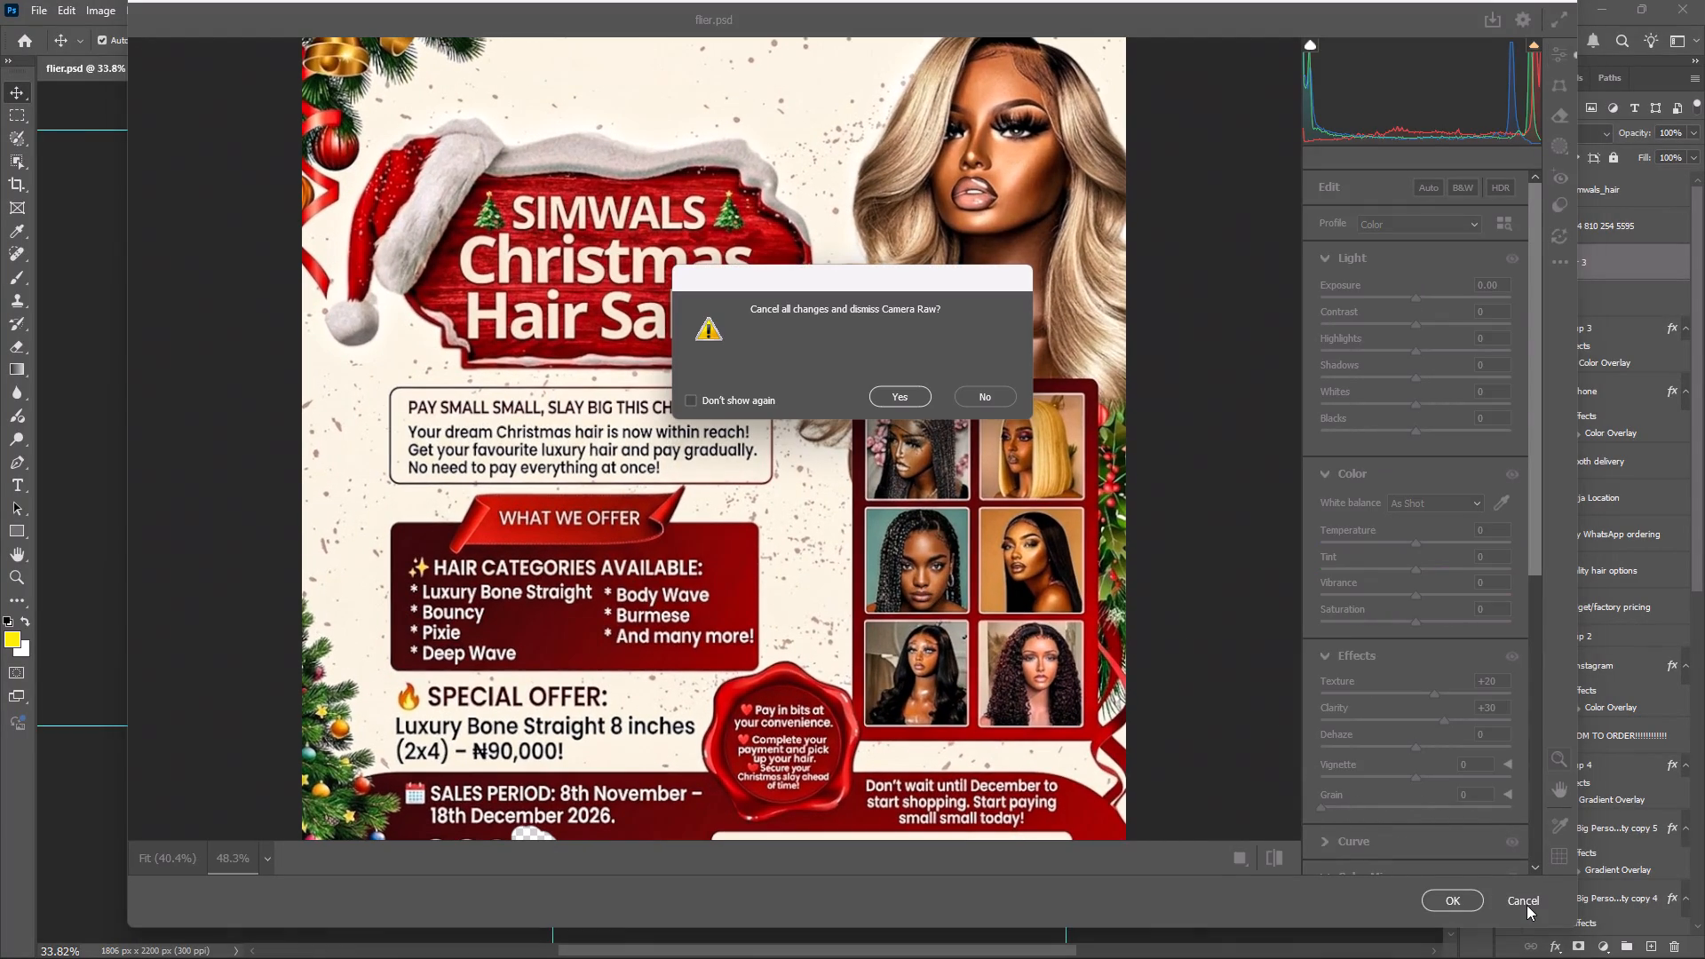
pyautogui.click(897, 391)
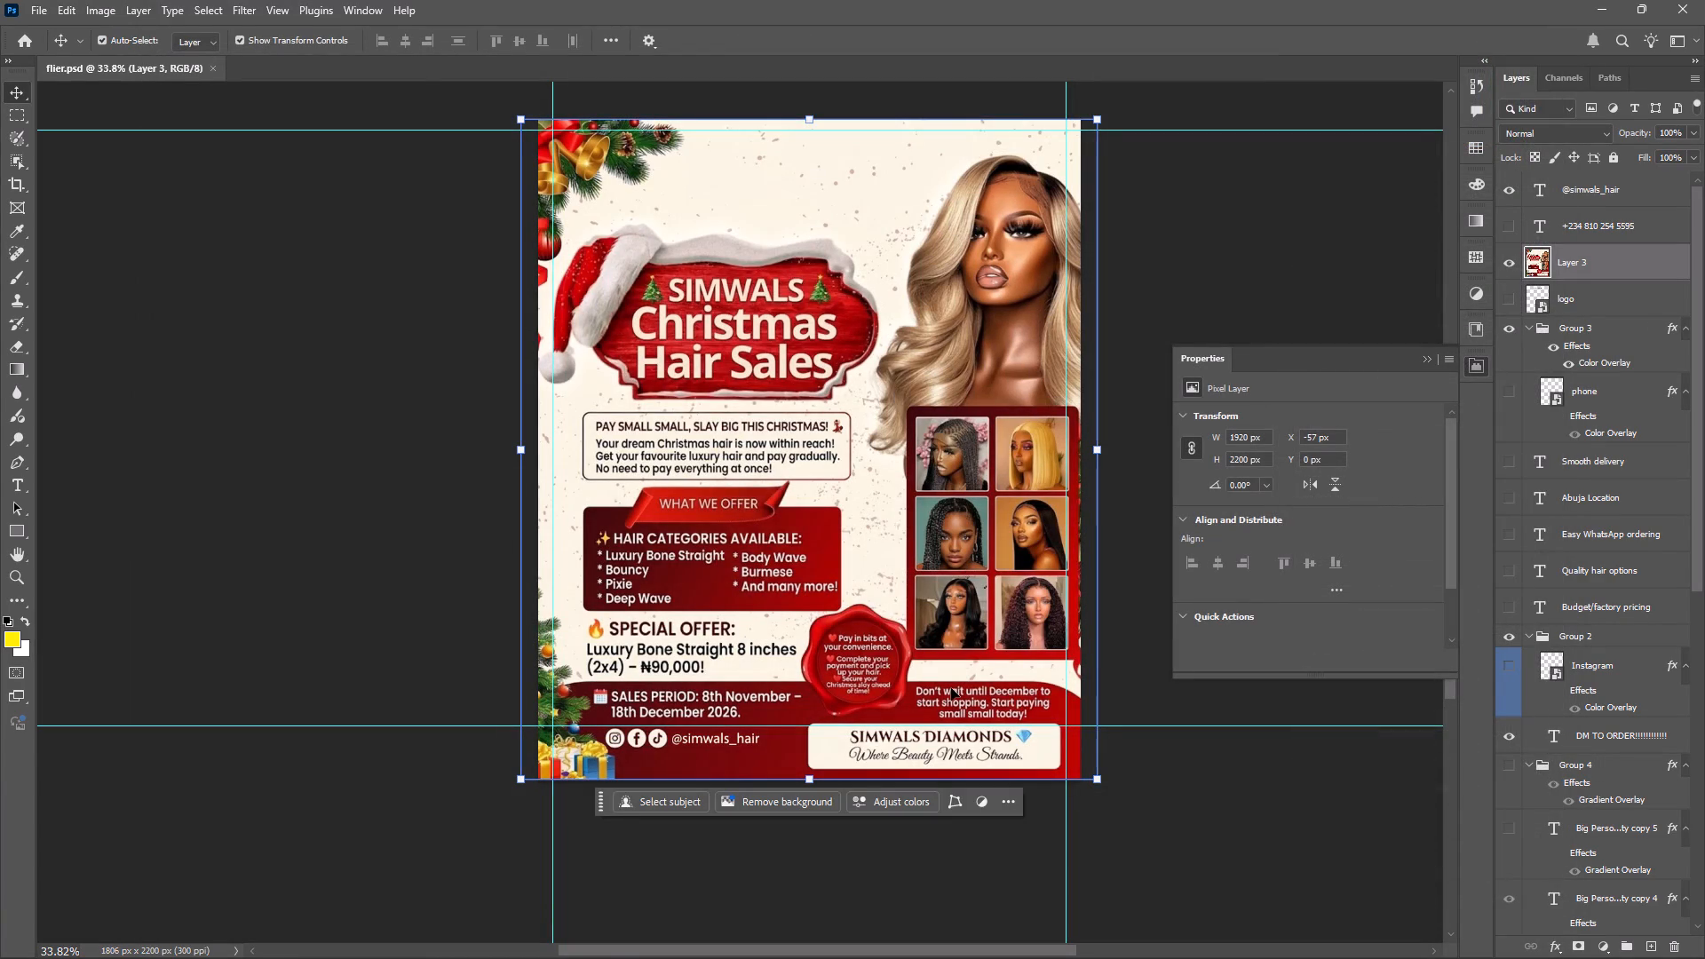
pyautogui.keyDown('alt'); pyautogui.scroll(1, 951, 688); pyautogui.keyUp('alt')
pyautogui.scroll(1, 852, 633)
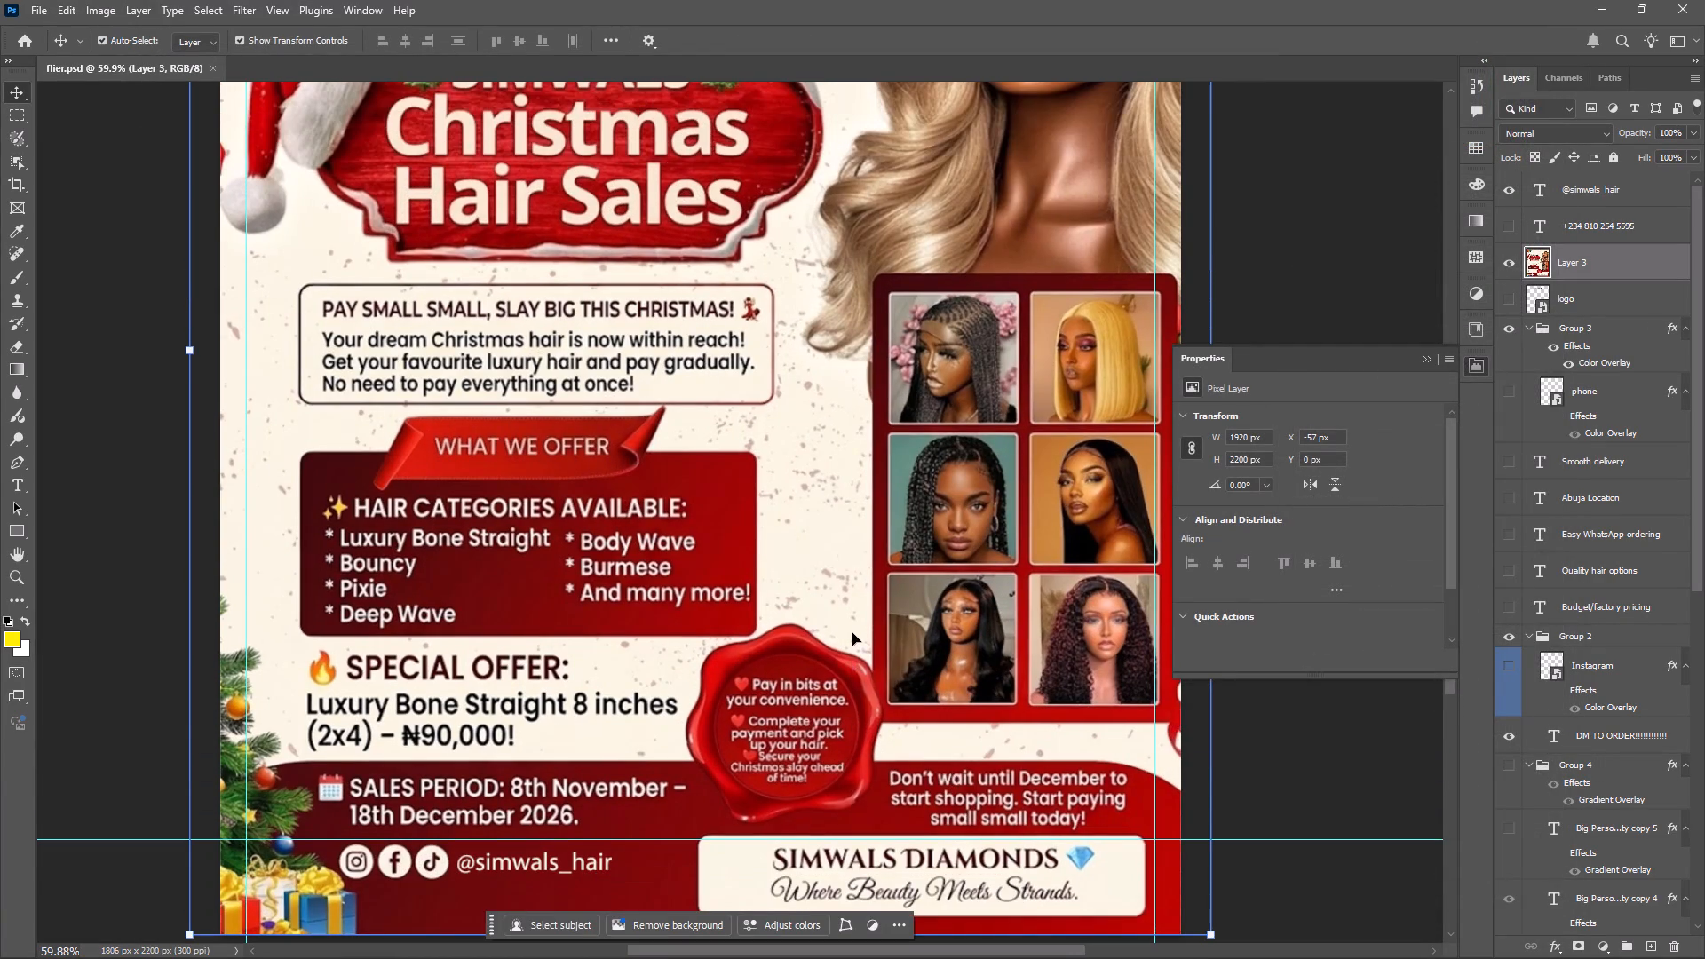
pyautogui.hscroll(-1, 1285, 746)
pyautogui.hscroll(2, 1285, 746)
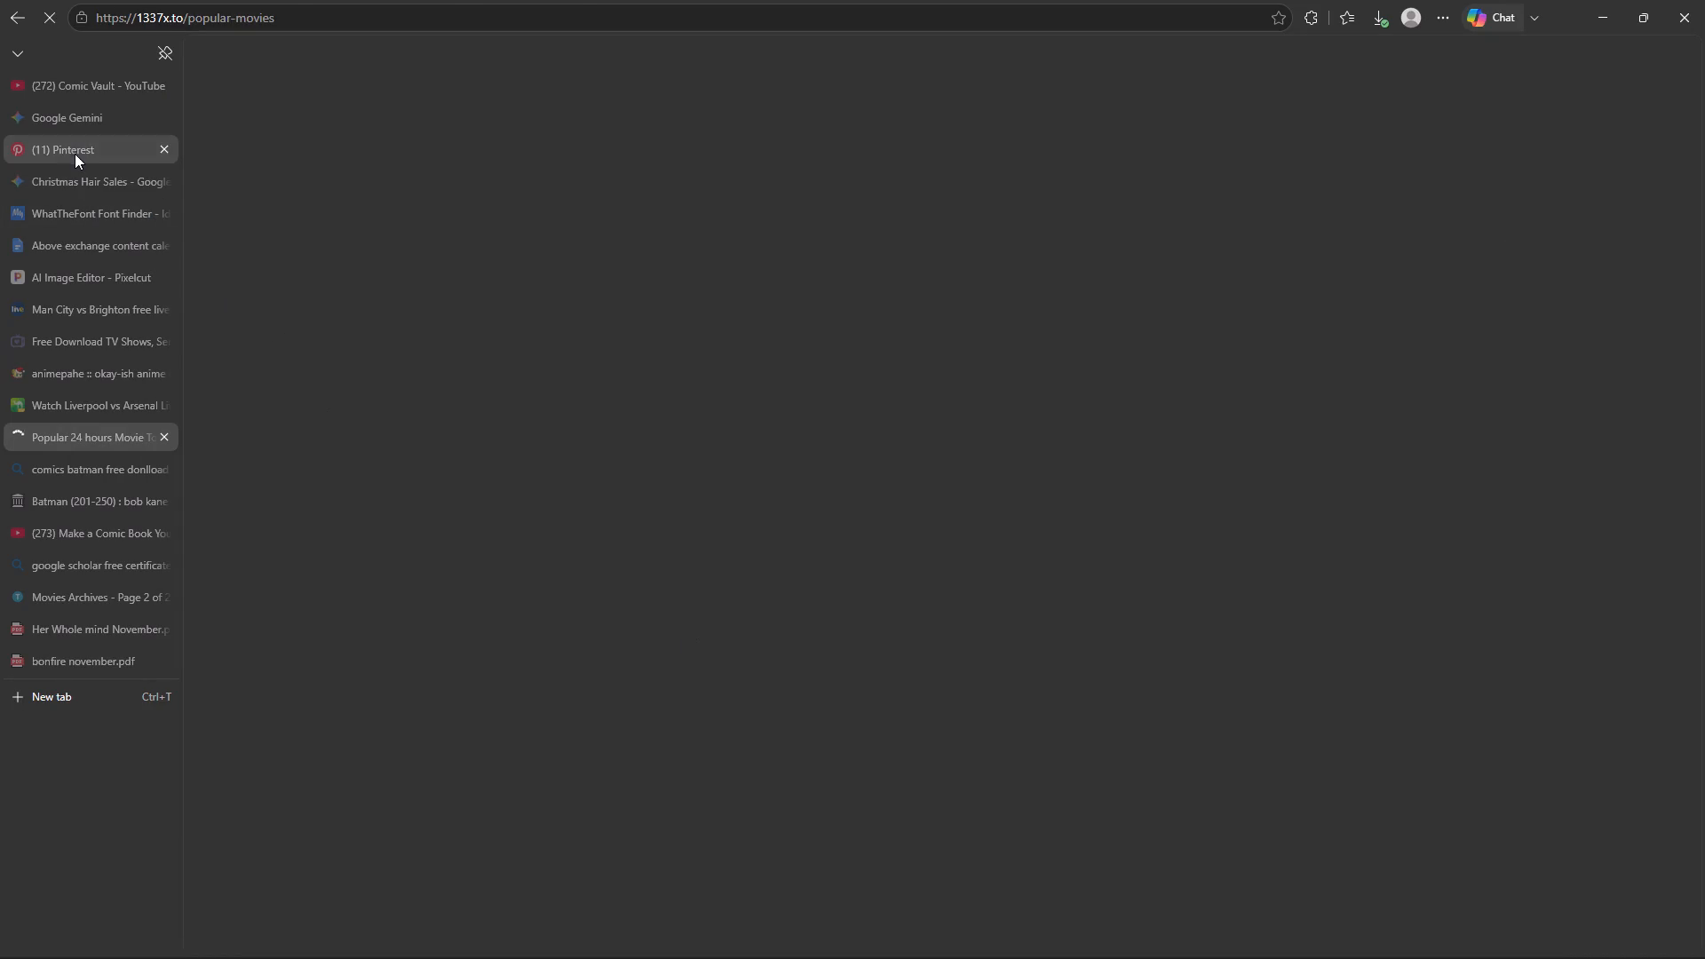
# Switch to Pinterest in the browser and select the whole existing search query.
pyautogui.click(75, 153)
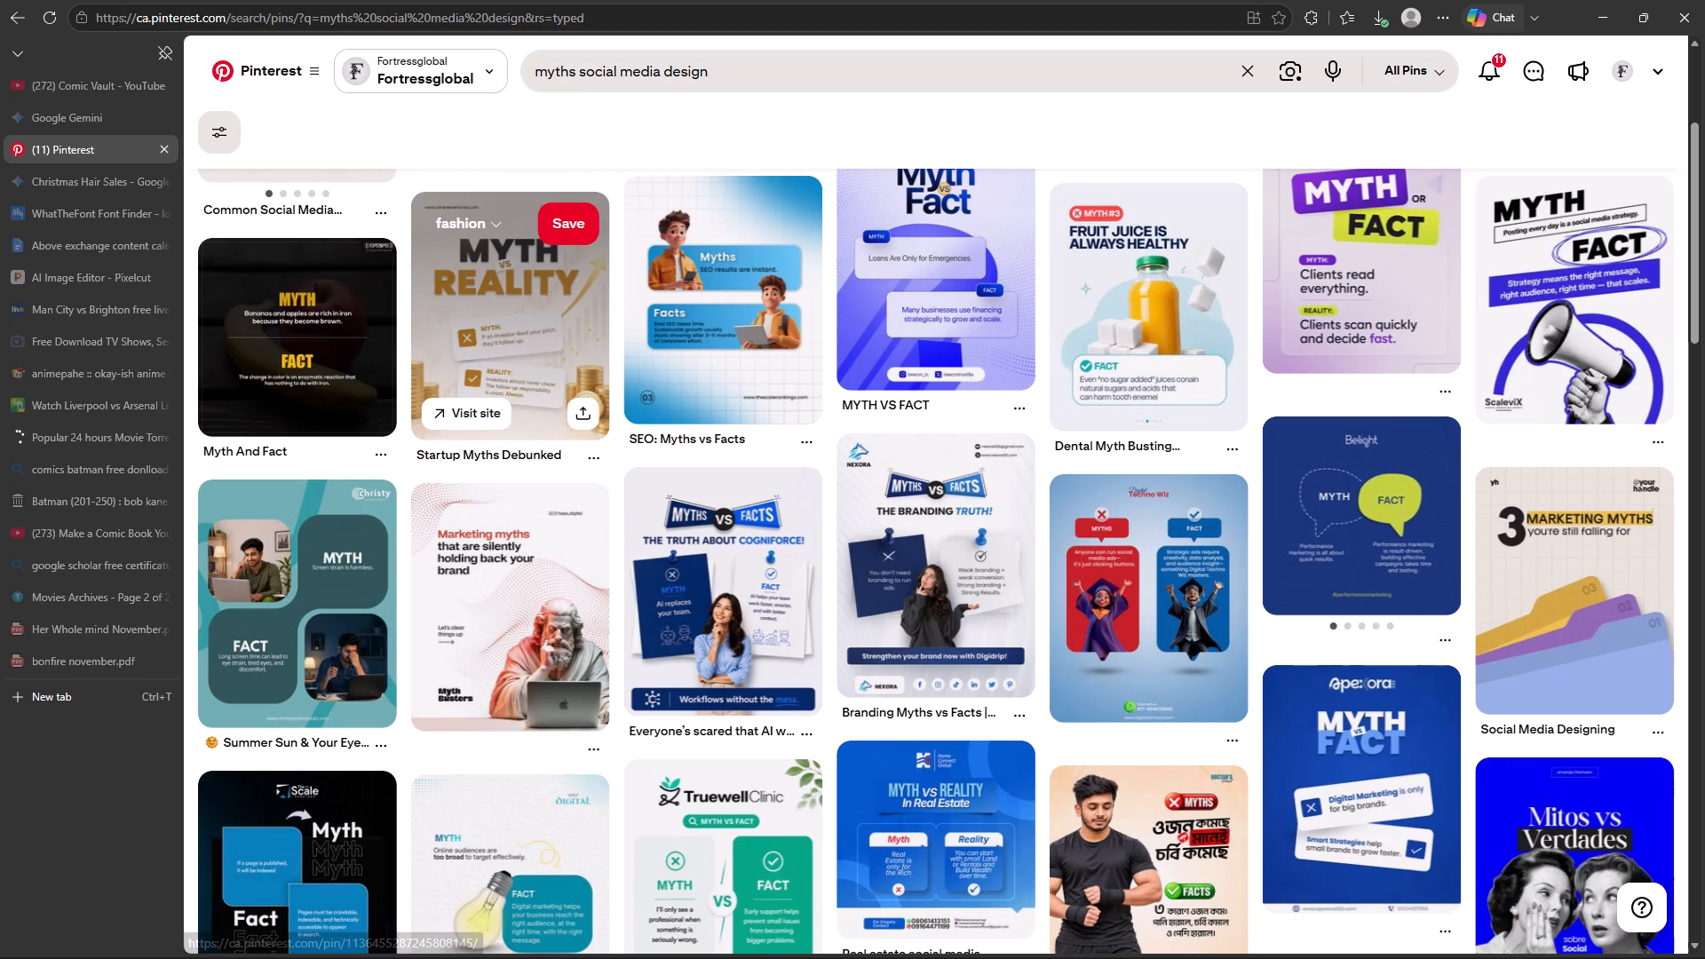
pyautogui.moveTo(749, 65); pyautogui.dragTo(518, 69)
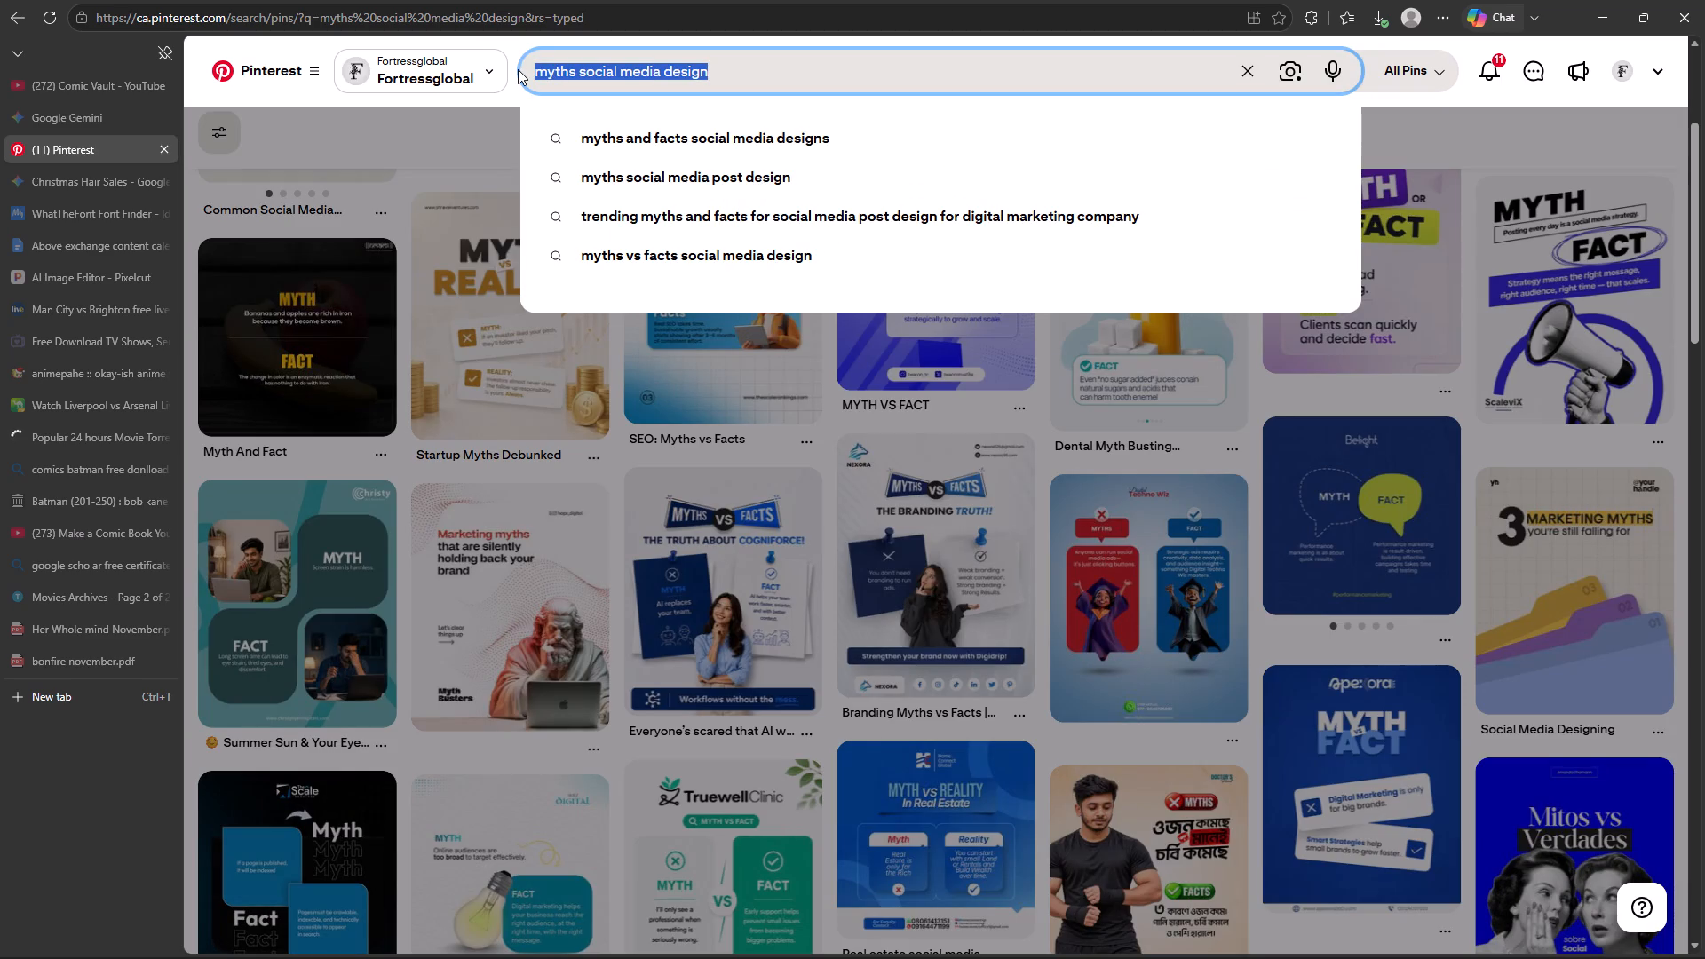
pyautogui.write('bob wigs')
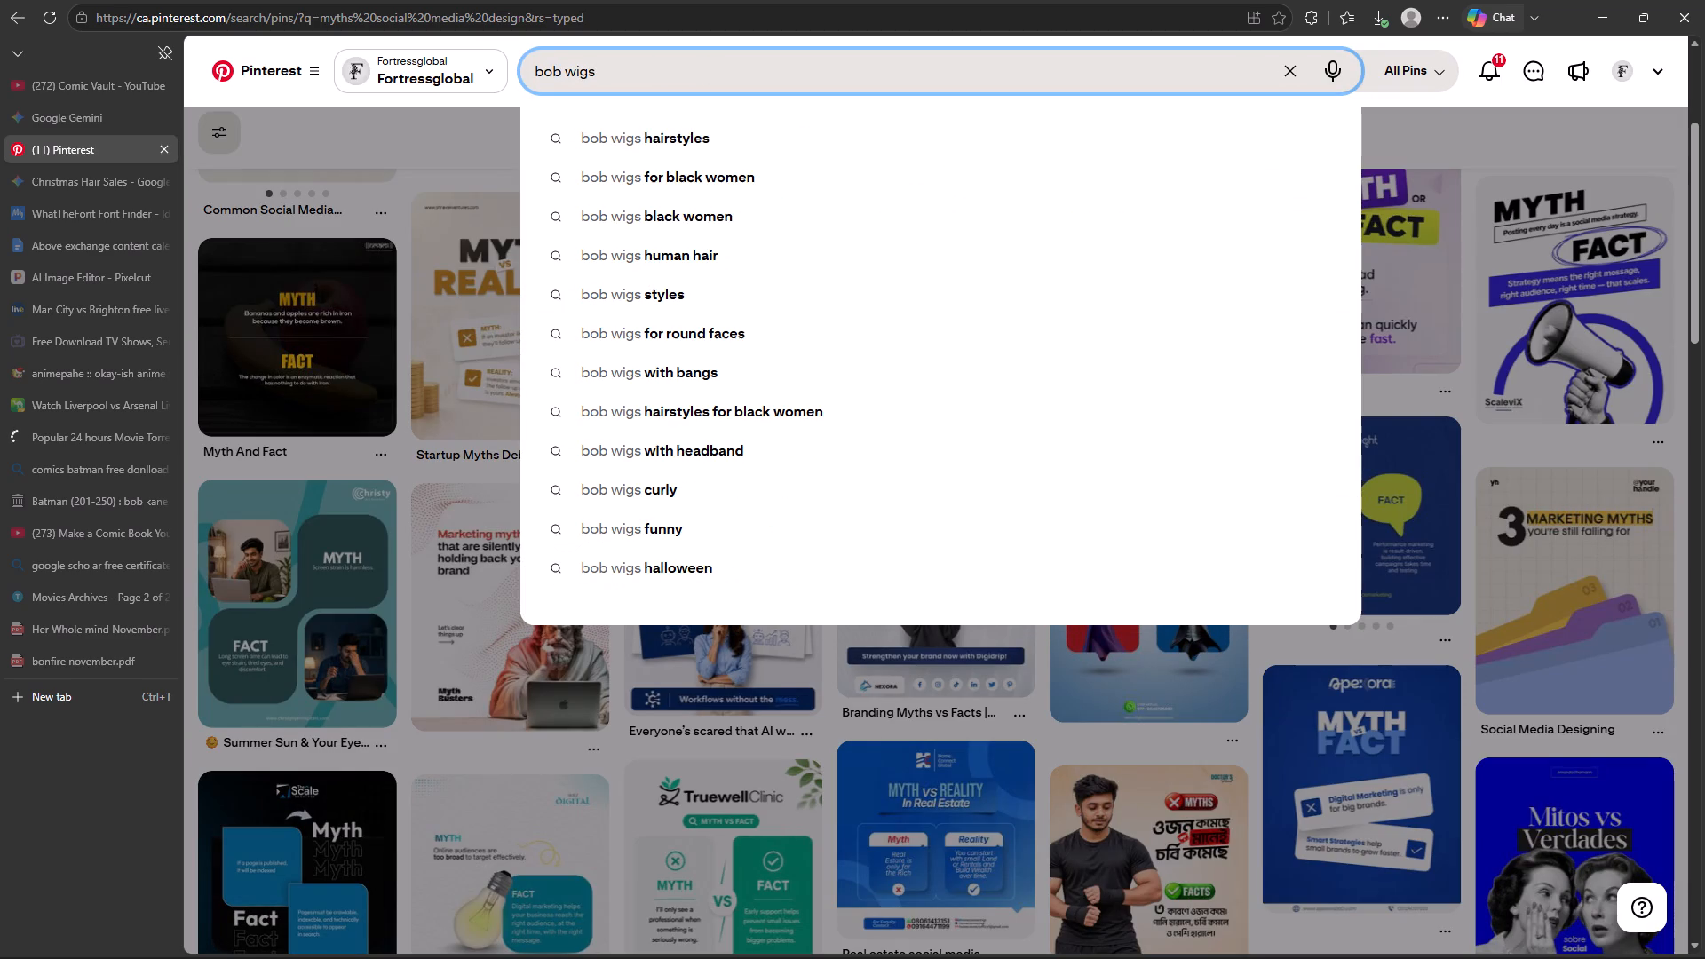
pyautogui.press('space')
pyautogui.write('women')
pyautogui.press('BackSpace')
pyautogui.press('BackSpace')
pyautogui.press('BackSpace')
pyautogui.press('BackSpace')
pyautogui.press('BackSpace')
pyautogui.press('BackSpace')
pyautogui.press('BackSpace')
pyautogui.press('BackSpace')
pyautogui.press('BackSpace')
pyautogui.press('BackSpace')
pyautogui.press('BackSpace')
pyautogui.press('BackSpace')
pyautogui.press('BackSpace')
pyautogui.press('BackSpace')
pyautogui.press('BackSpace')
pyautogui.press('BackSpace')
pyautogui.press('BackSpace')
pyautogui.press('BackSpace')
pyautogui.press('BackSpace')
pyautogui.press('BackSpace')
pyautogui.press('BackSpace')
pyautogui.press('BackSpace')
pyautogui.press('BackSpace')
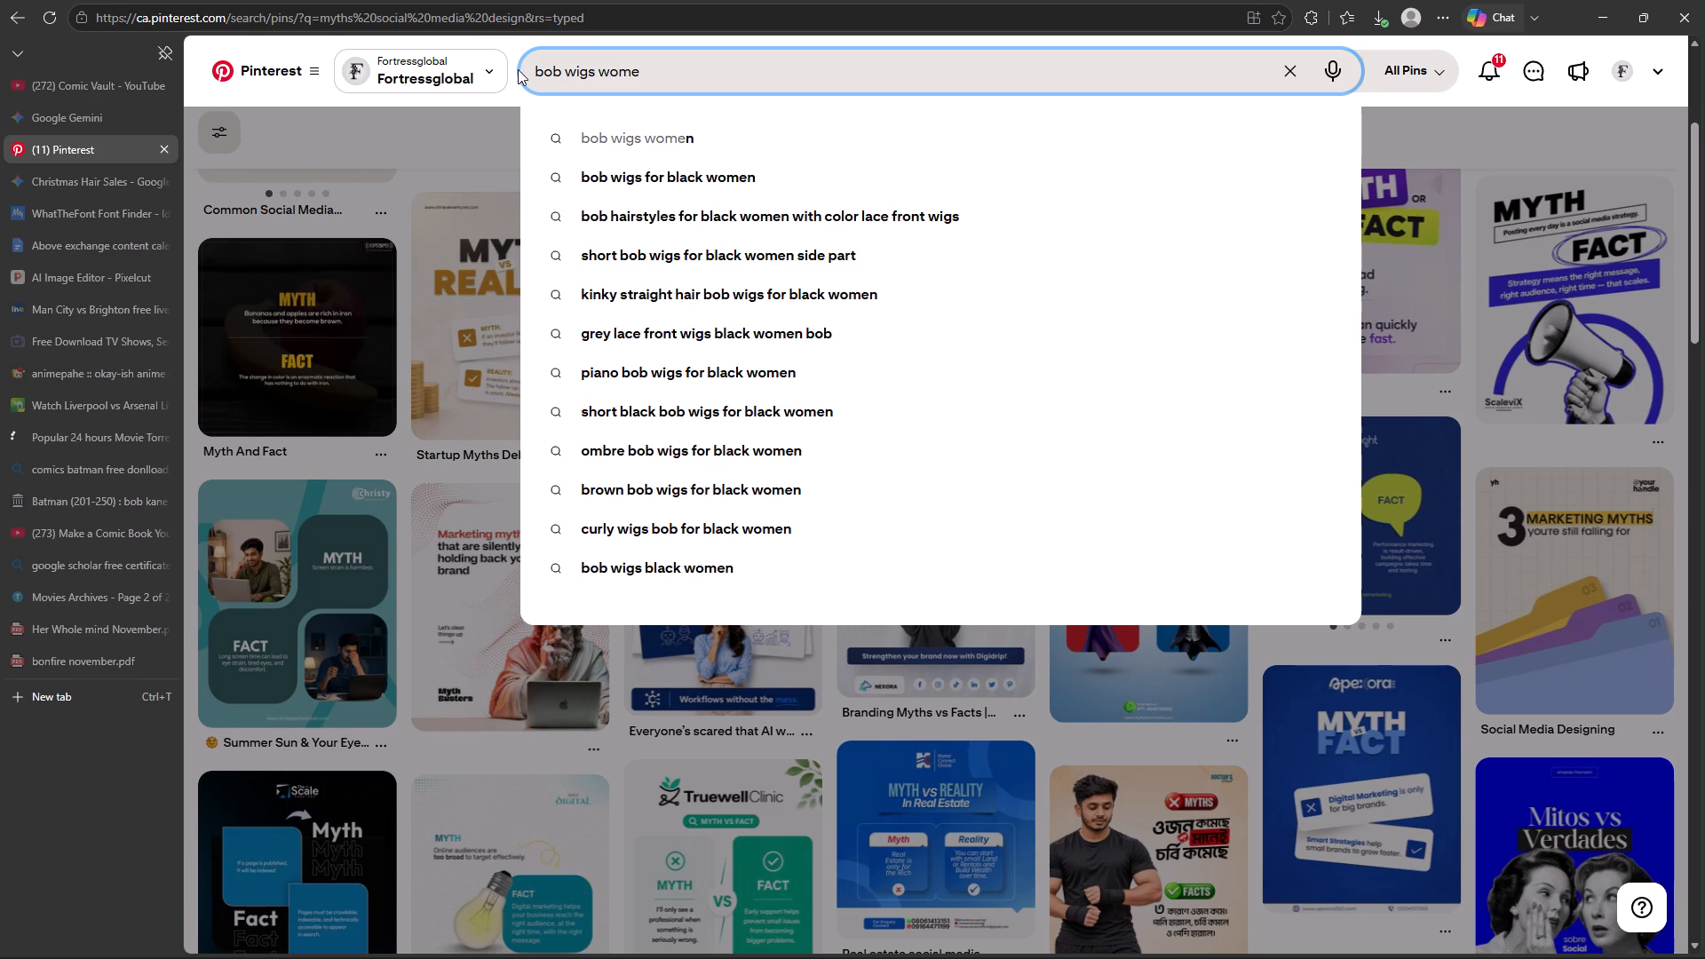
# Search Pinterest for "black women wigs" and copy the image of the long wavy auburn-brown wig.
pyautogui.write('black woma')
pyautogui.press('BackSpace')
pyautogui.write('en wigs')
pyautogui.press('Return')
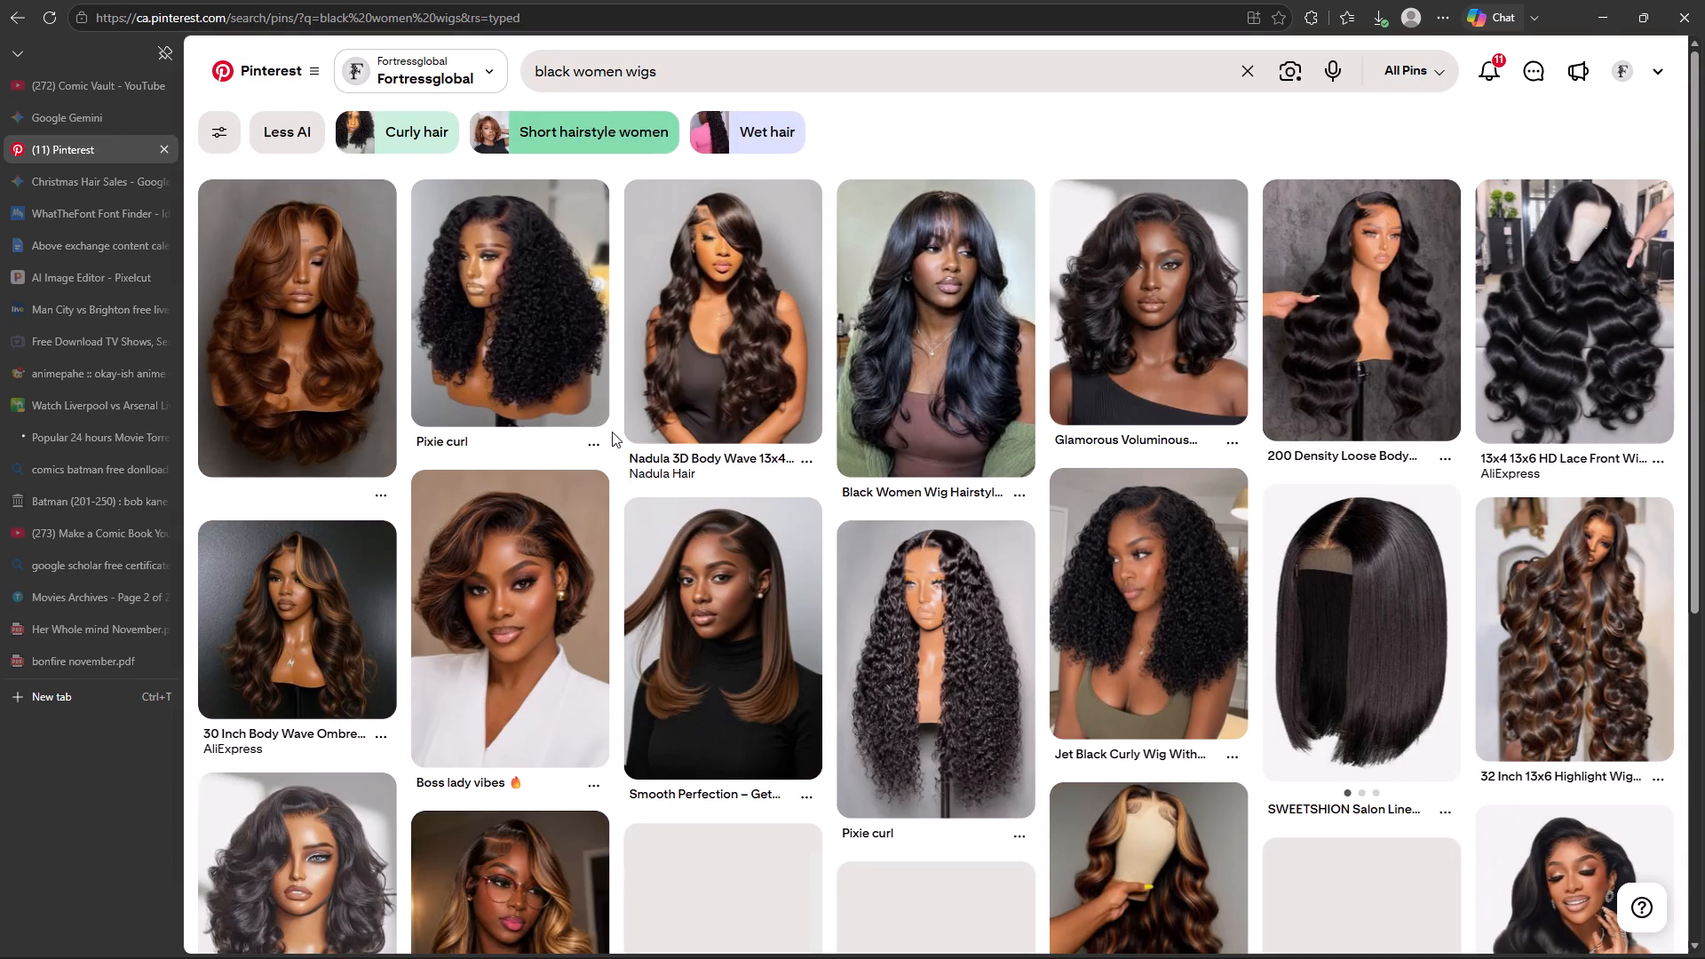
pyautogui.click(293, 348)
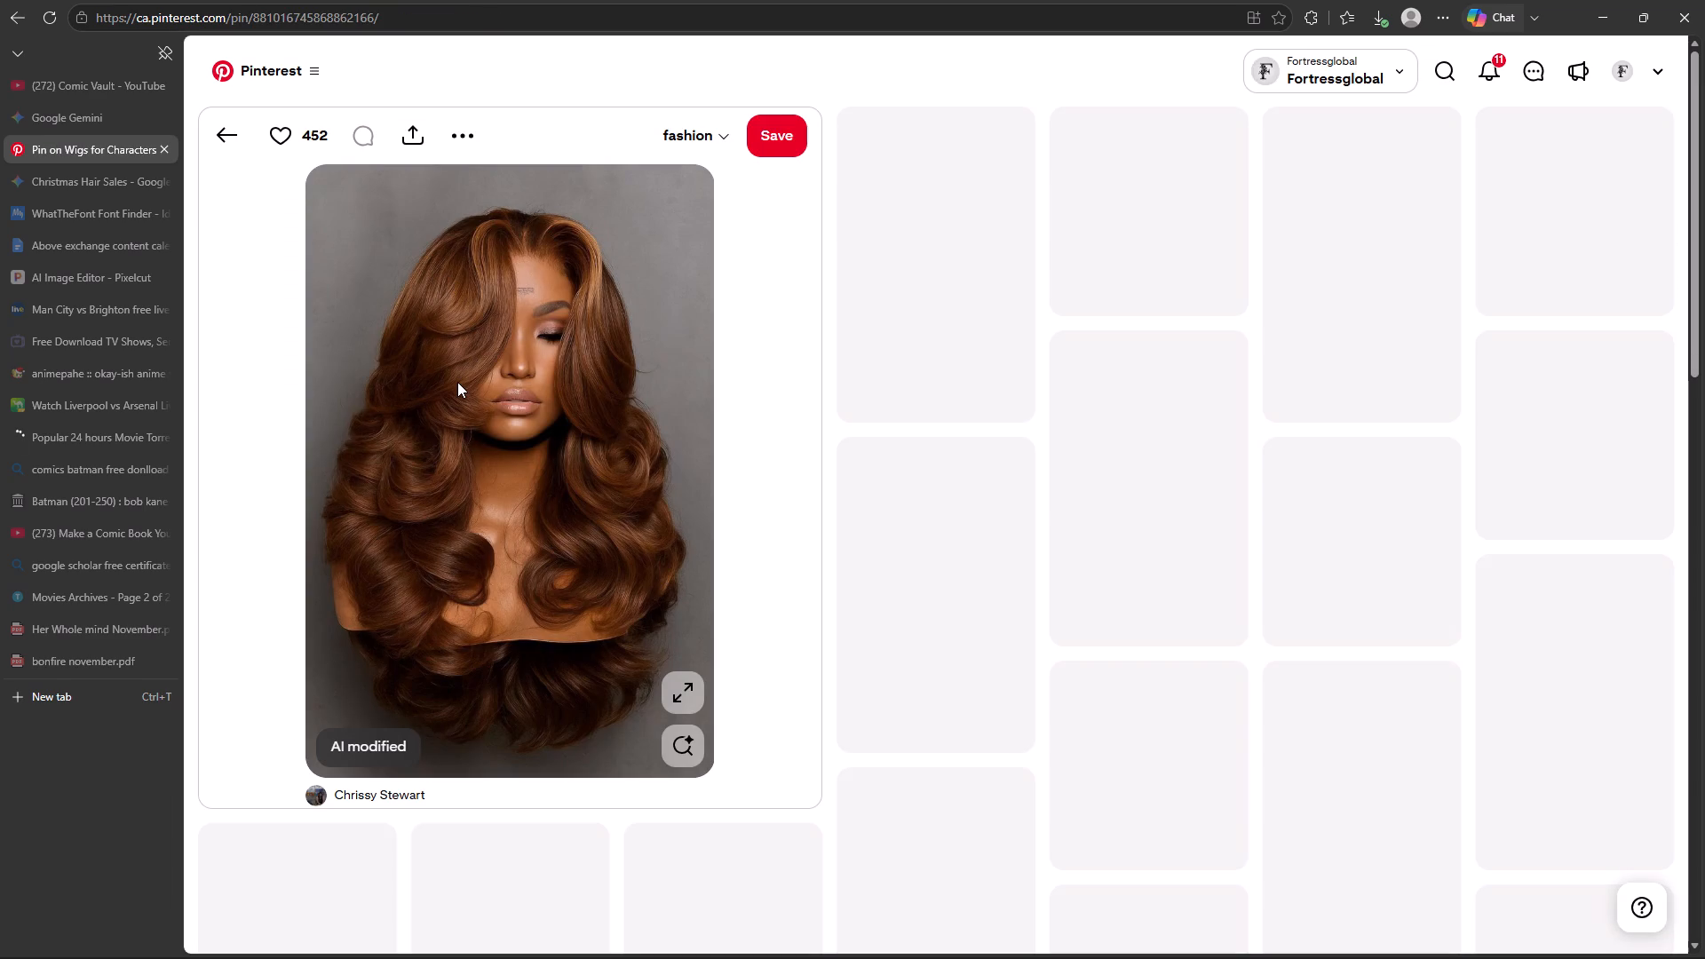
pyautogui.rightClick(507, 438)
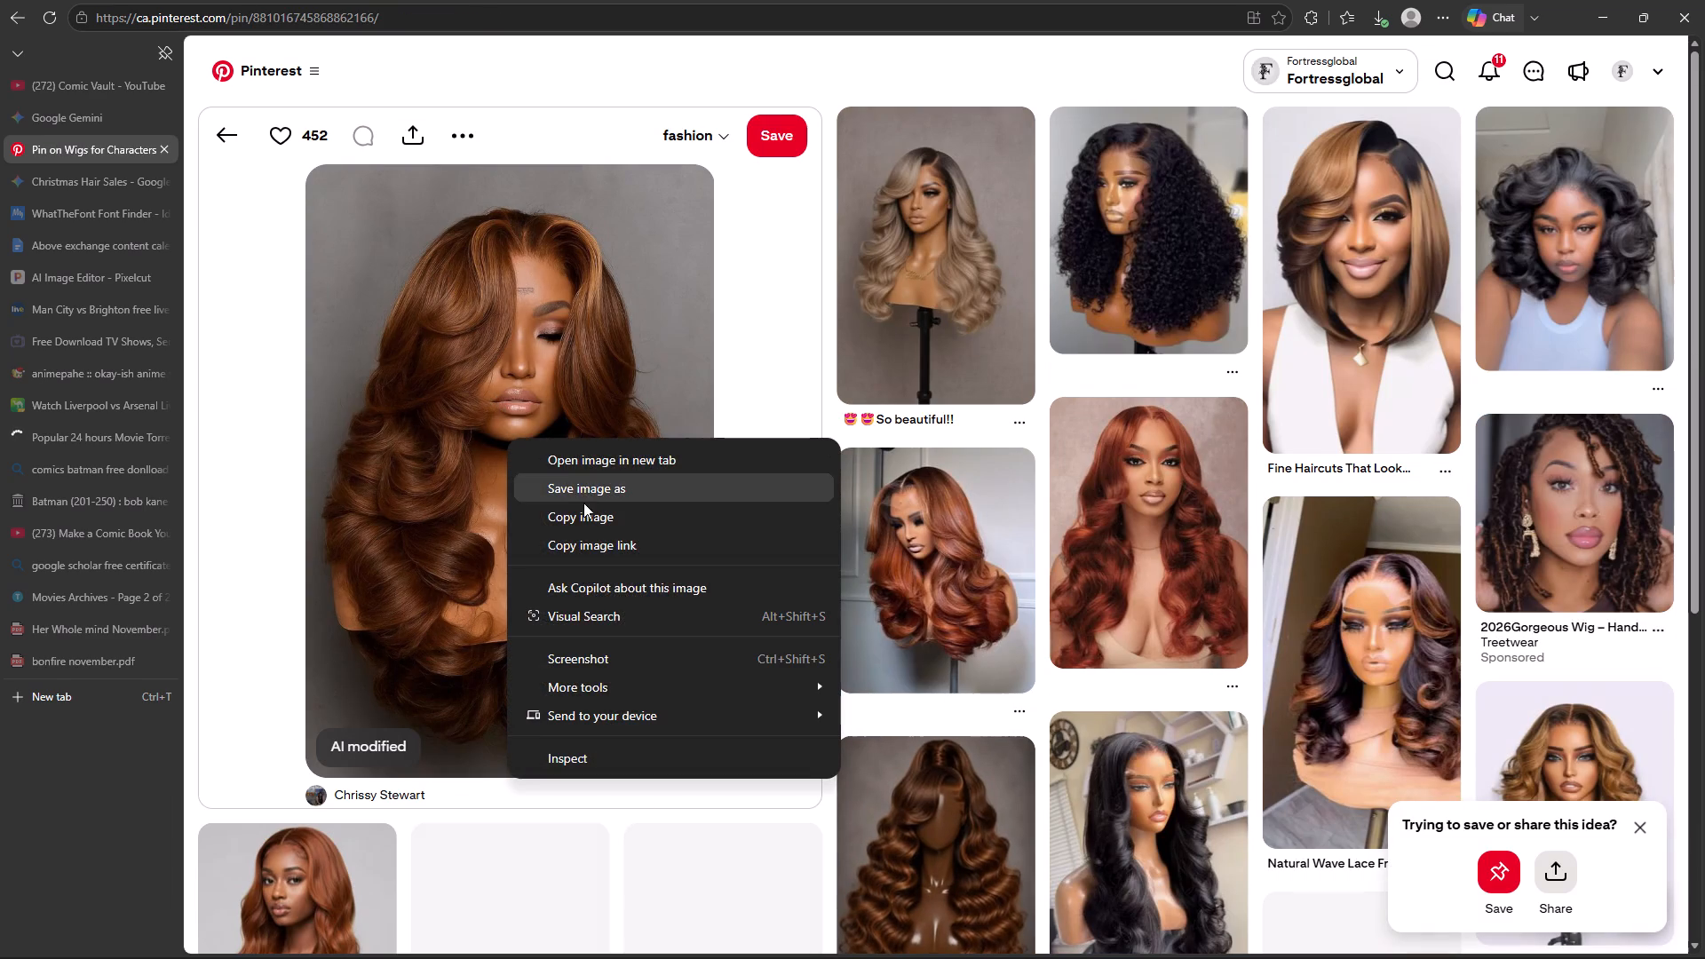
pyautogui.click(585, 507)
# Return to the flyer in Photoshop and draw a rectangle about 237 × 240 px over the braided-wig photo with pink flowers.
pyautogui.hotkey('alt', 'Tab')
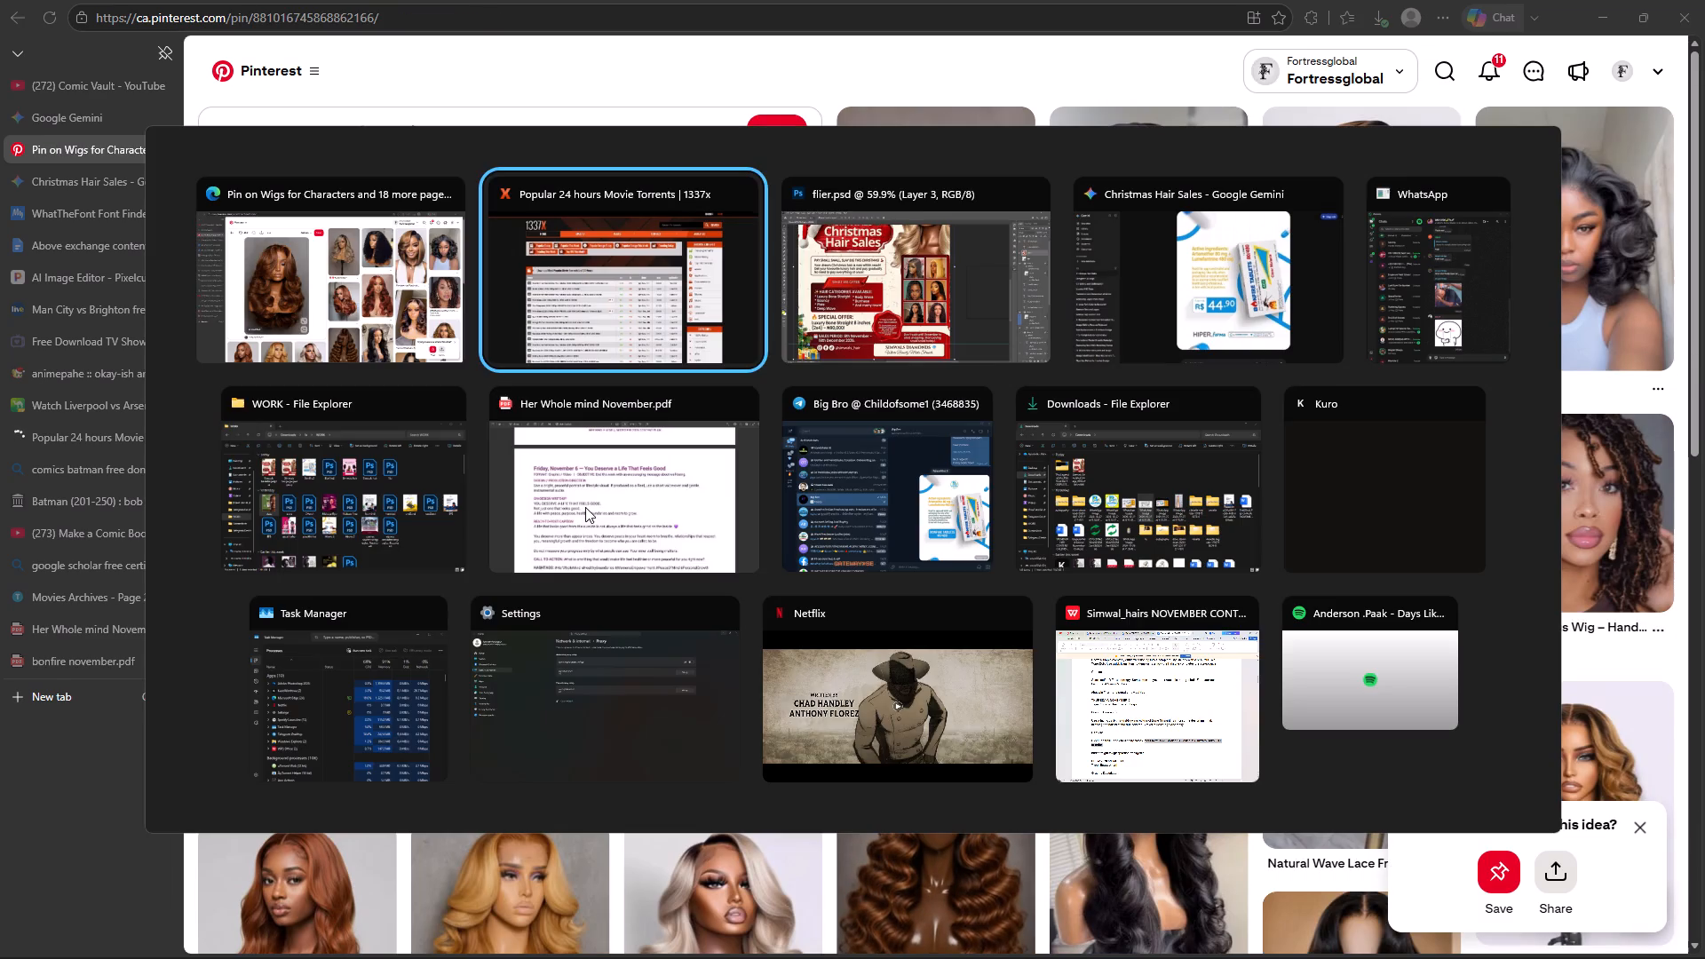
pyautogui.hotkey('alt', 'Tab')
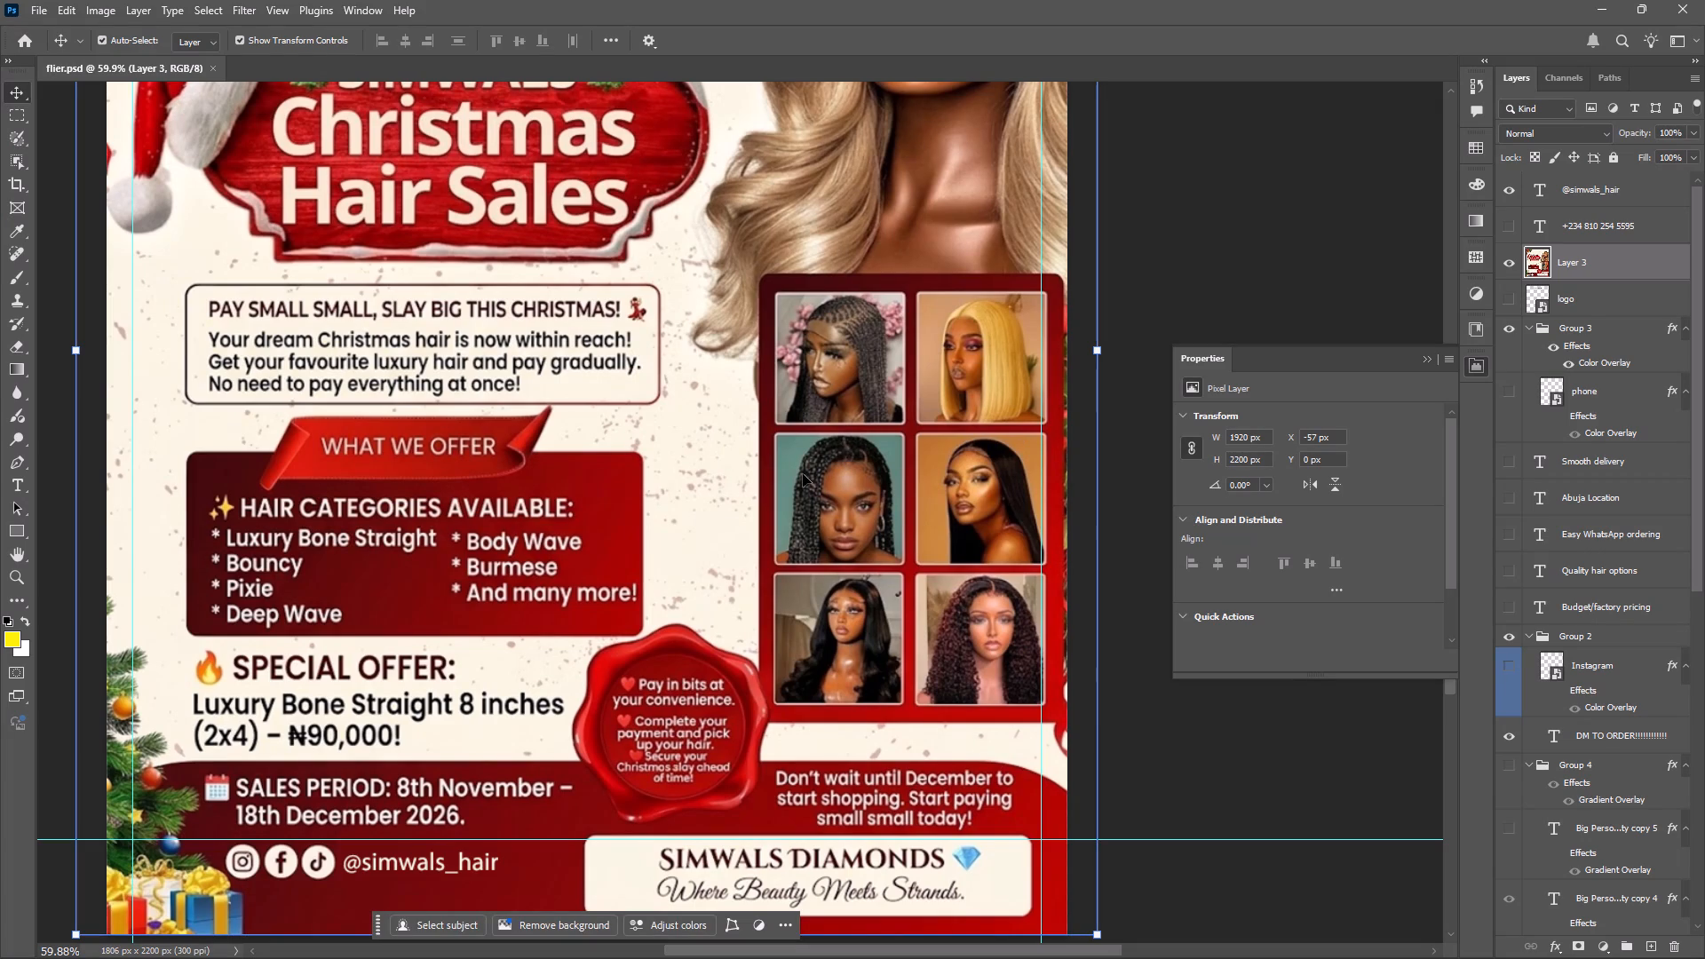
pyautogui.press('u')
pyautogui.keyDown('alt'); pyautogui.scroll(2, 803, 402); pyautogui.keyUp('alt')
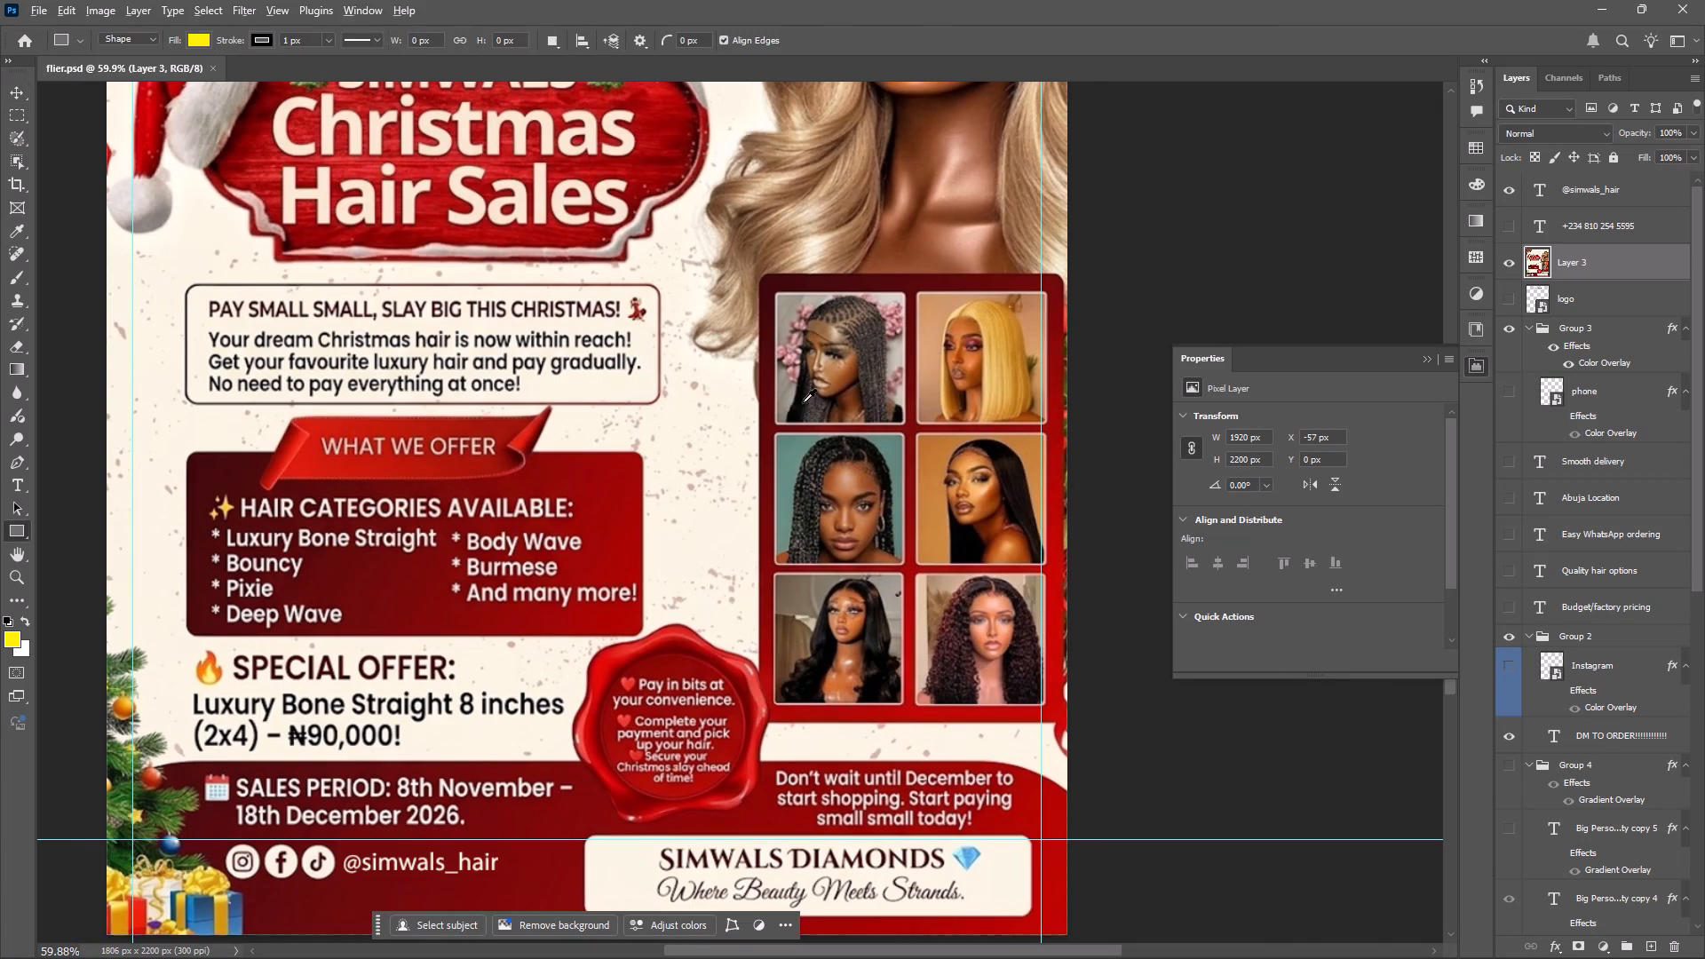
pyautogui.keyDown('alt'); pyautogui.scroll(1, 803, 402); pyautogui.keyUp('alt')
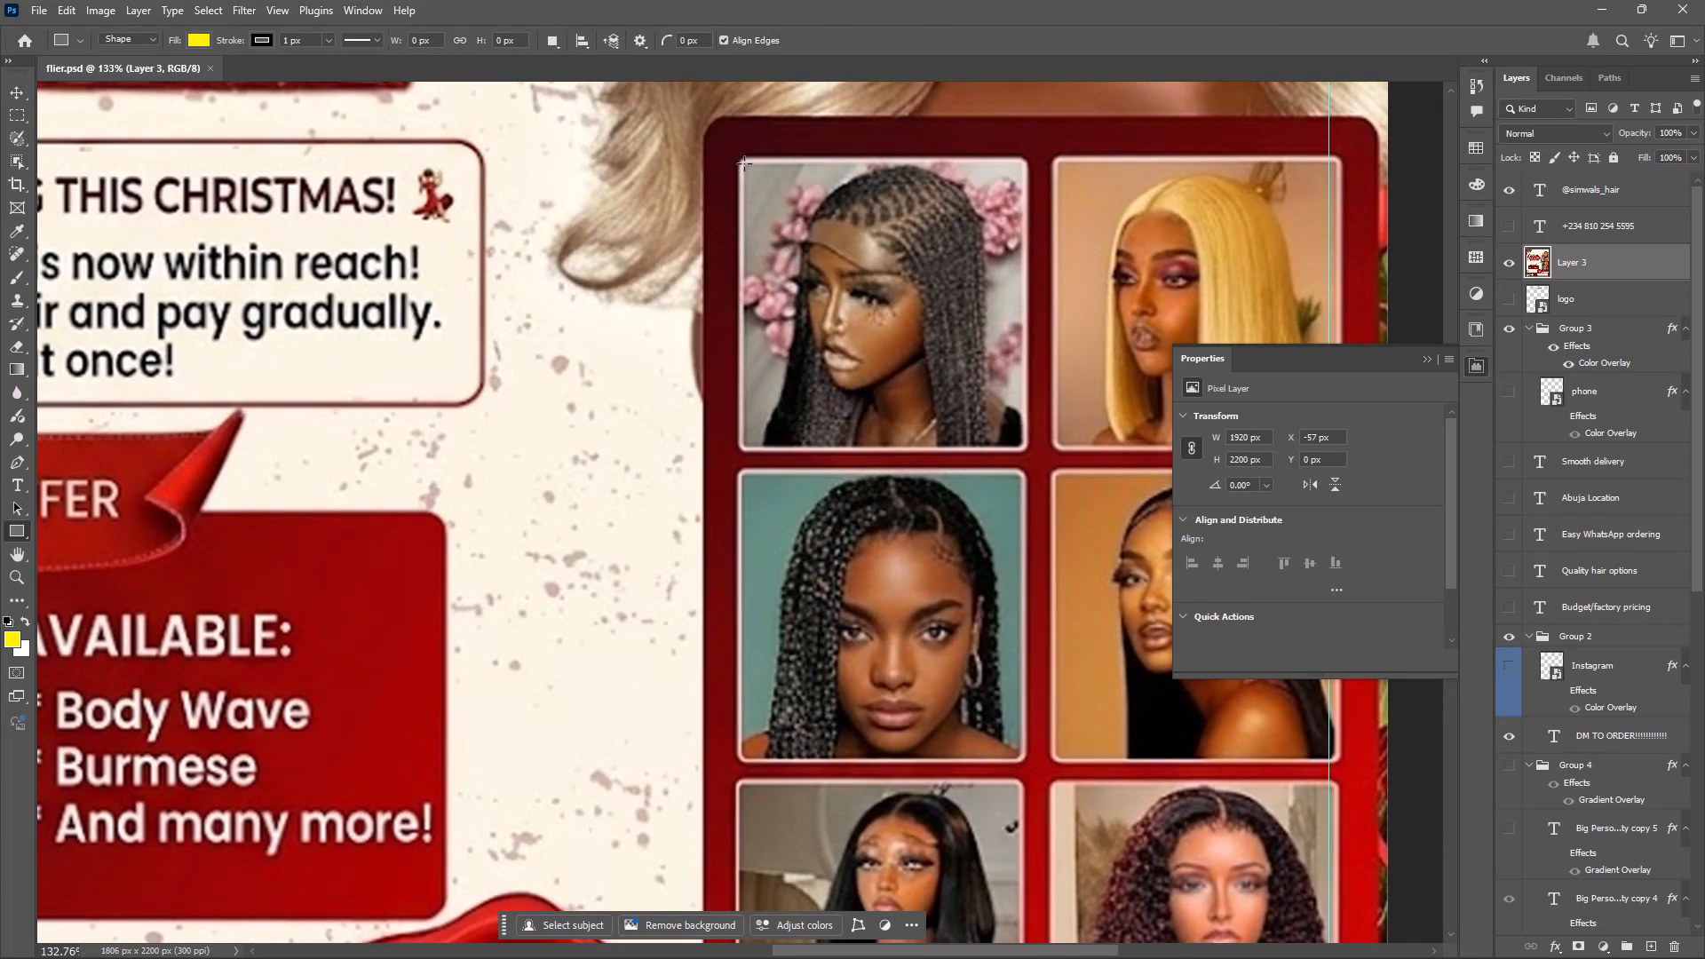
pyautogui.moveTo(746, 164); pyautogui.dragTo(922, 352)
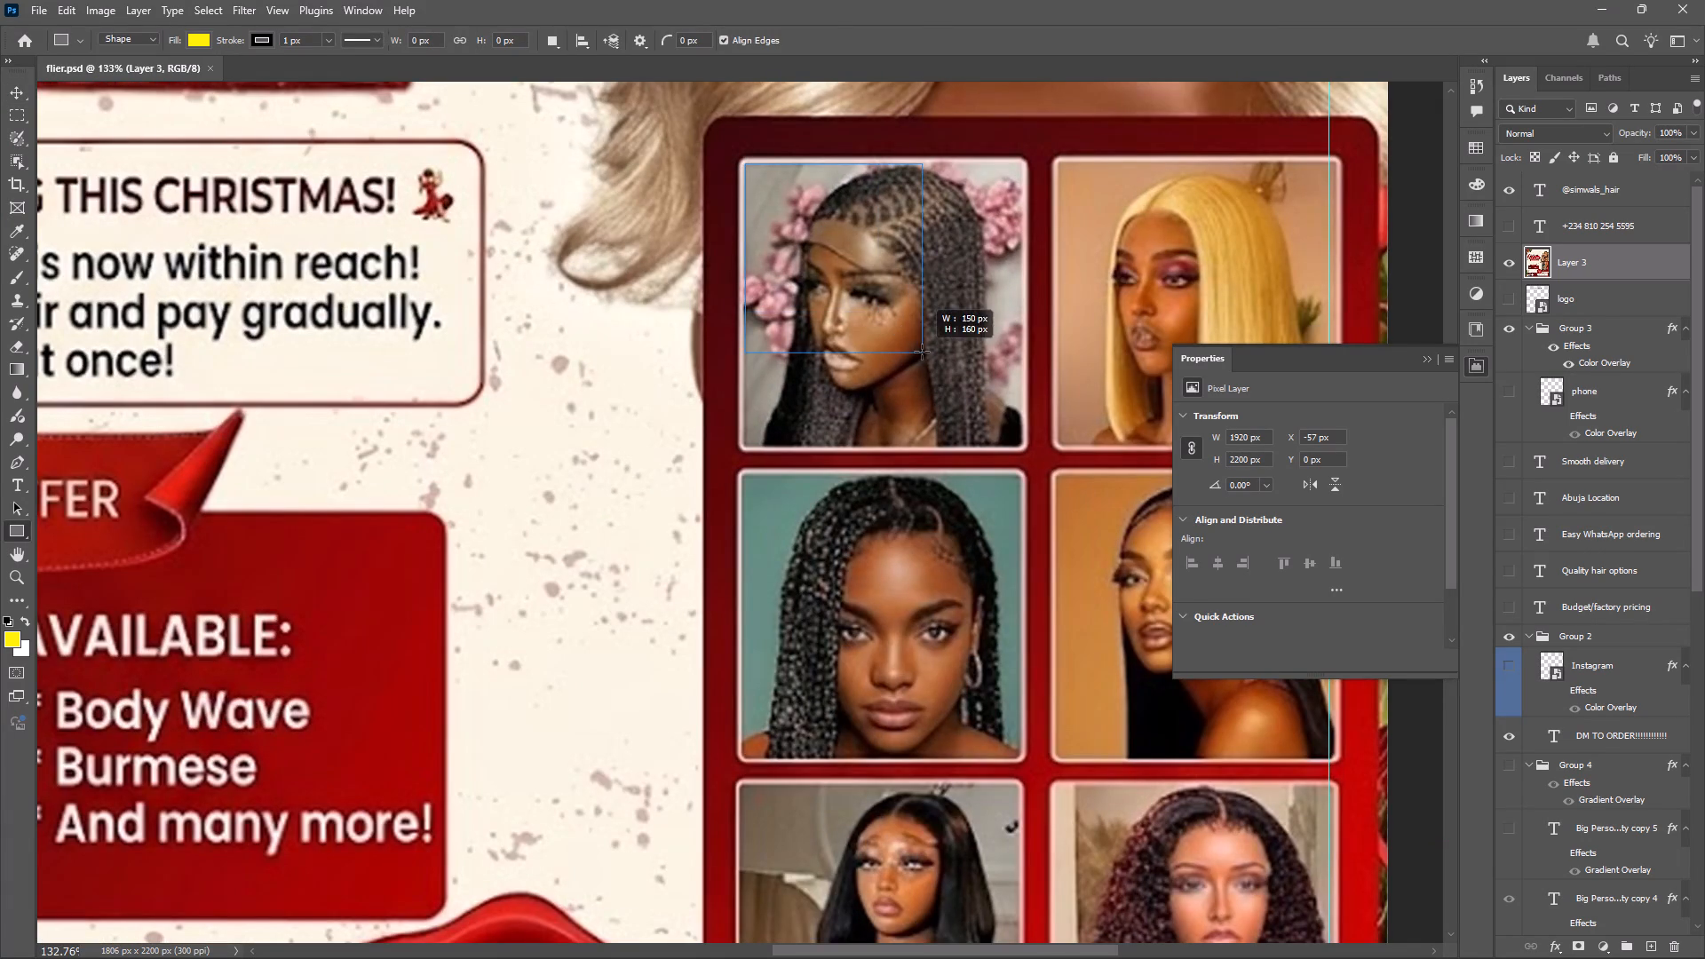
pyautogui.moveTo(922, 352); pyautogui.dragTo(1019, 443)
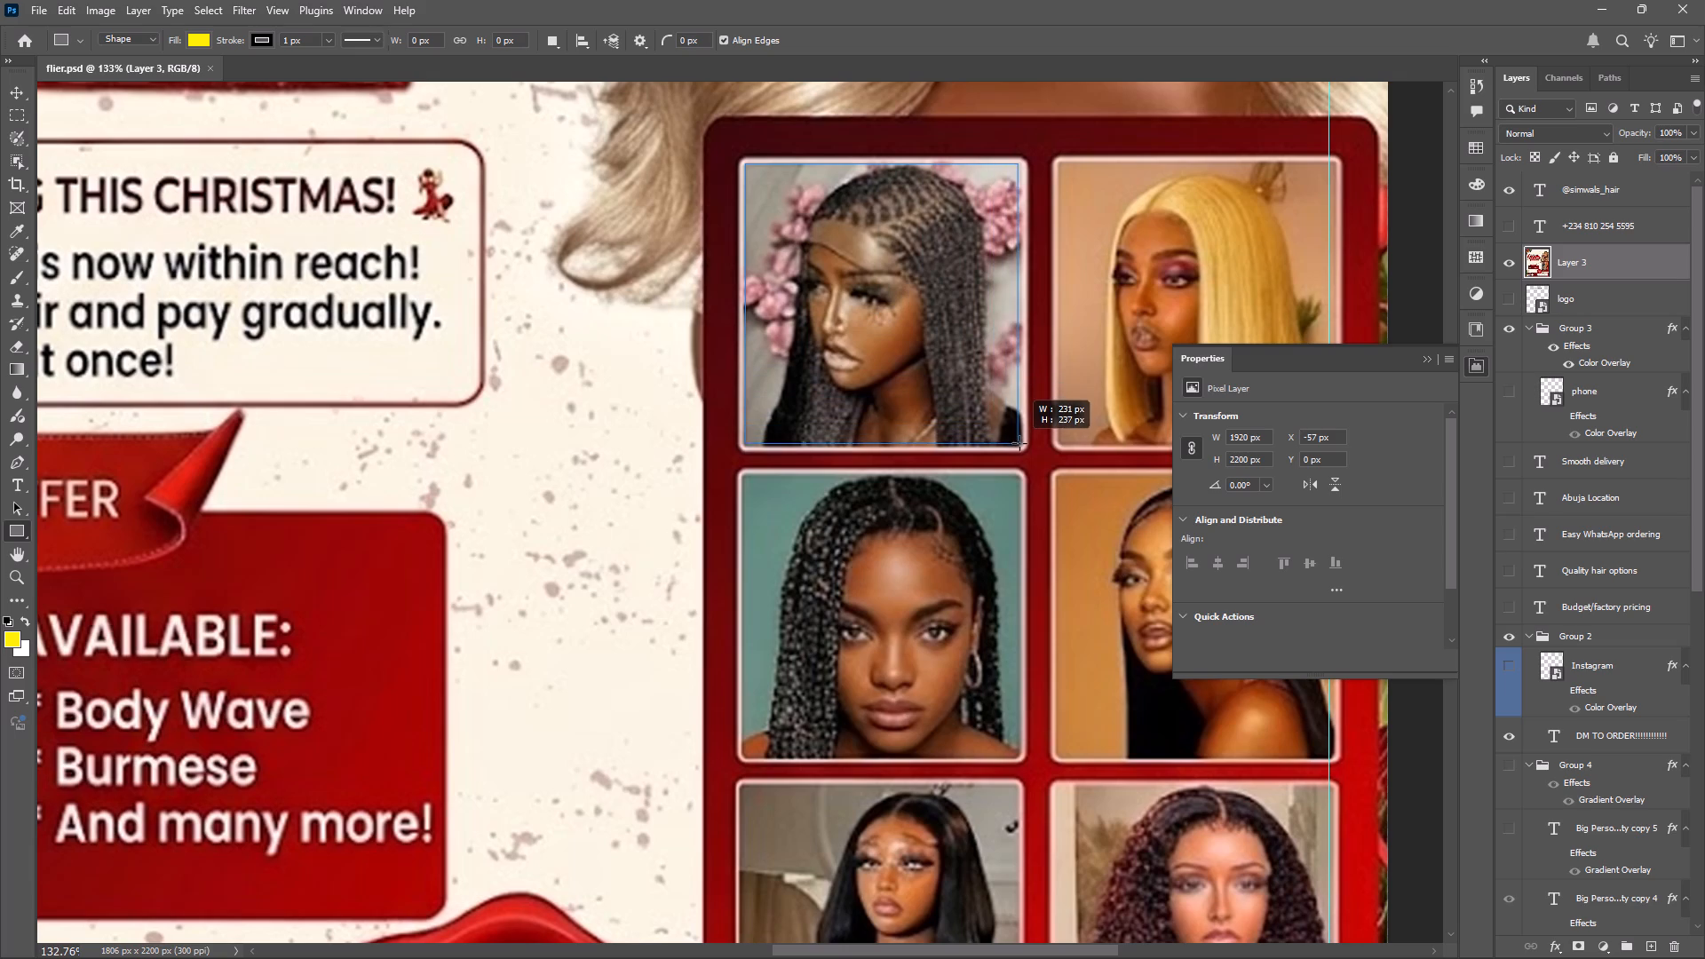
pyautogui.moveTo(1019, 443); pyautogui.dragTo(1024, 446)
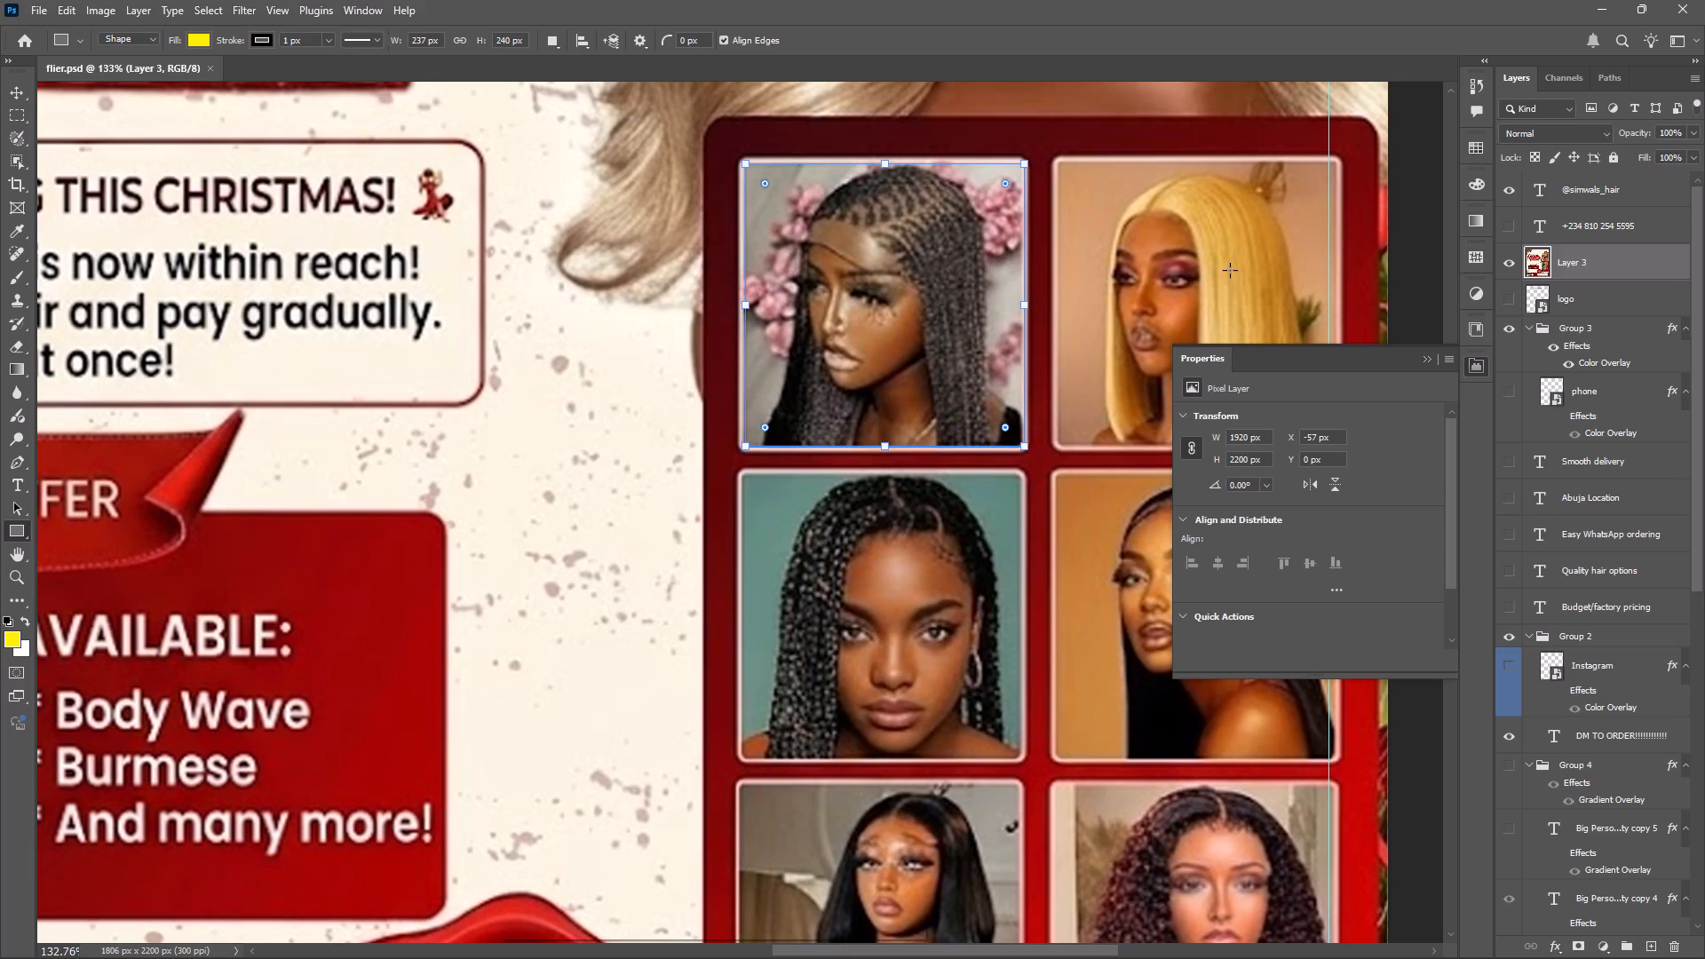
# Lower the yellow rectangle's layer opacity to 34%.
pyautogui.click(1686, 130)
pyautogui.moveTo(1677, 146); pyautogui.dragTo(1638, 150)
pyautogui.click(1638, 150)
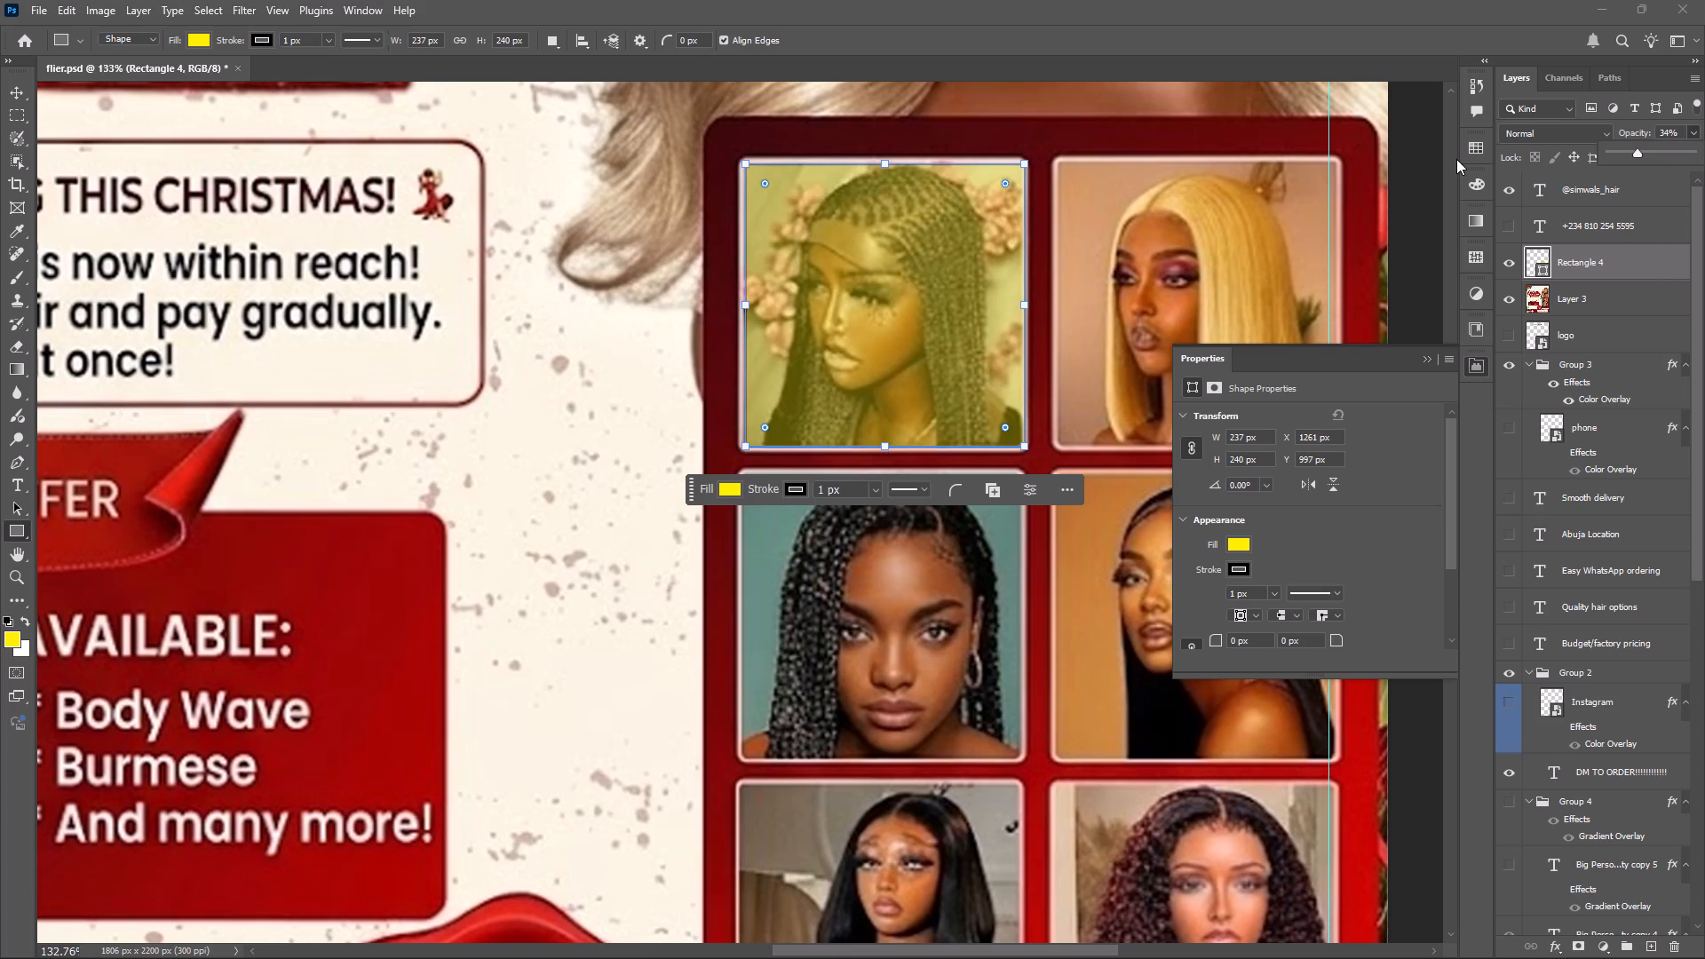
# Paste the copied wig image above the rectangle, scale it to about 26.7% and position it over the rectangle.
pyautogui.hotkey('ctrl', 'v')
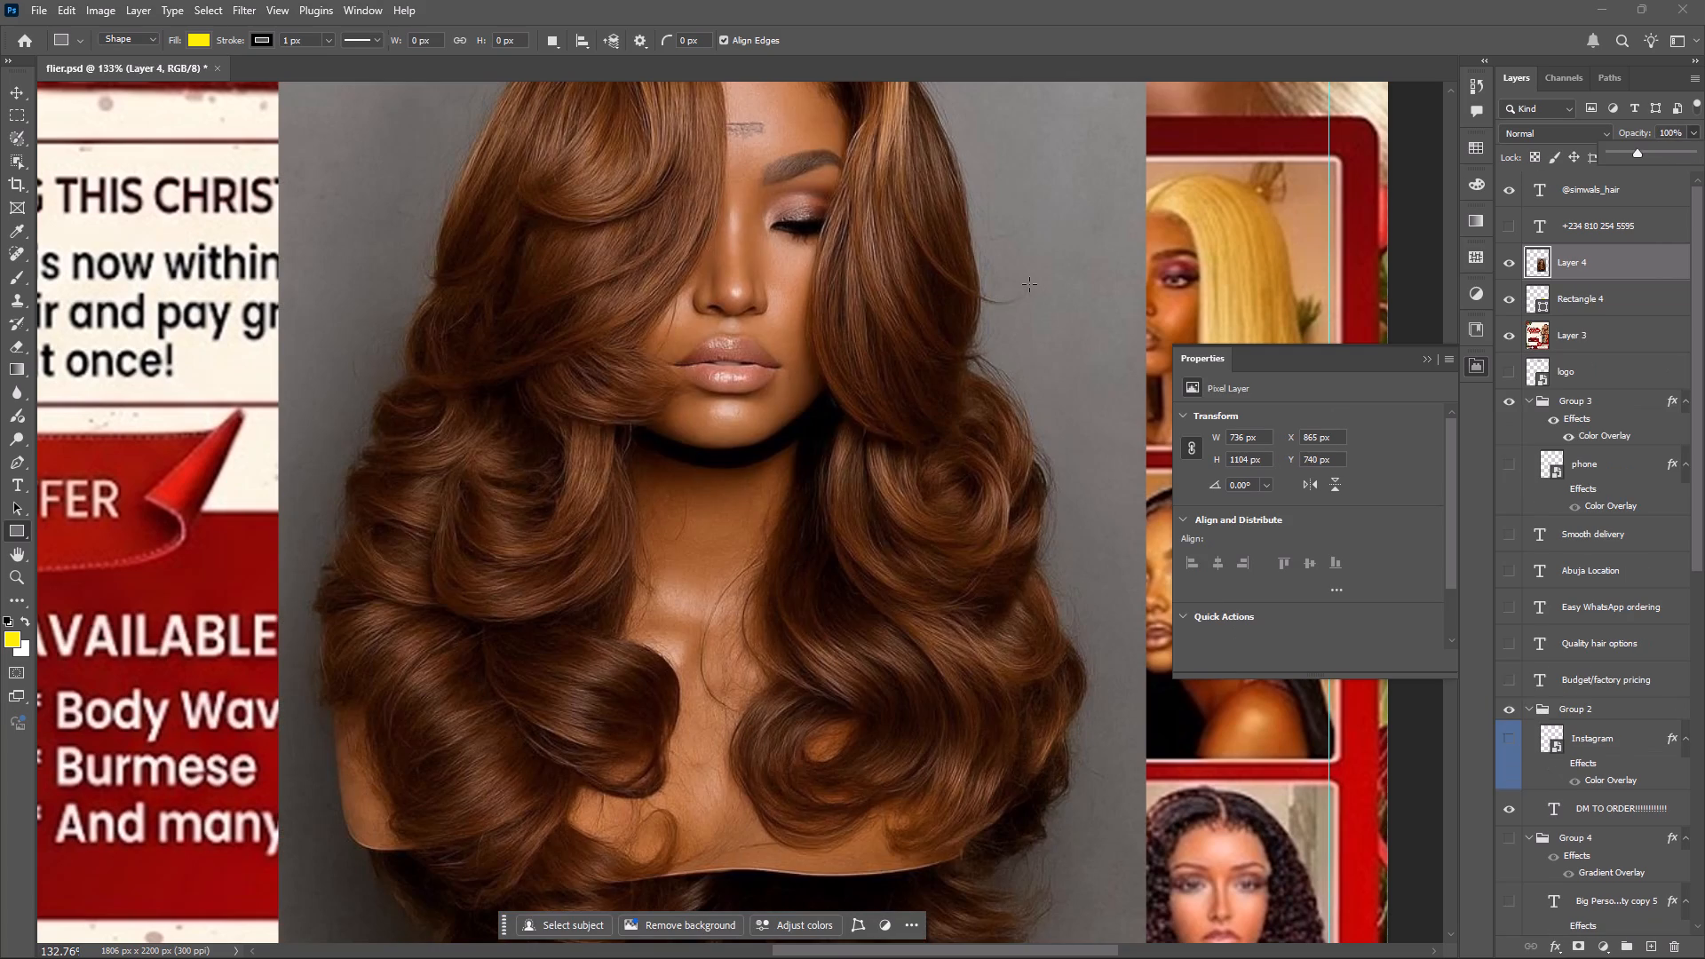
pyautogui.press('v')
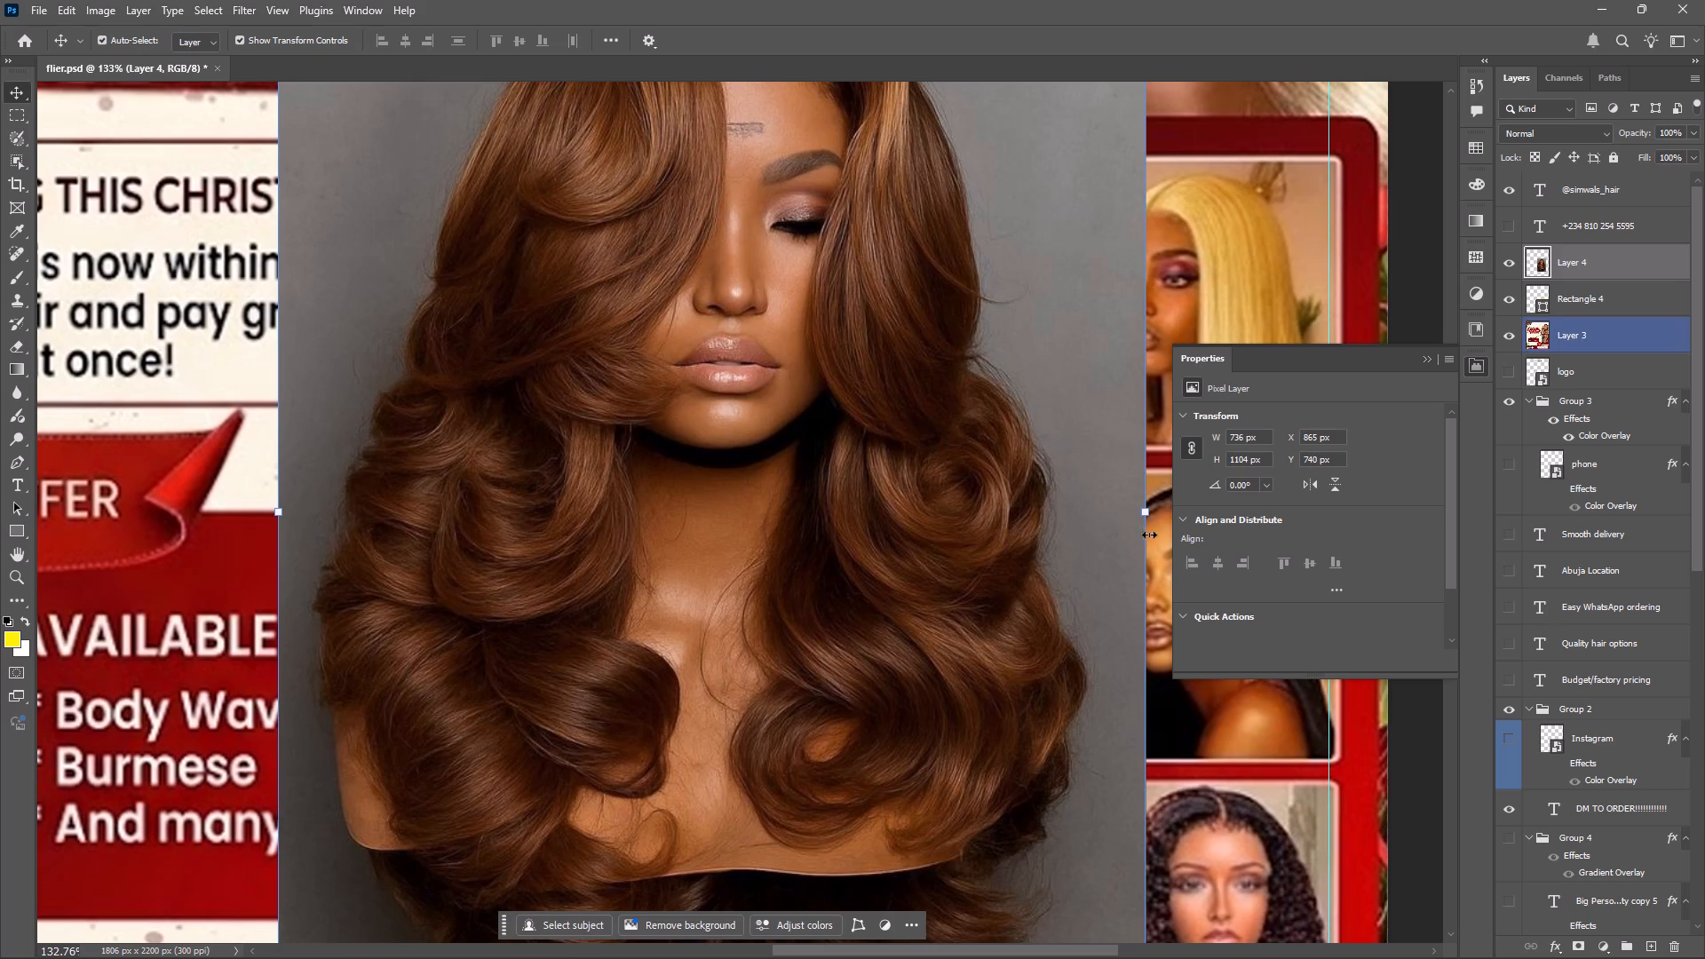
pyautogui.click(1144, 509)
pyautogui.moveTo(1146, 514); pyautogui.dragTo(1005, 537)
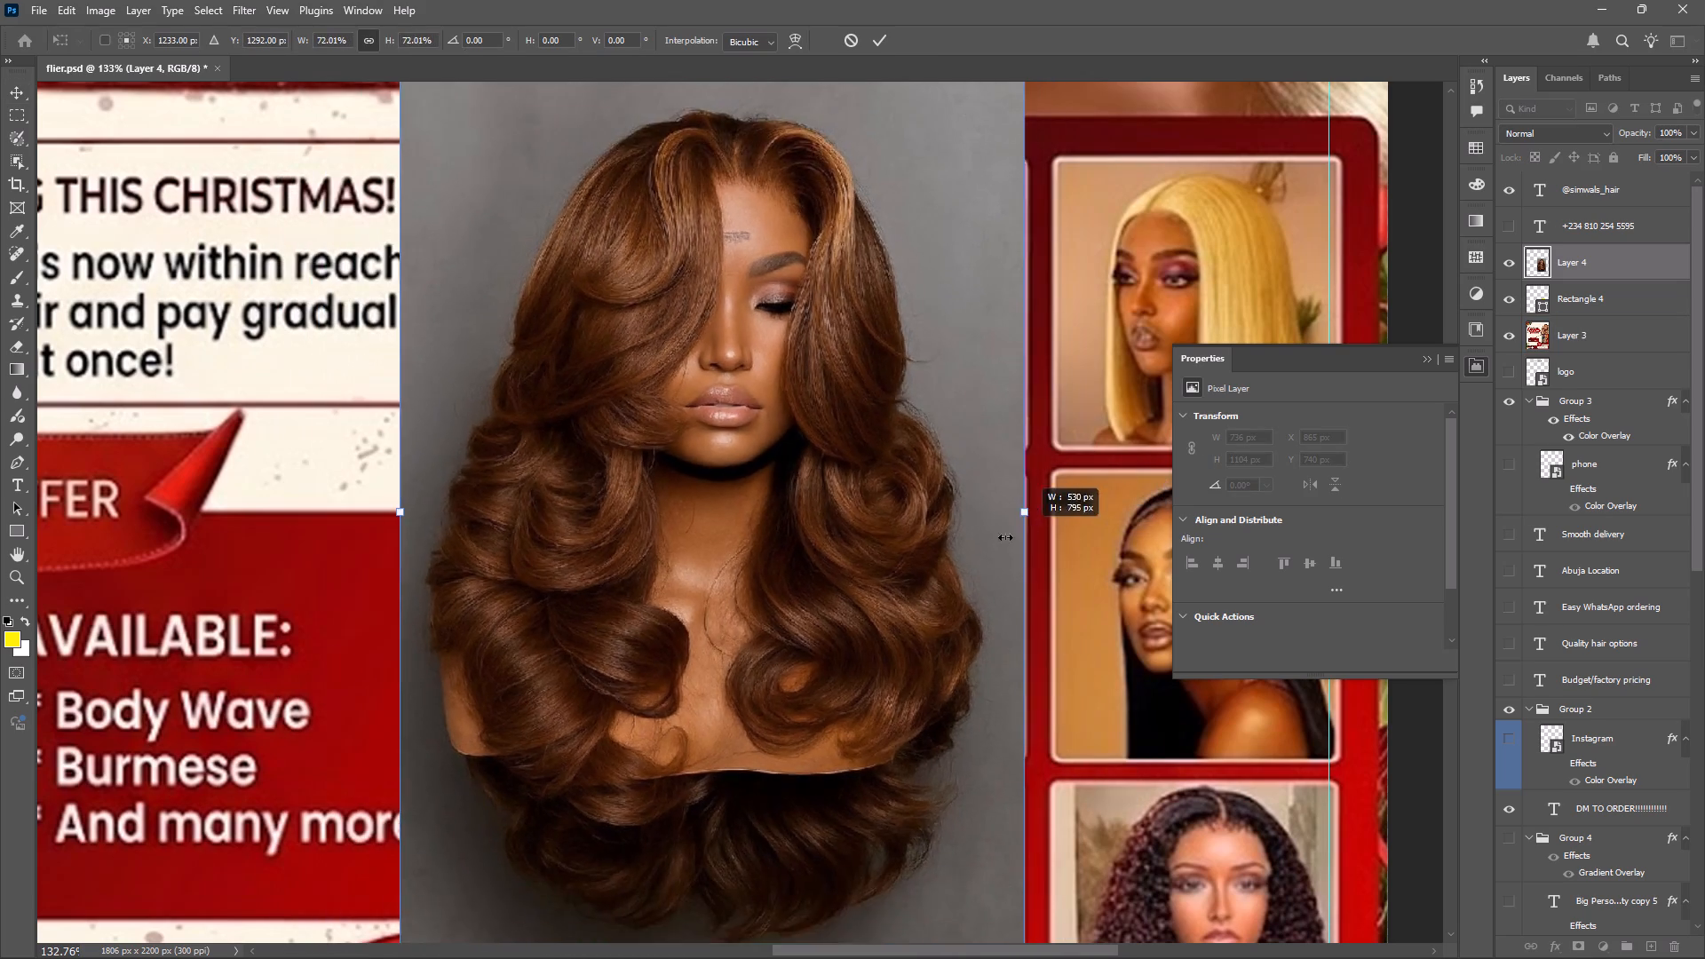
pyautogui.moveTo(1005, 537); pyautogui.dragTo(827, 551)
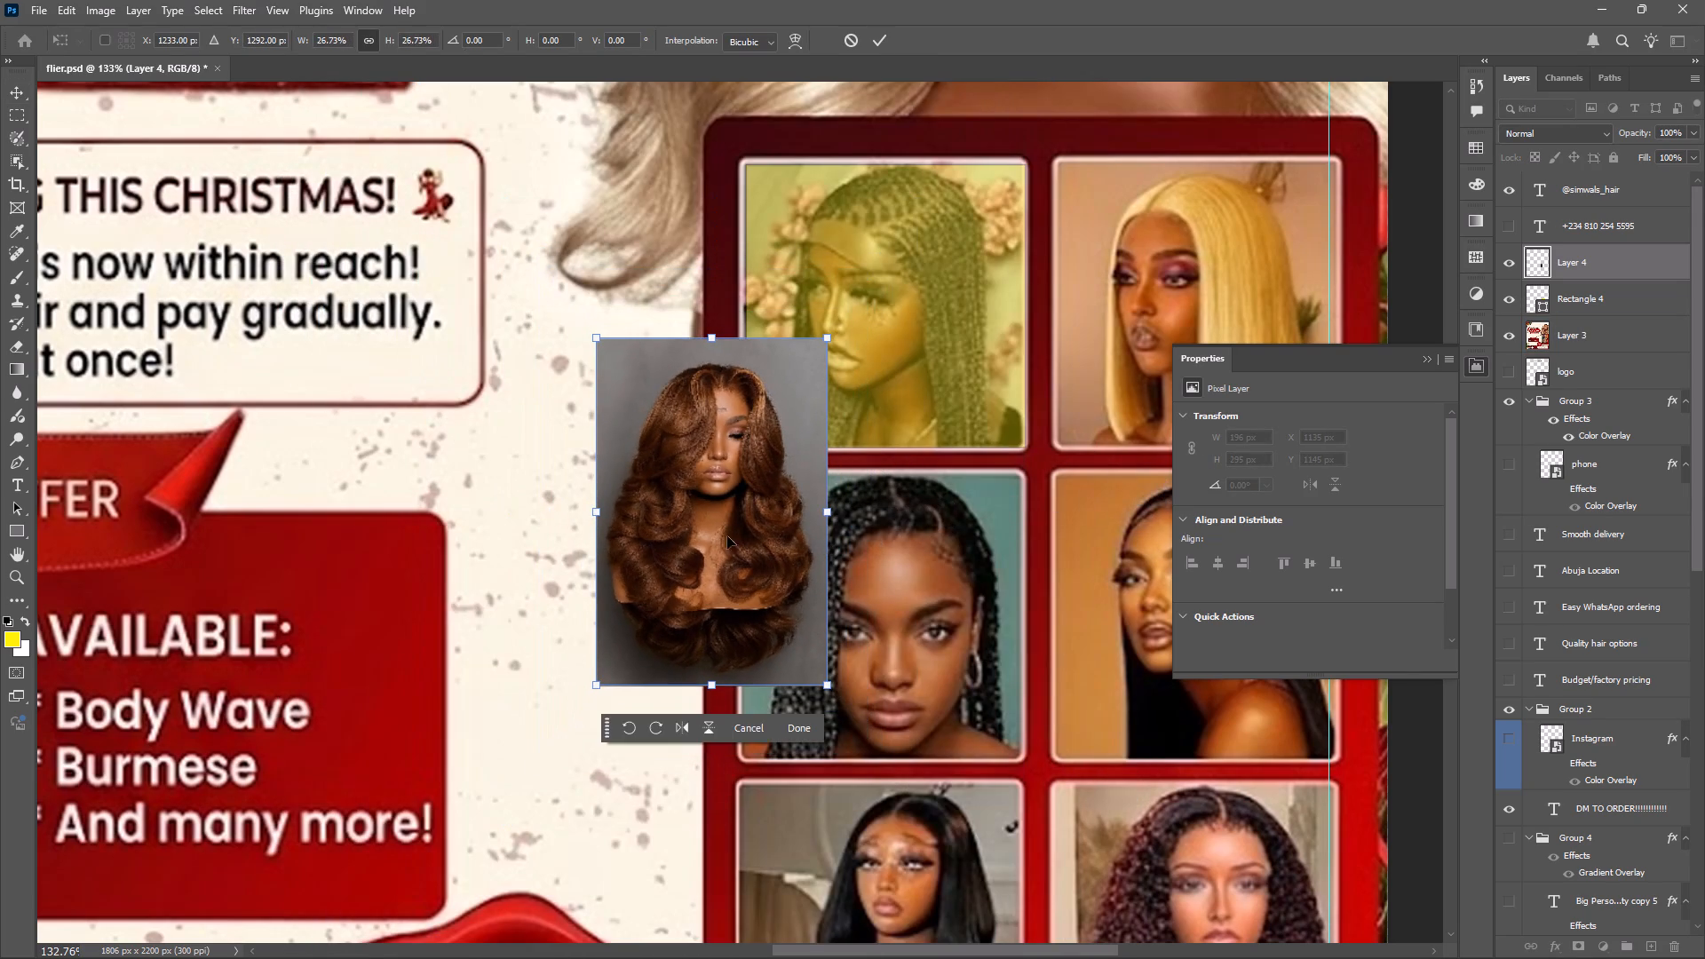
pyautogui.moveTo(701, 524); pyautogui.dragTo(860, 347)
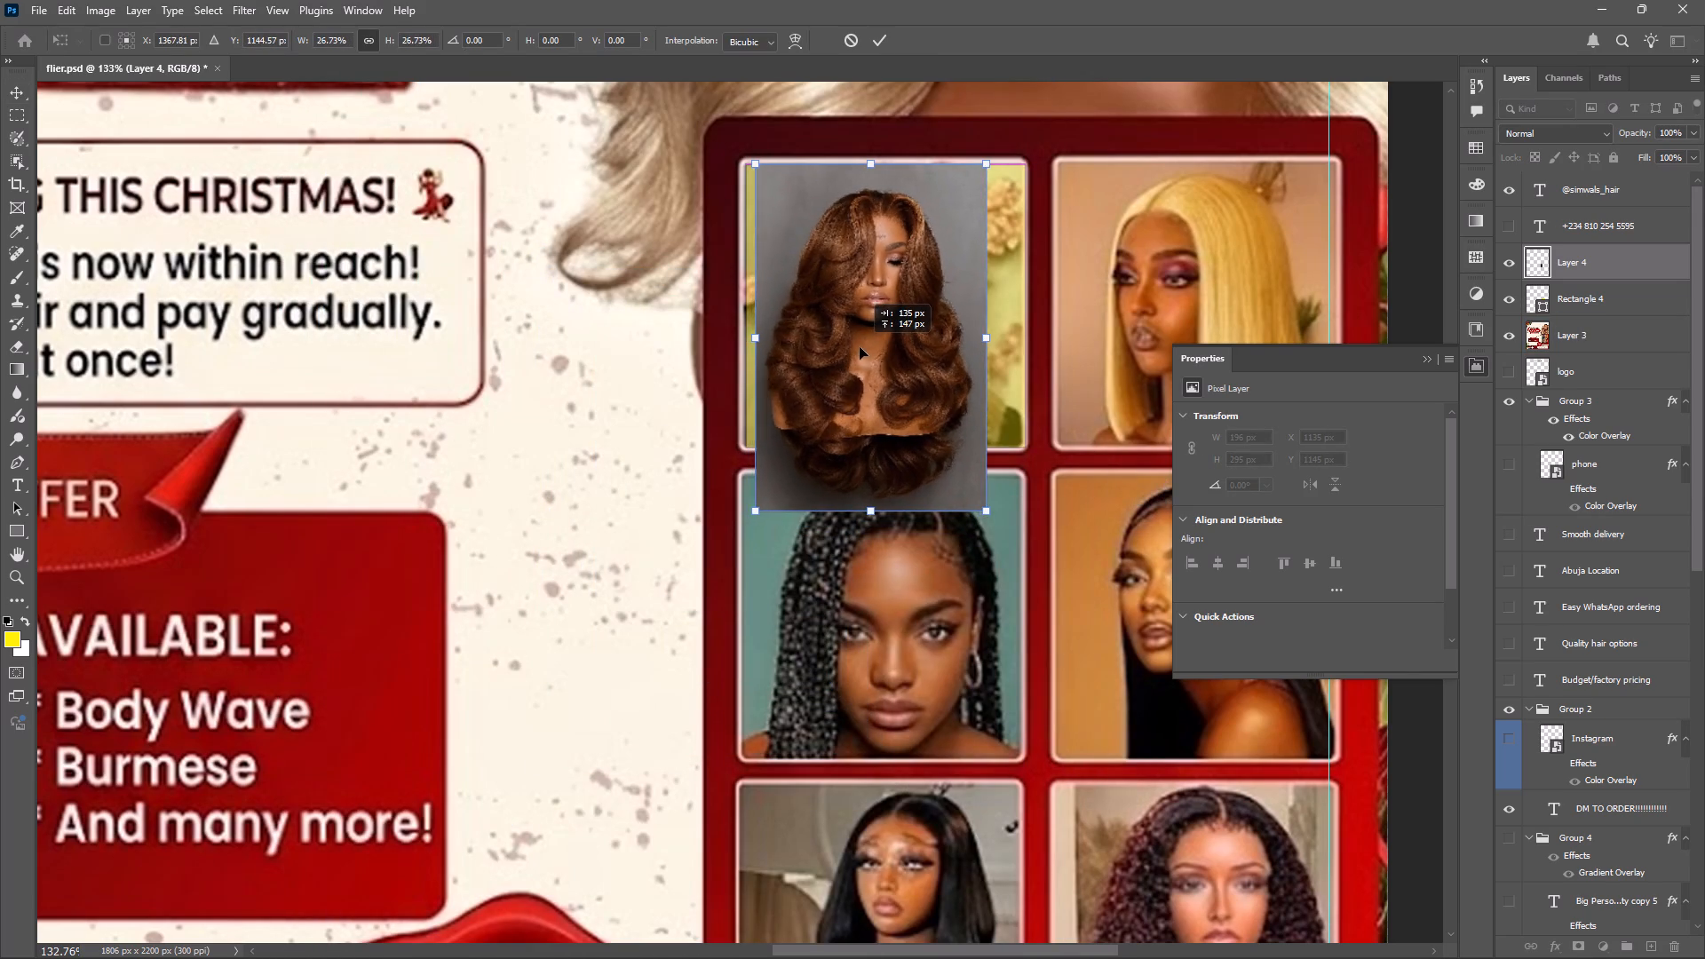
pyautogui.moveTo(860, 347); pyautogui.dragTo(867, 343)
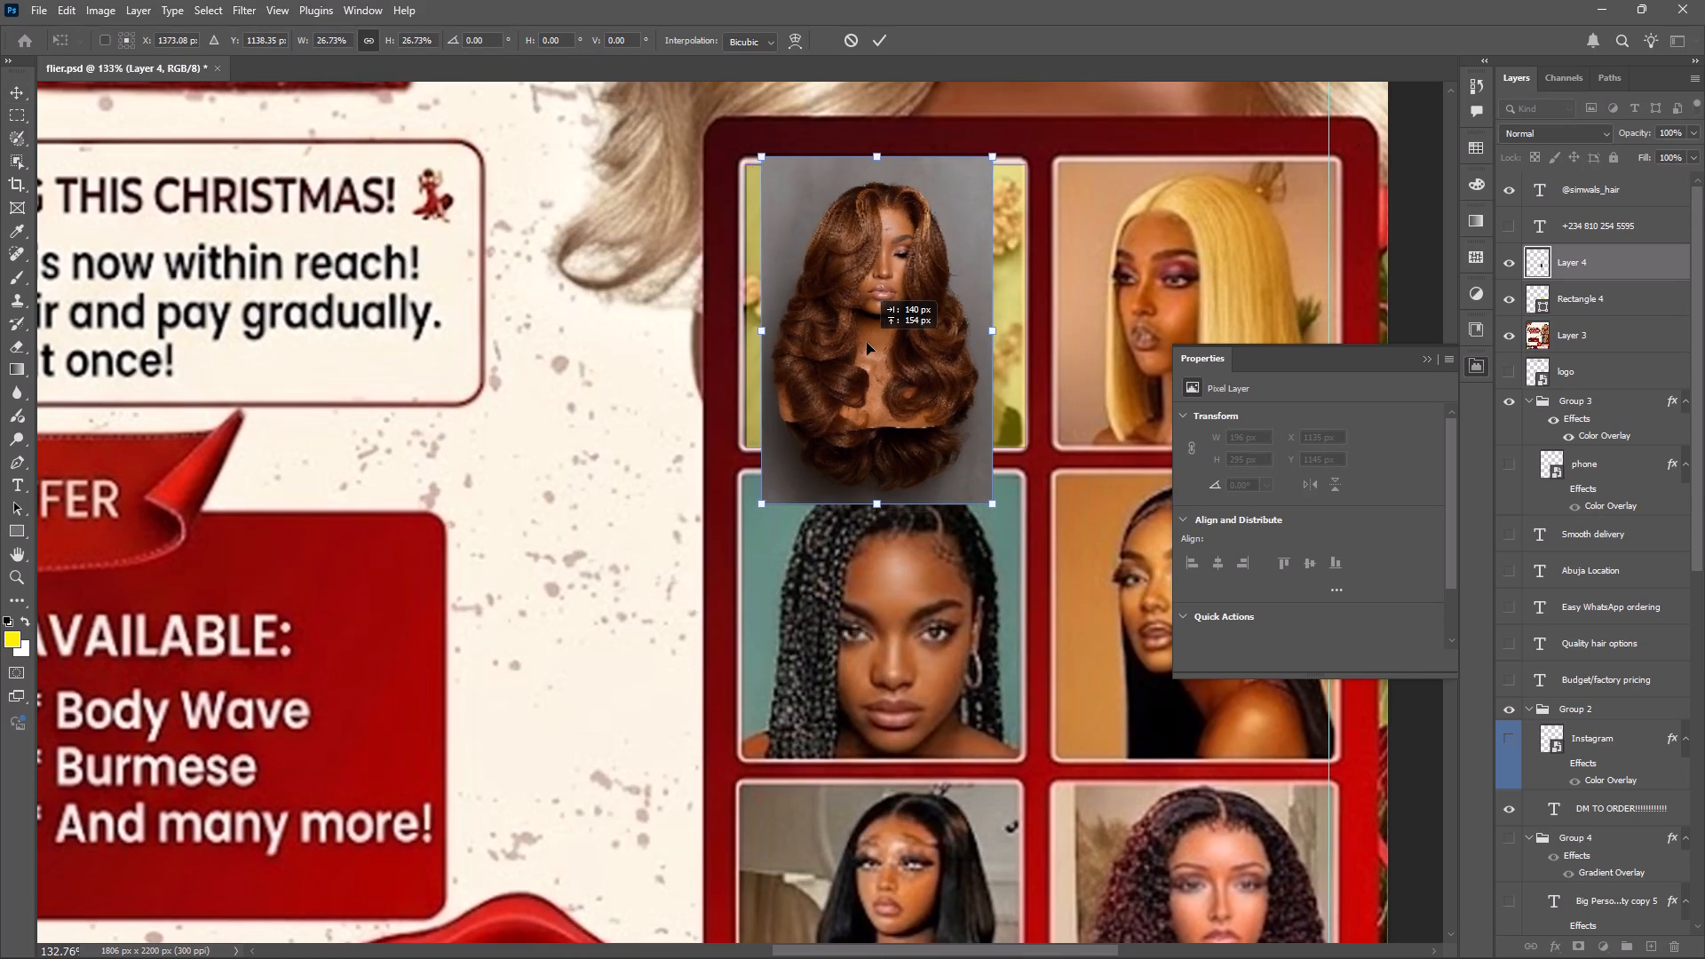
pyautogui.moveTo(867, 343); pyautogui.dragTo(867, 342)
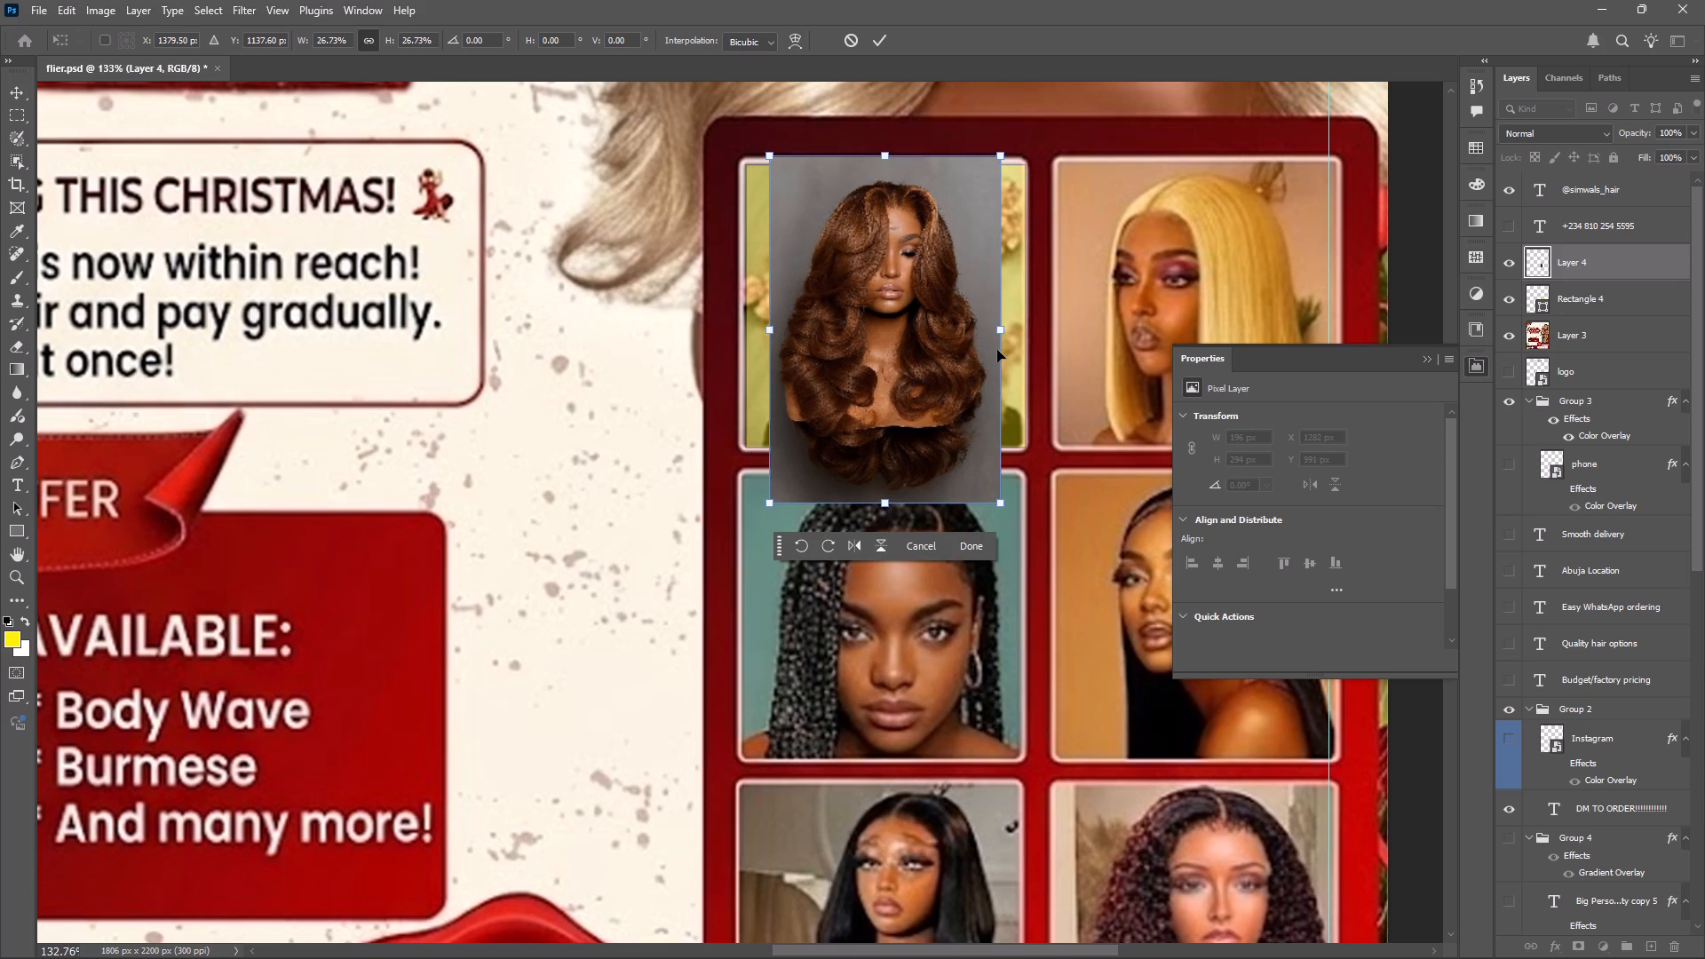
# Apply the transform and clip the pasted wig image to the rectangle.
pyautogui.keyDown('alt'); pyautogui.click(1599, 284); pyautogui.keyUp('alt')
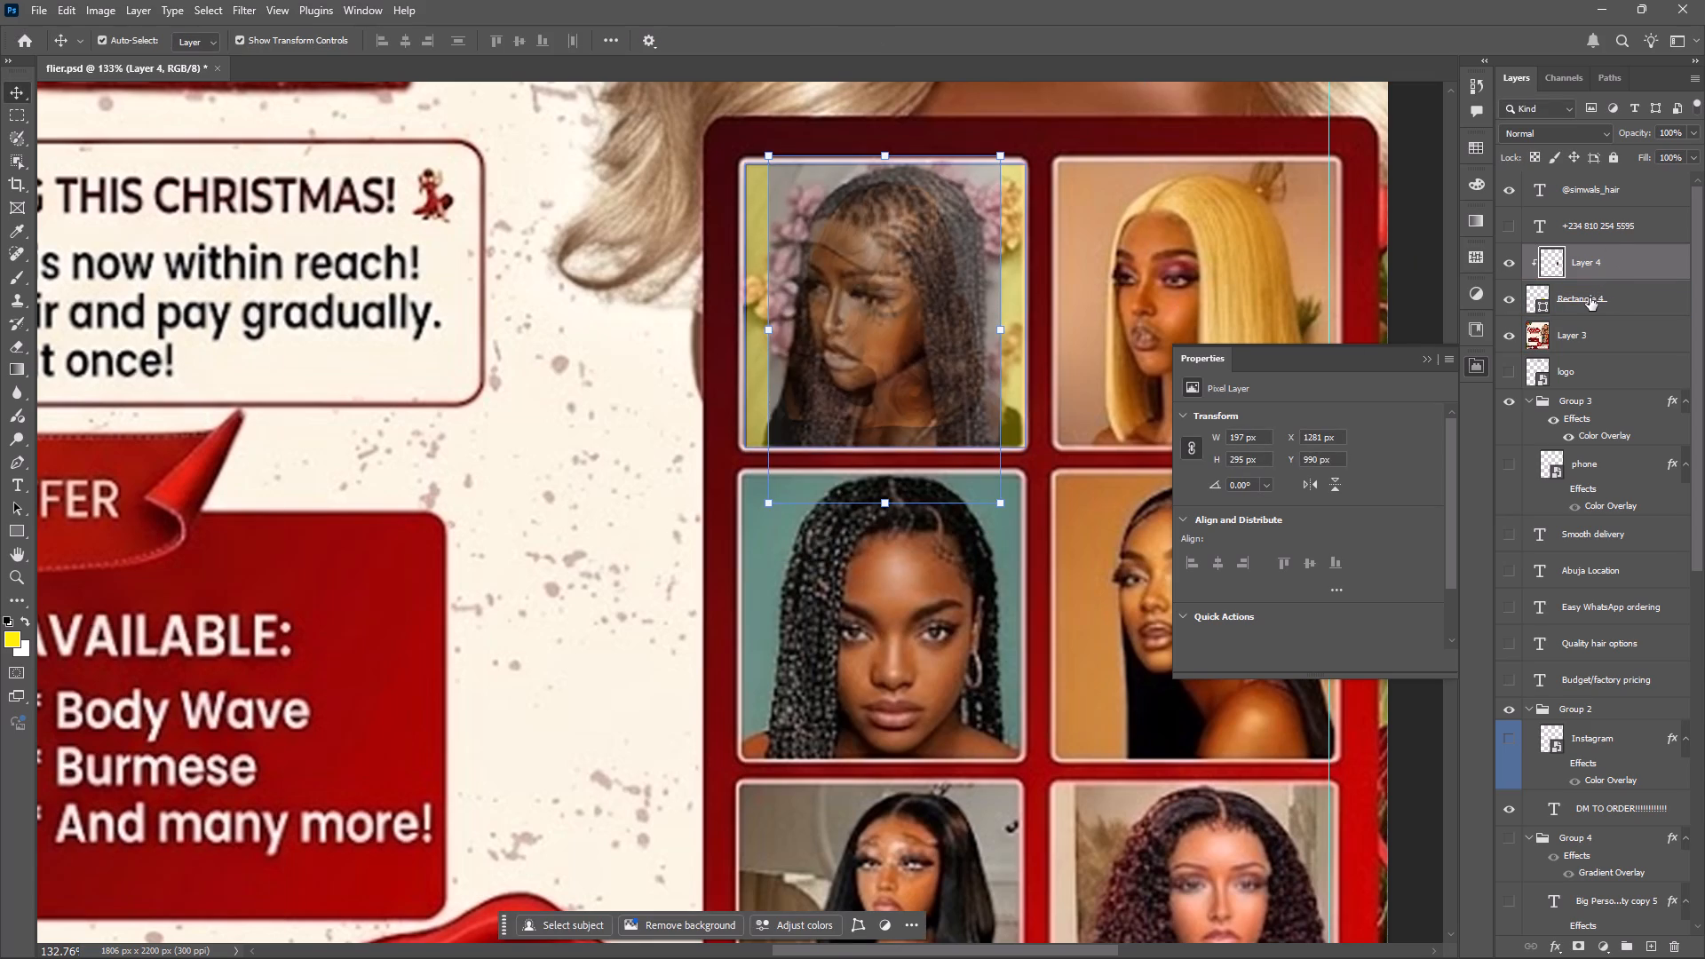
# Set the rectangle's stroke colour to #ddbfb7, sampled from the border of the teal-background braids photo.
pyautogui.click(1587, 298)
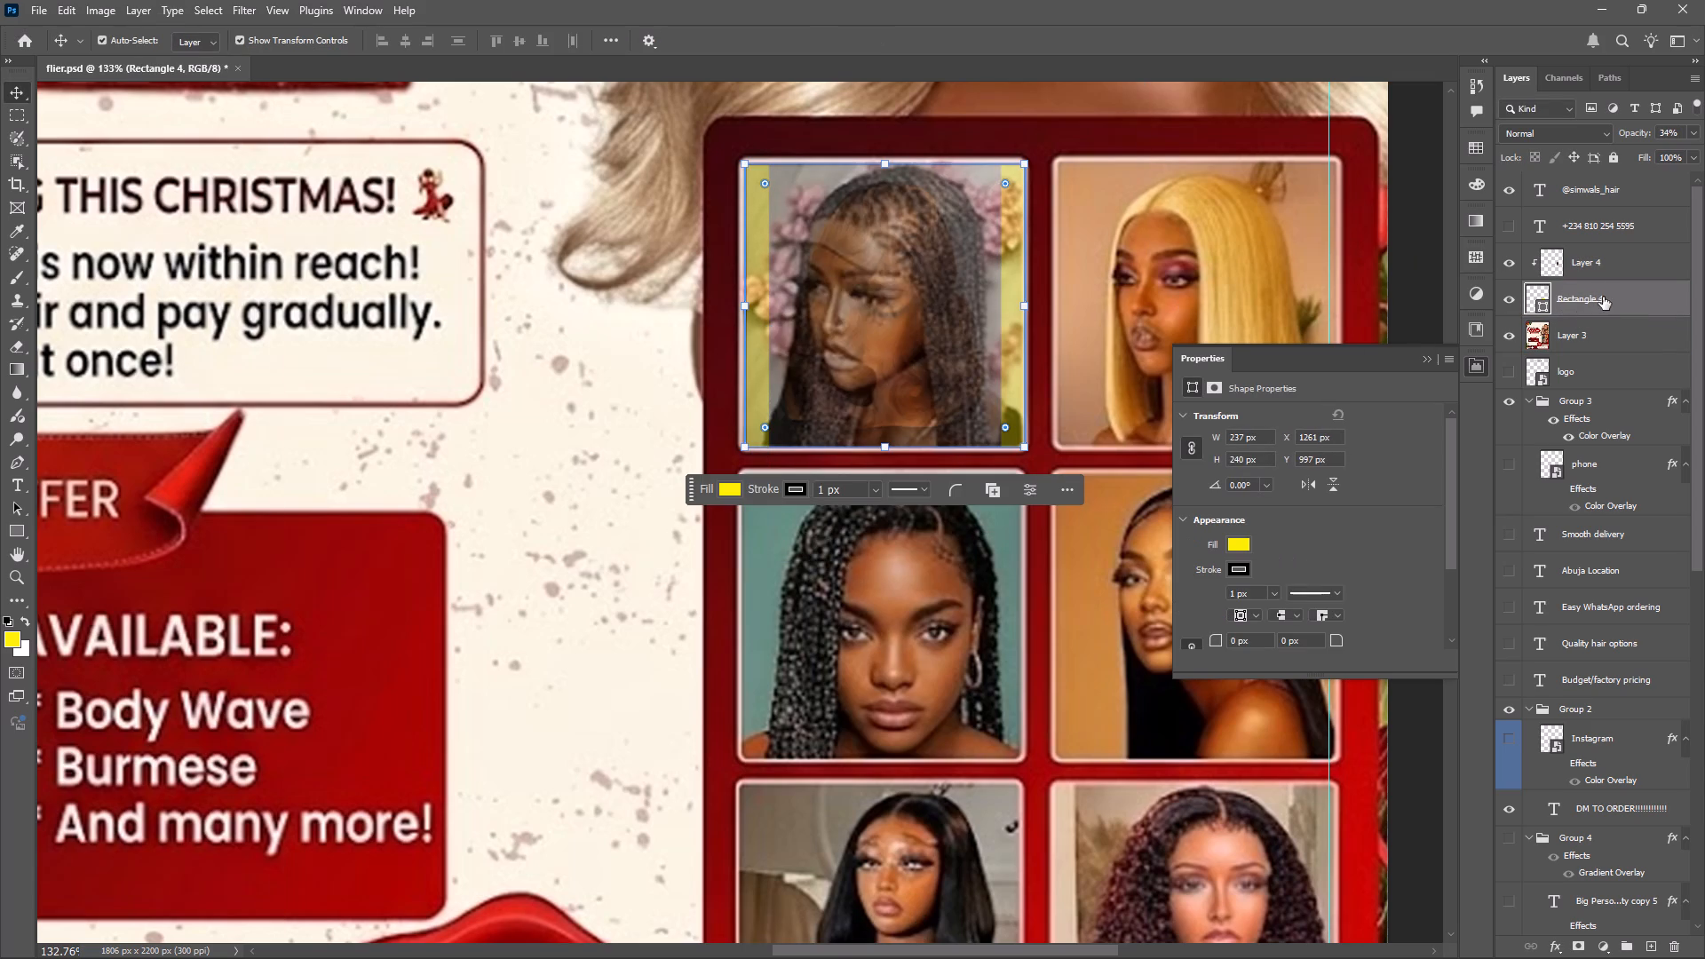
pyautogui.click(1241, 568)
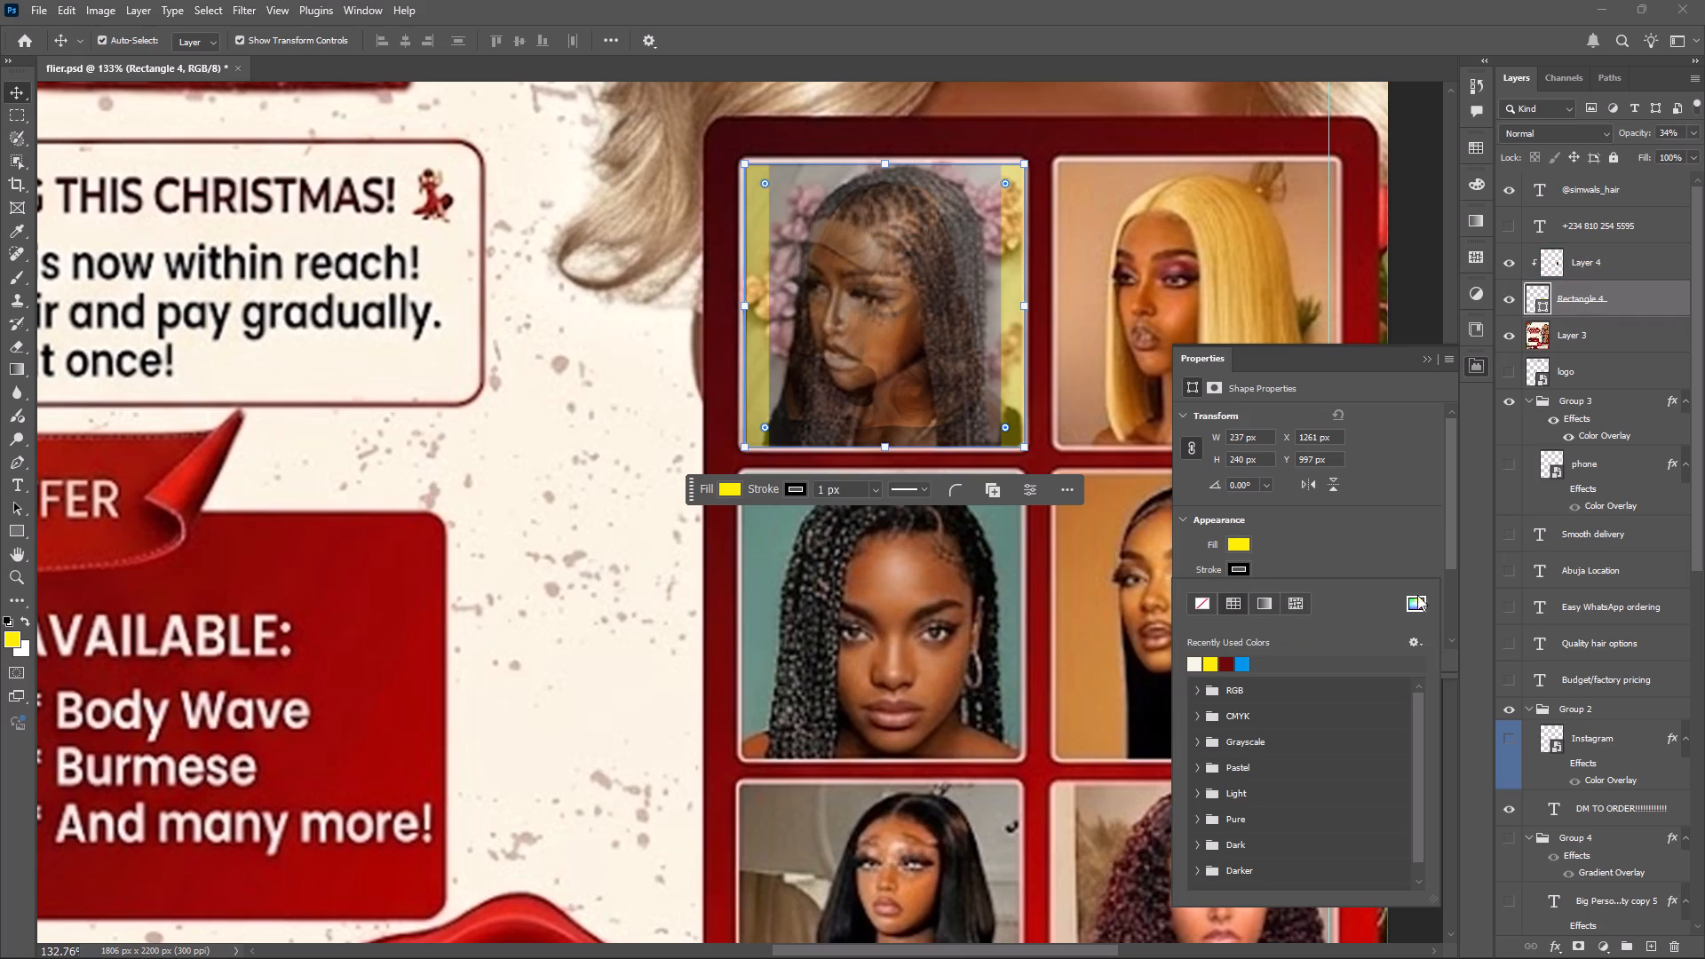
pyautogui.click(1420, 597)
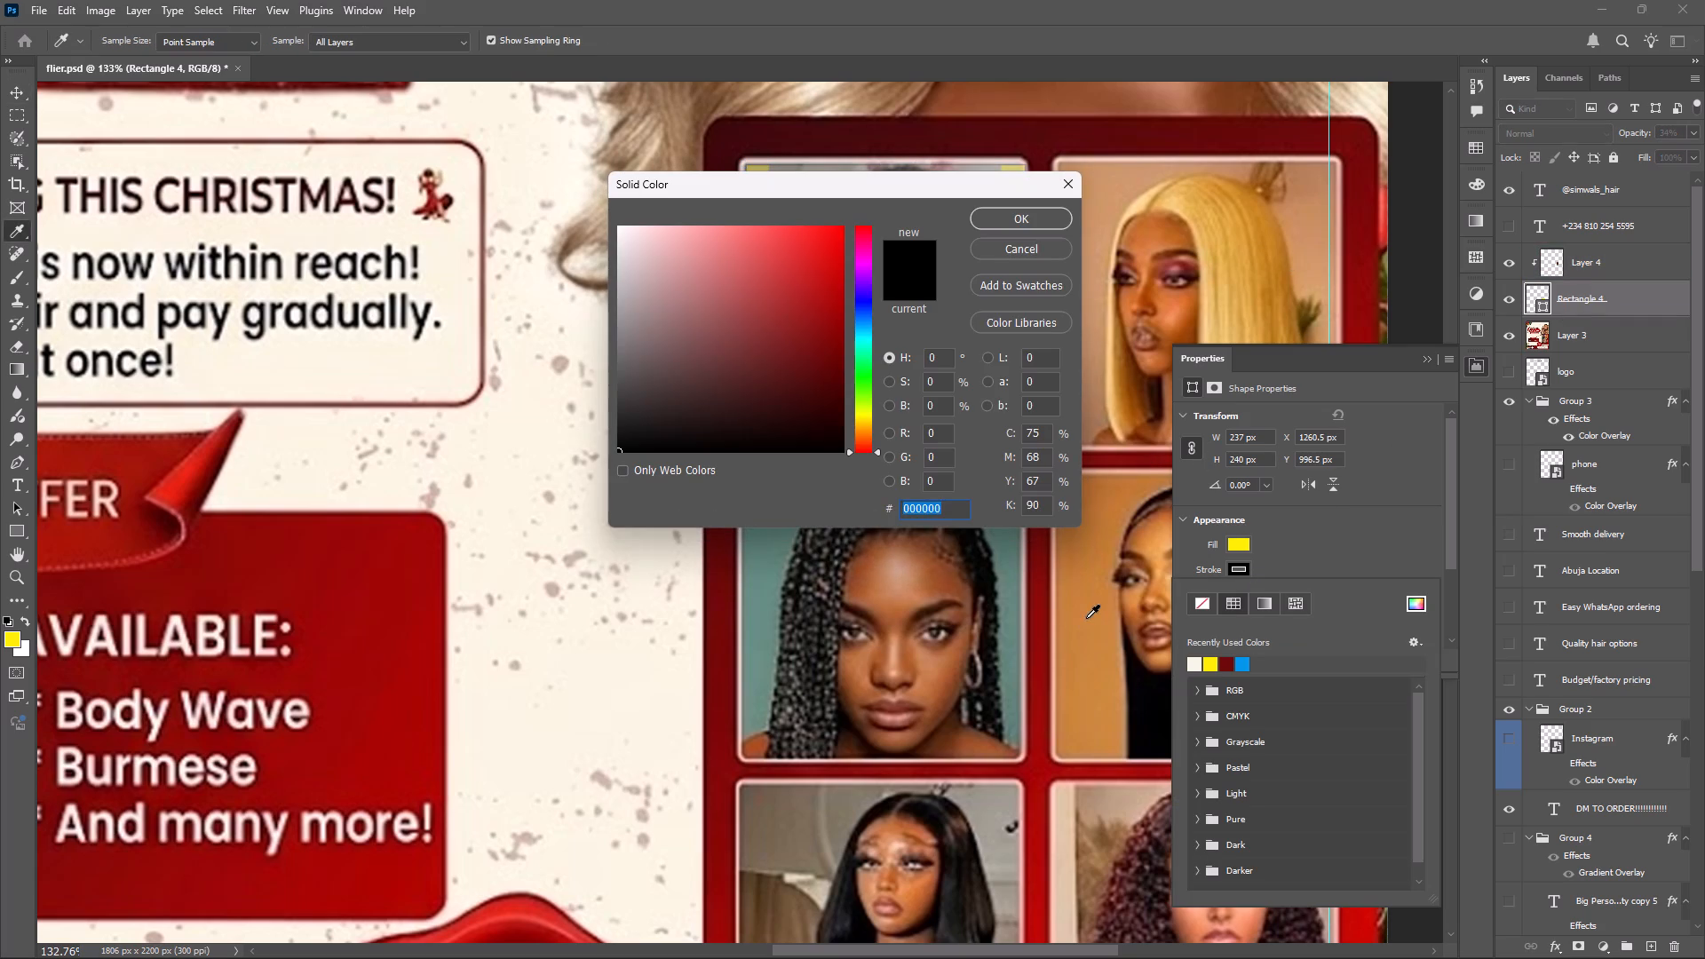
pyautogui.click(1025, 645)
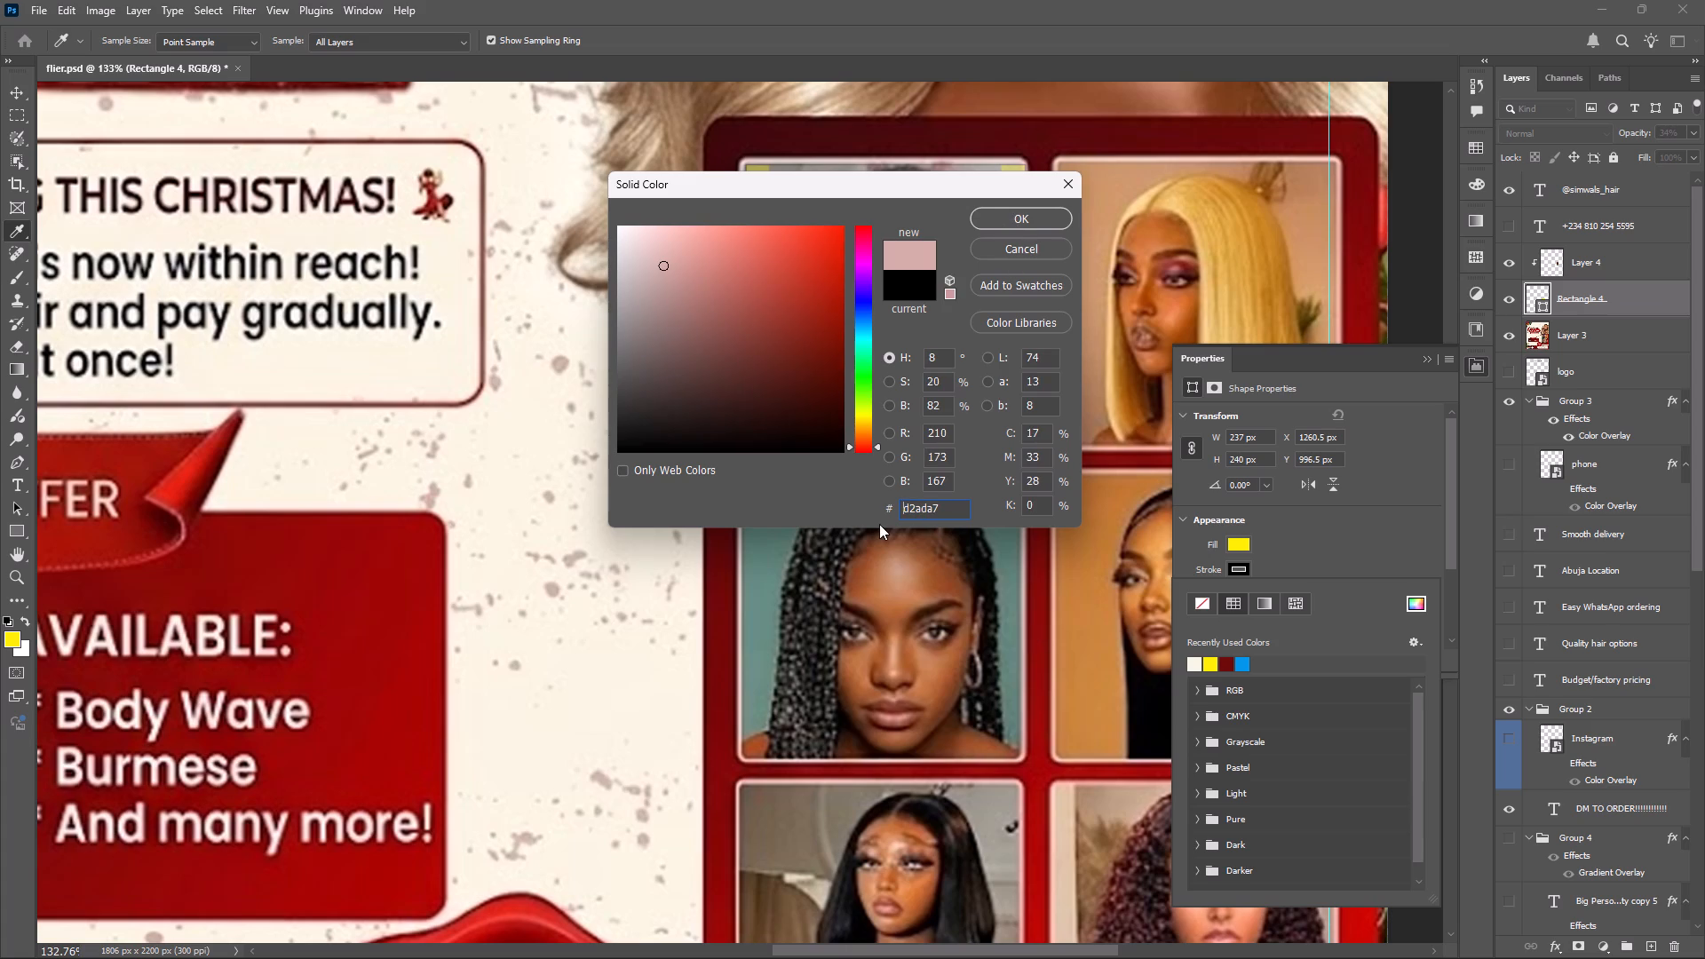
pyautogui.click(741, 664)
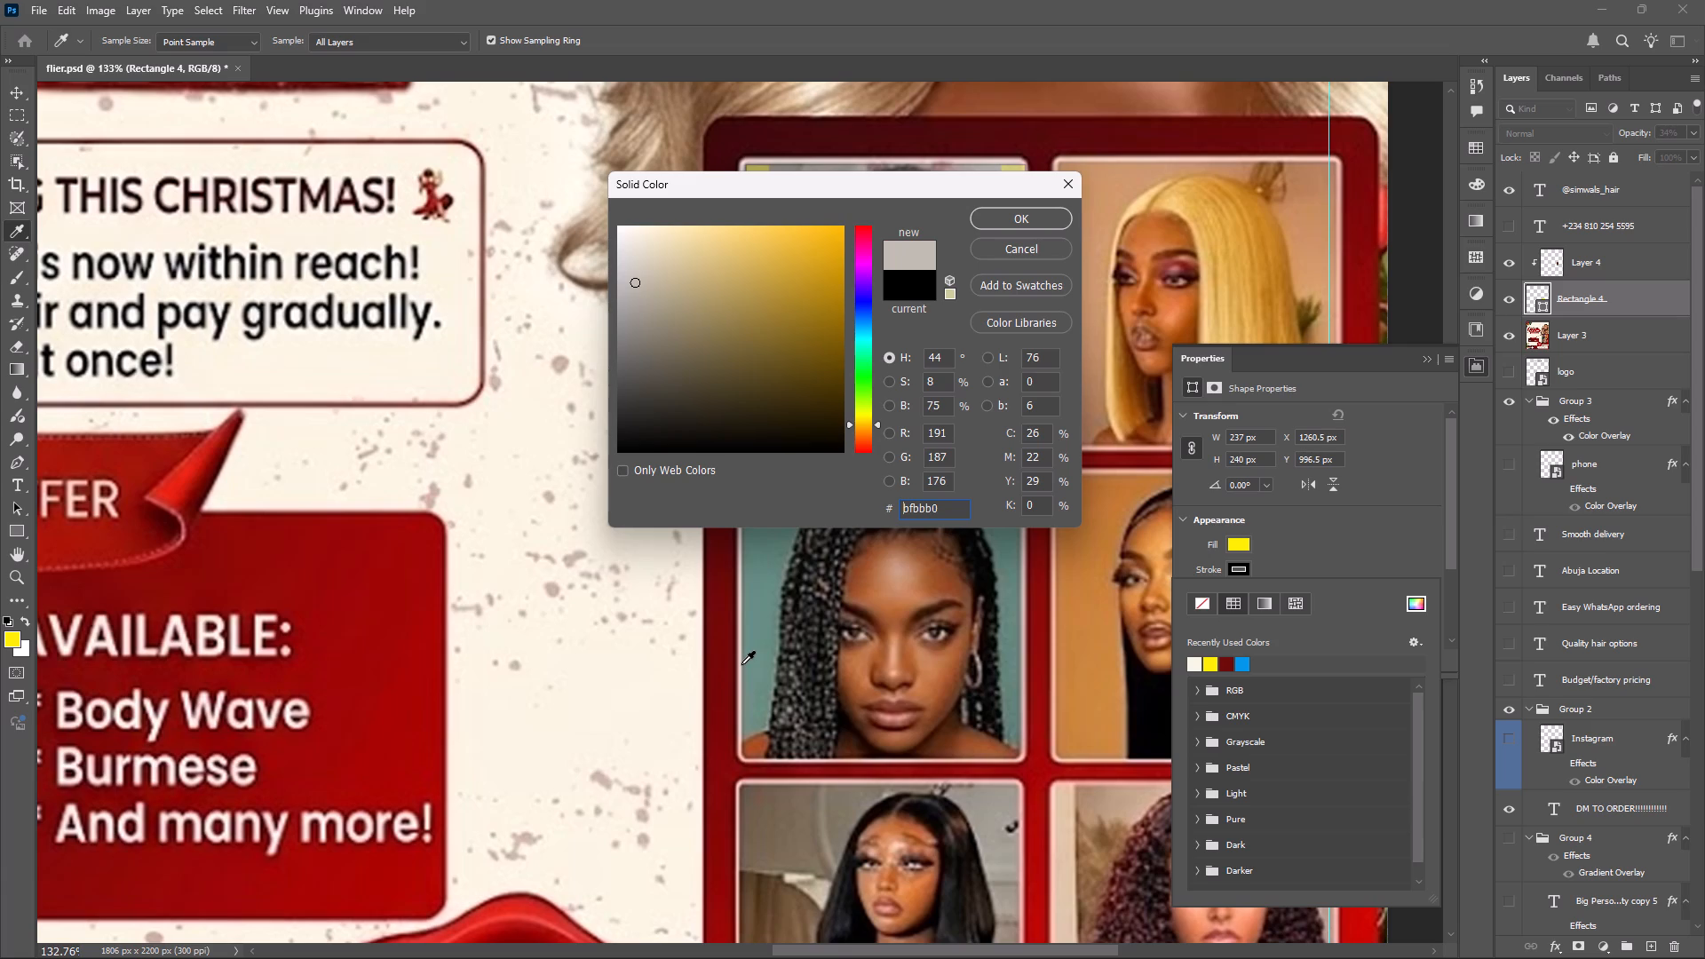
pyautogui.click(739, 665)
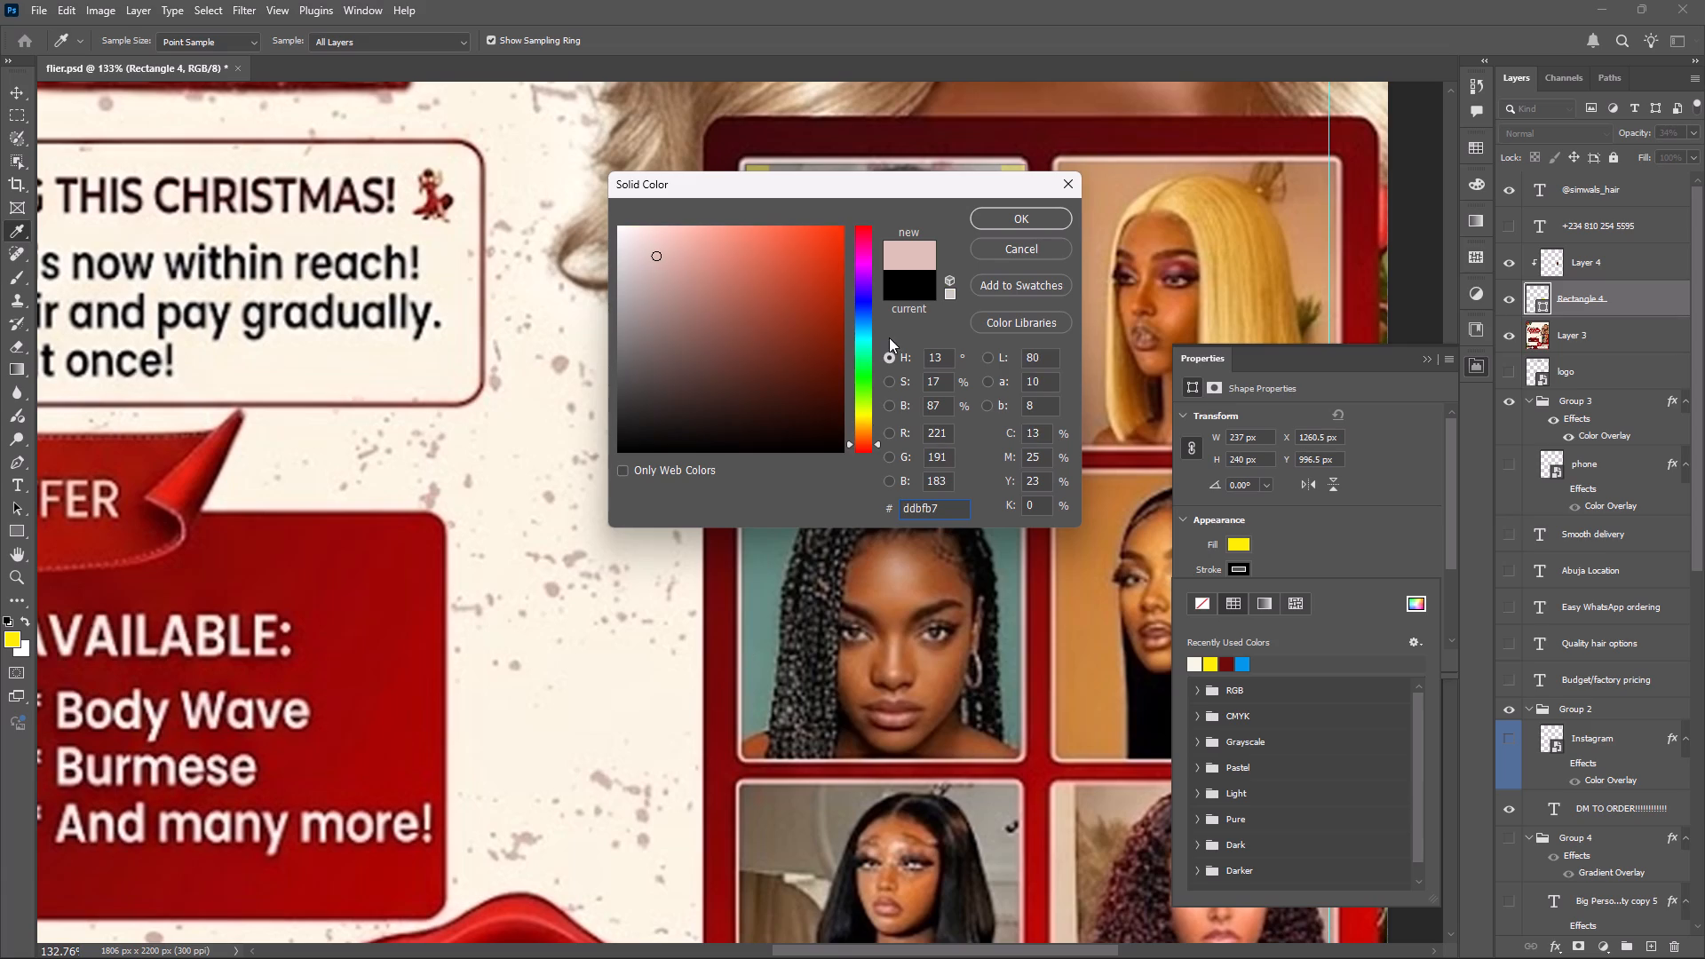
pyautogui.click(1005, 218)
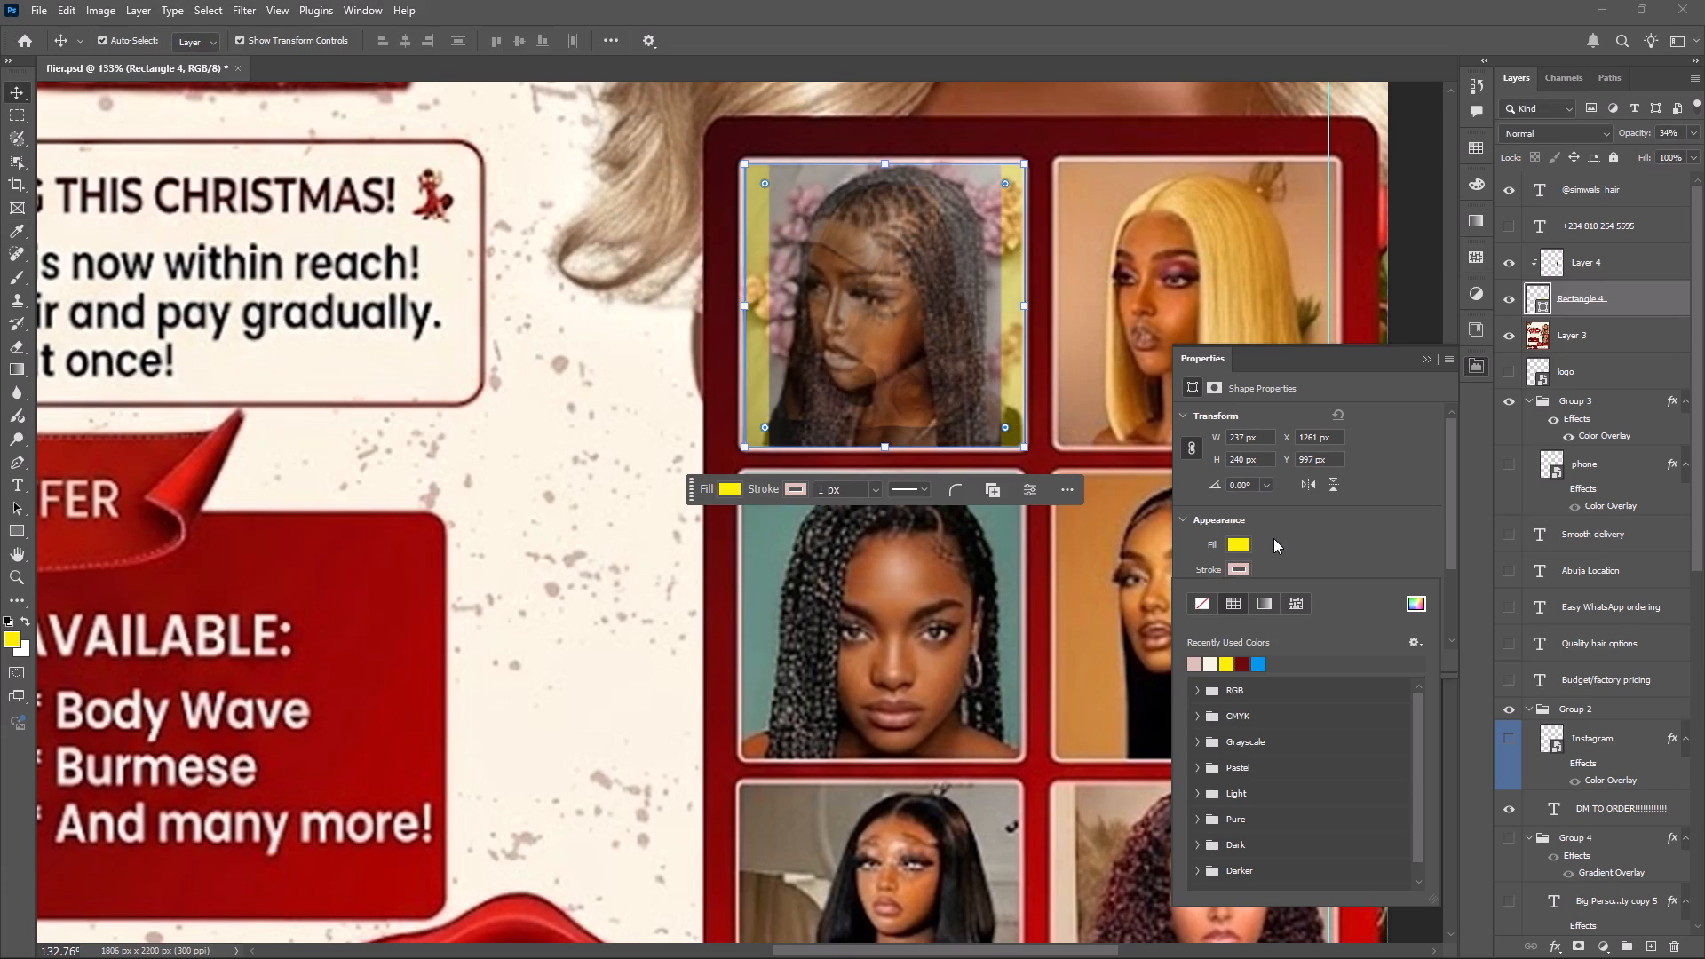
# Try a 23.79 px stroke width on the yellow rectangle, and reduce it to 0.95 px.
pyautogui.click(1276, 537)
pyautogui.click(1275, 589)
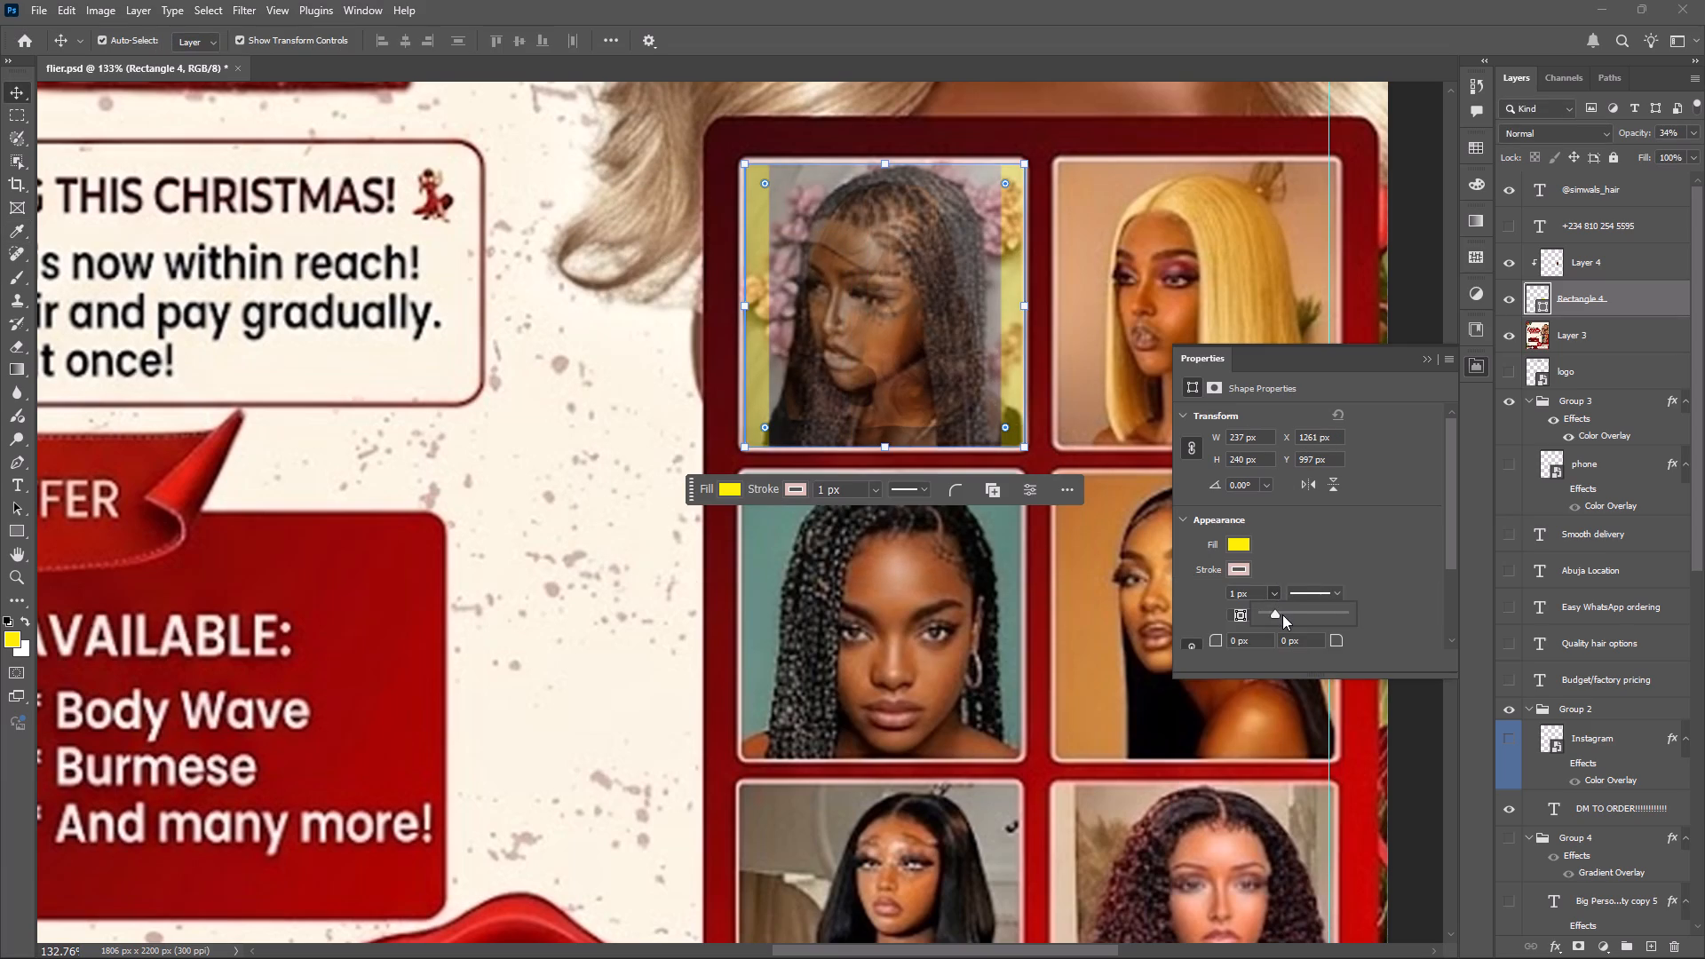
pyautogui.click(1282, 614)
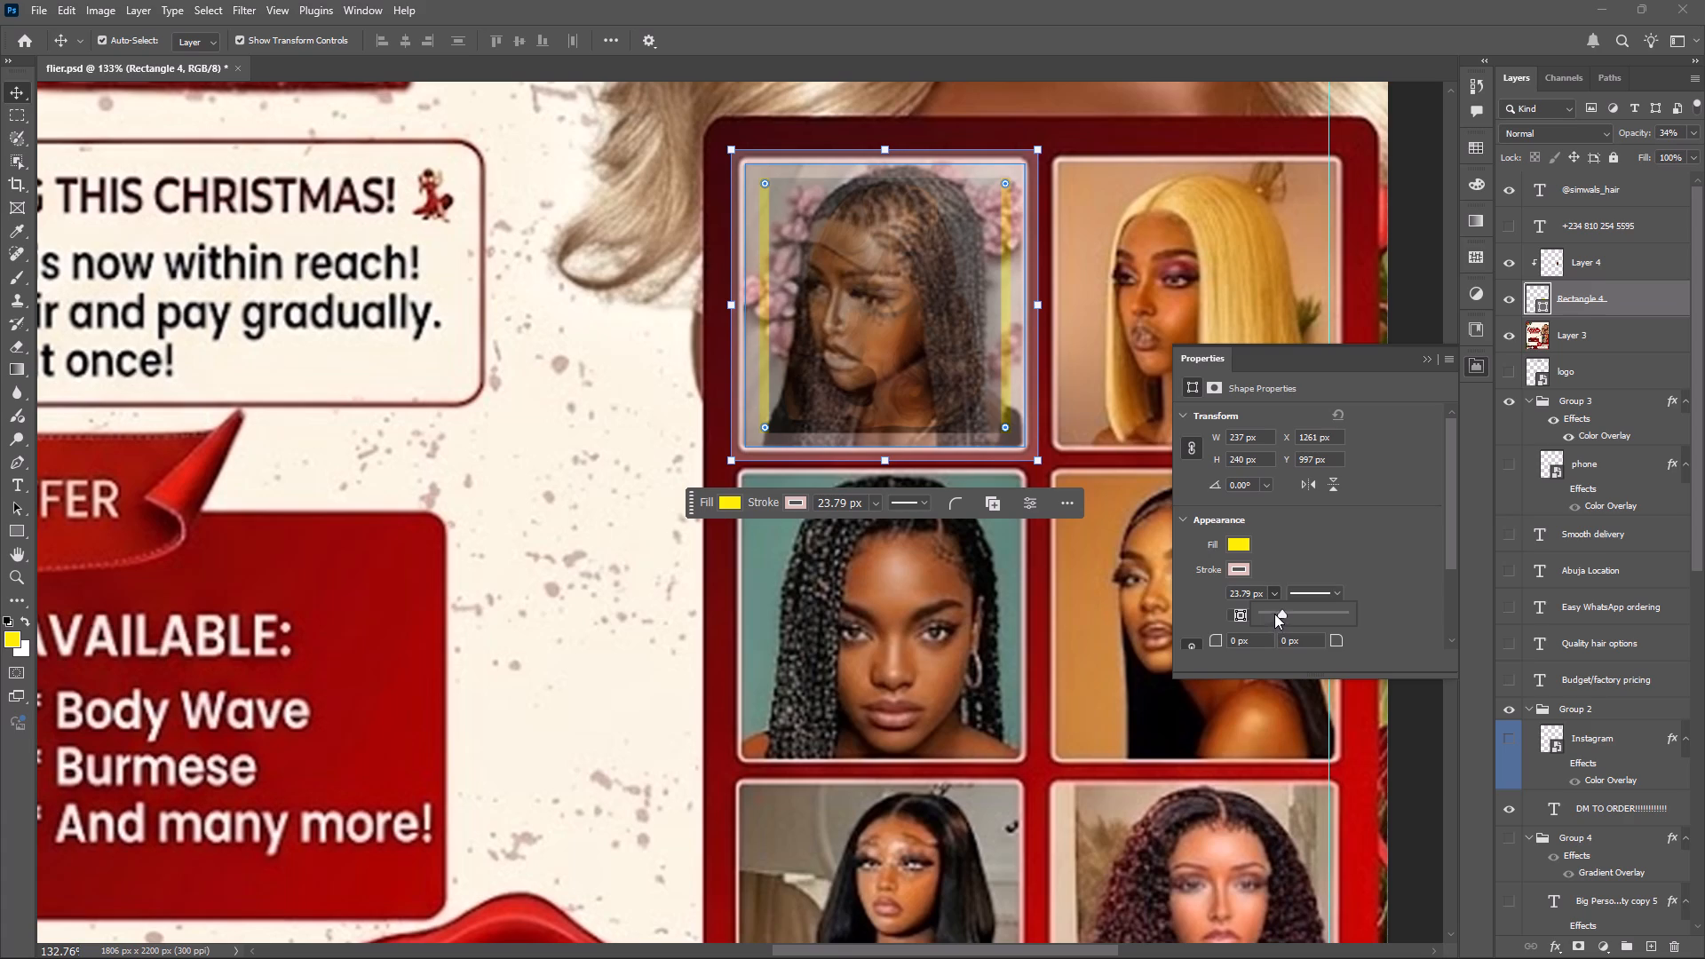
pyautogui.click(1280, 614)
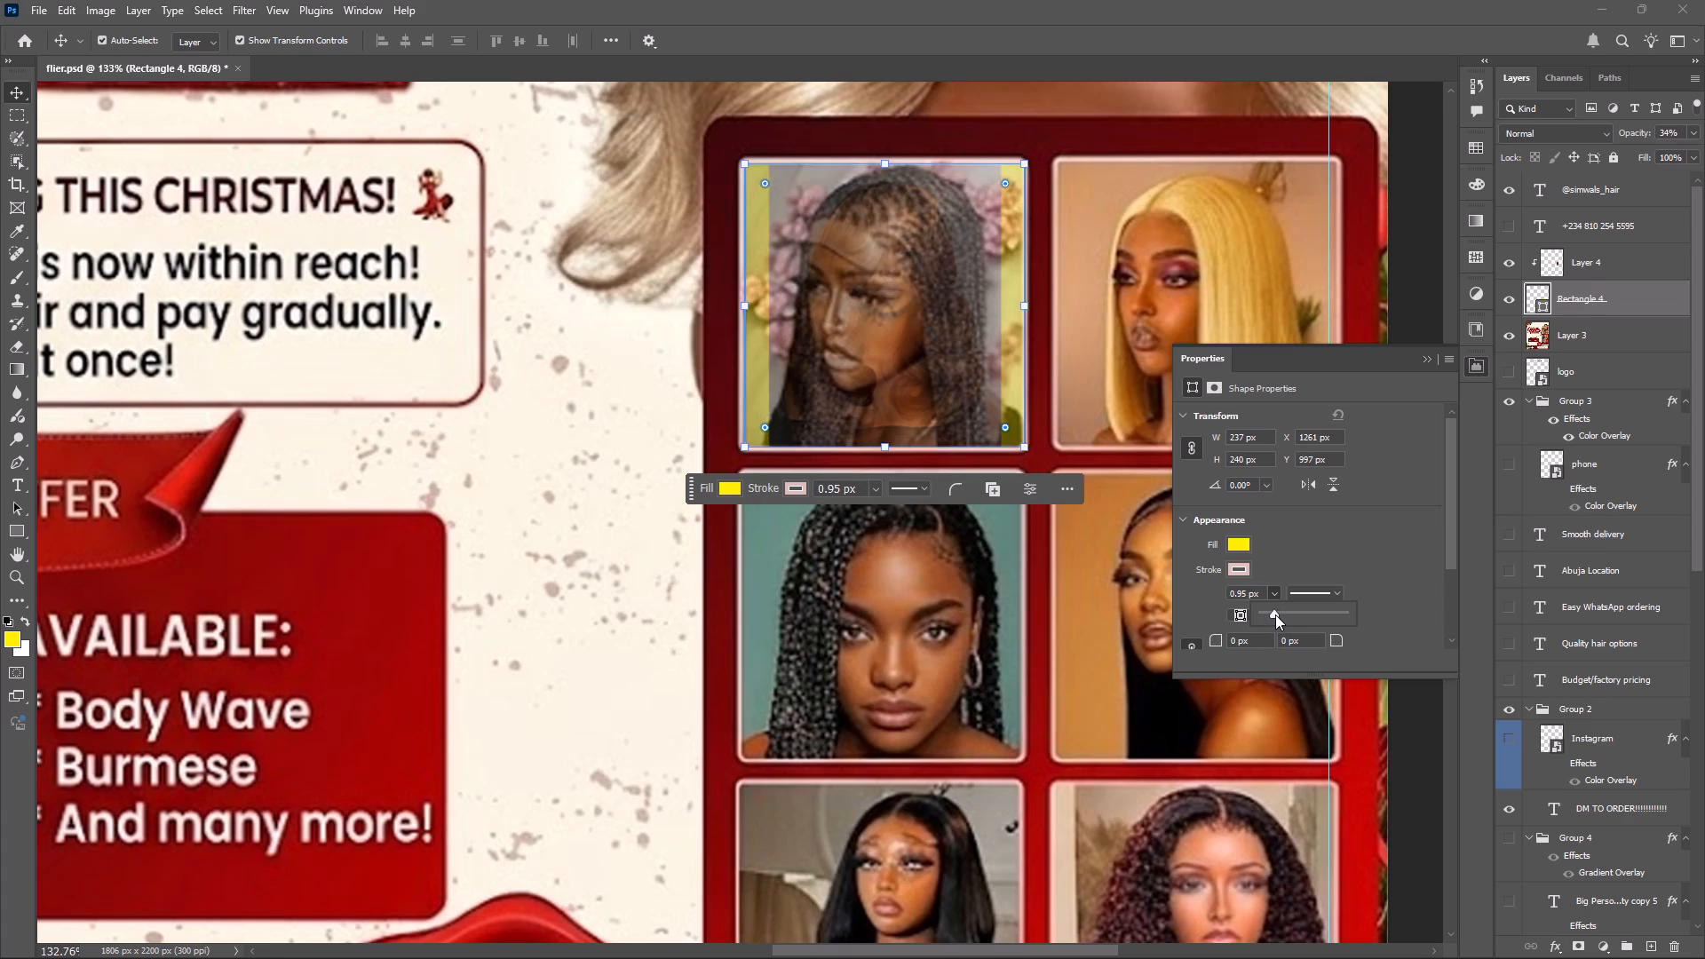
# Raise the yellow rectangle's layer opacity to 100%.
pyautogui.click(1691, 139)
pyautogui.moveTo(1637, 155); pyautogui.dragTo(1704, 154)
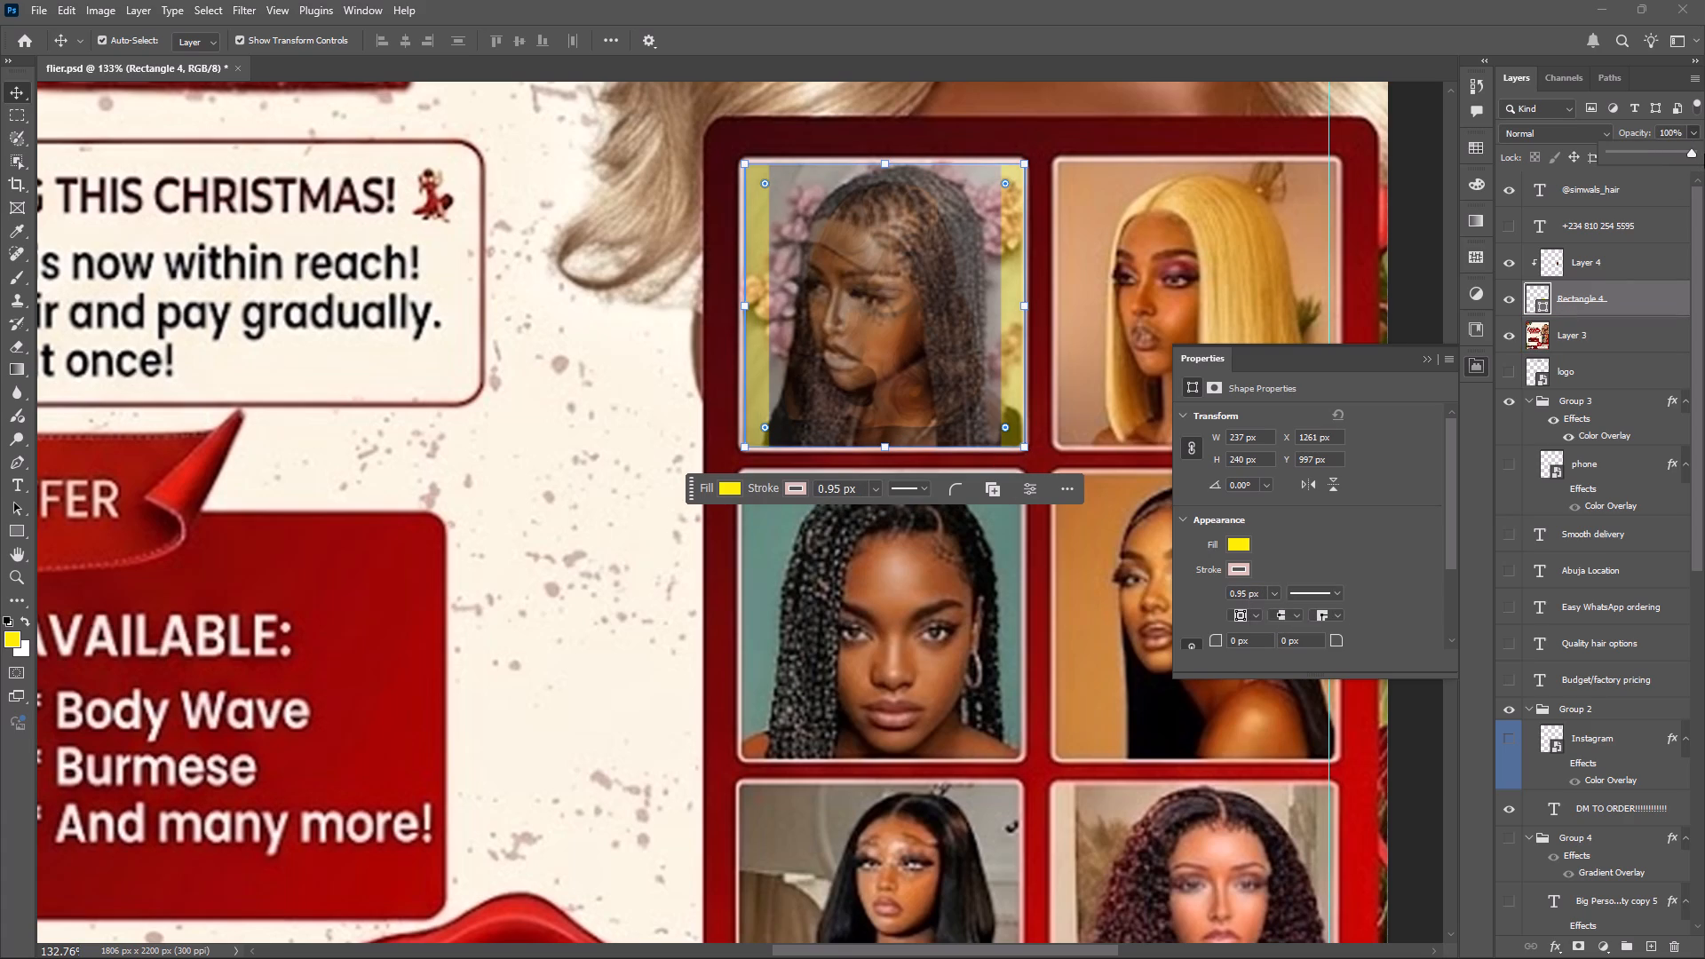
pyautogui.moveTo(1704, 154); pyautogui.dragTo(1704, 152)
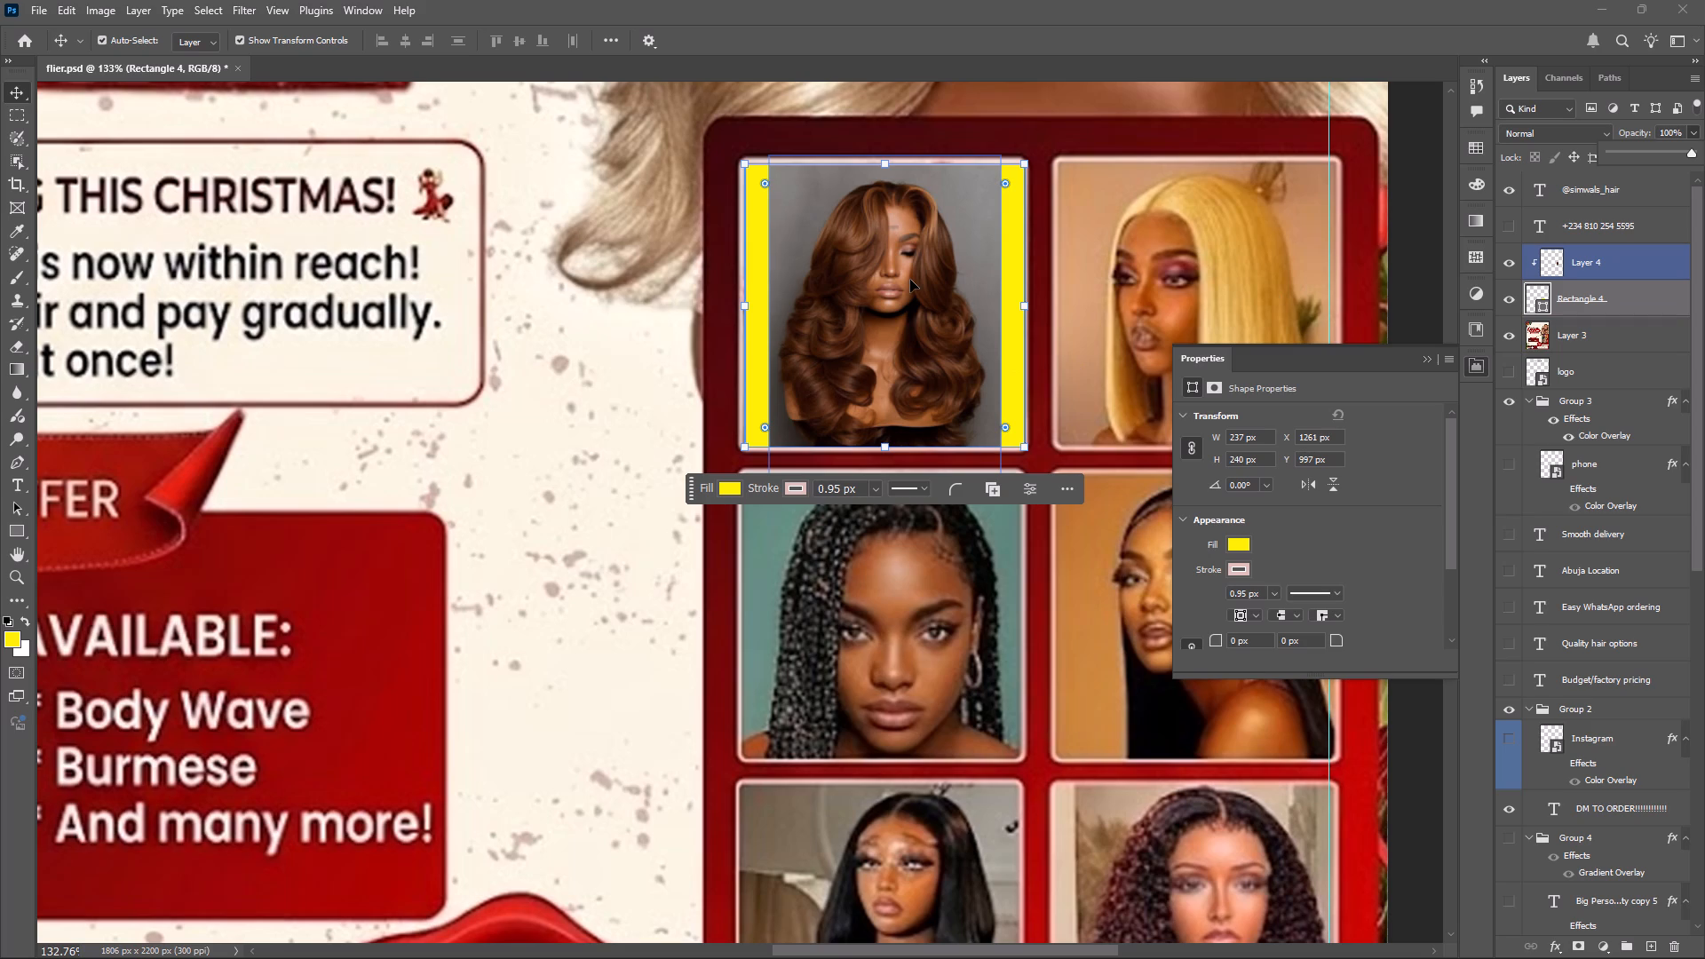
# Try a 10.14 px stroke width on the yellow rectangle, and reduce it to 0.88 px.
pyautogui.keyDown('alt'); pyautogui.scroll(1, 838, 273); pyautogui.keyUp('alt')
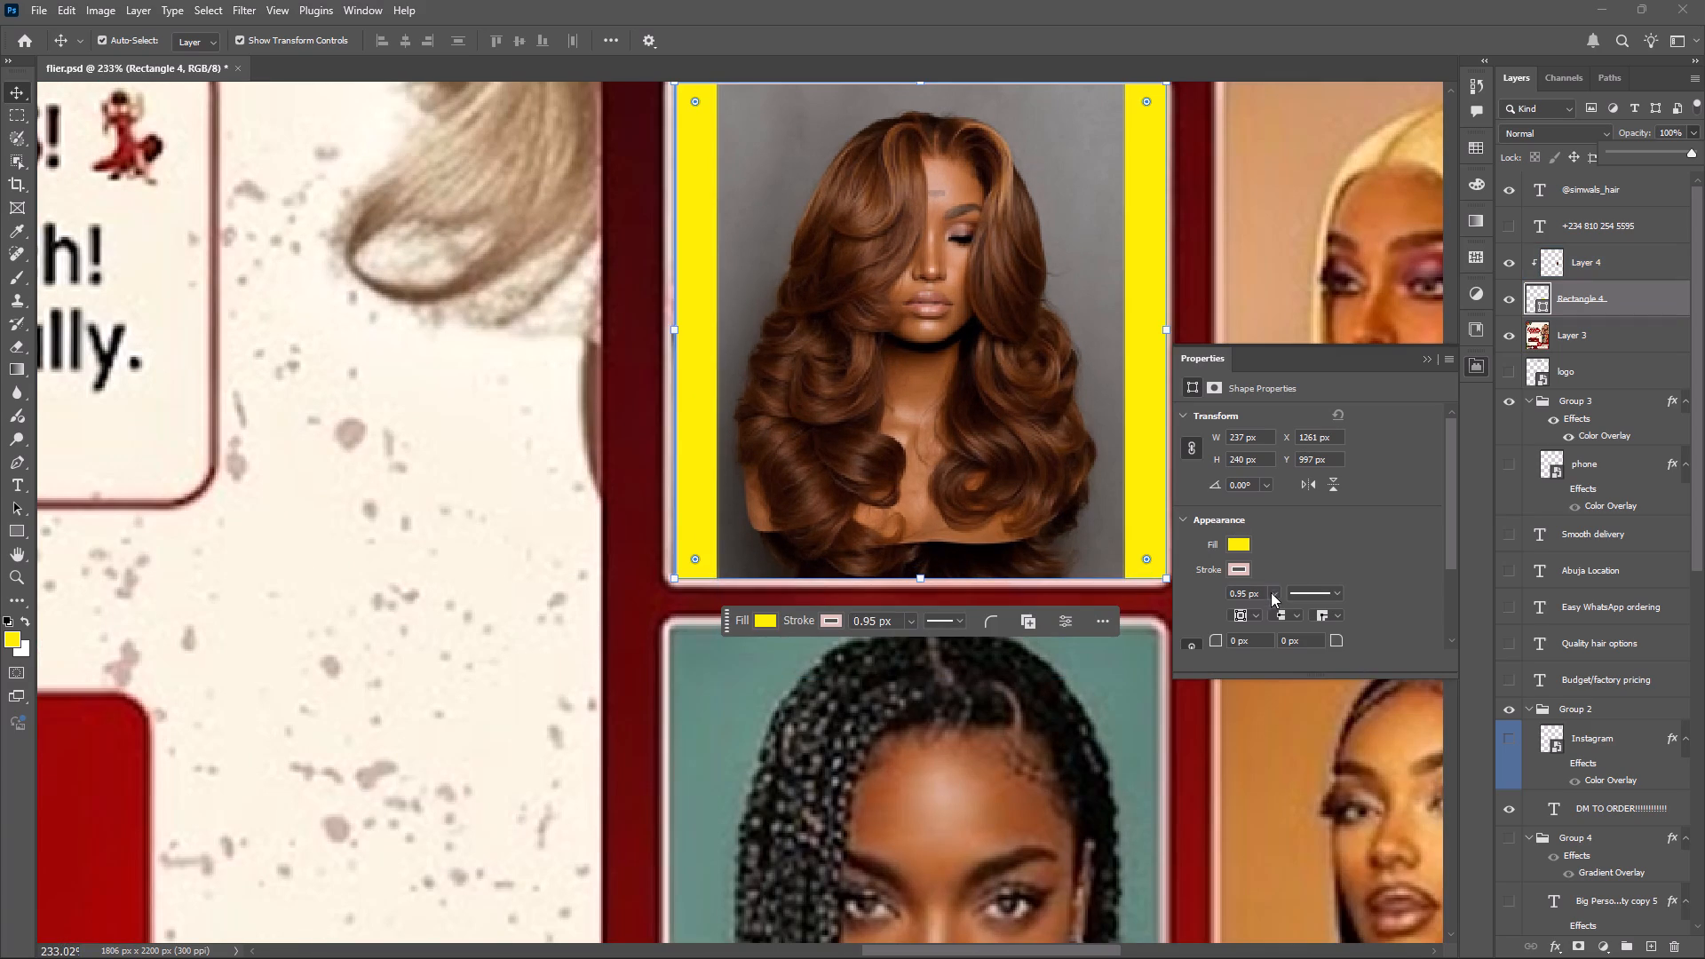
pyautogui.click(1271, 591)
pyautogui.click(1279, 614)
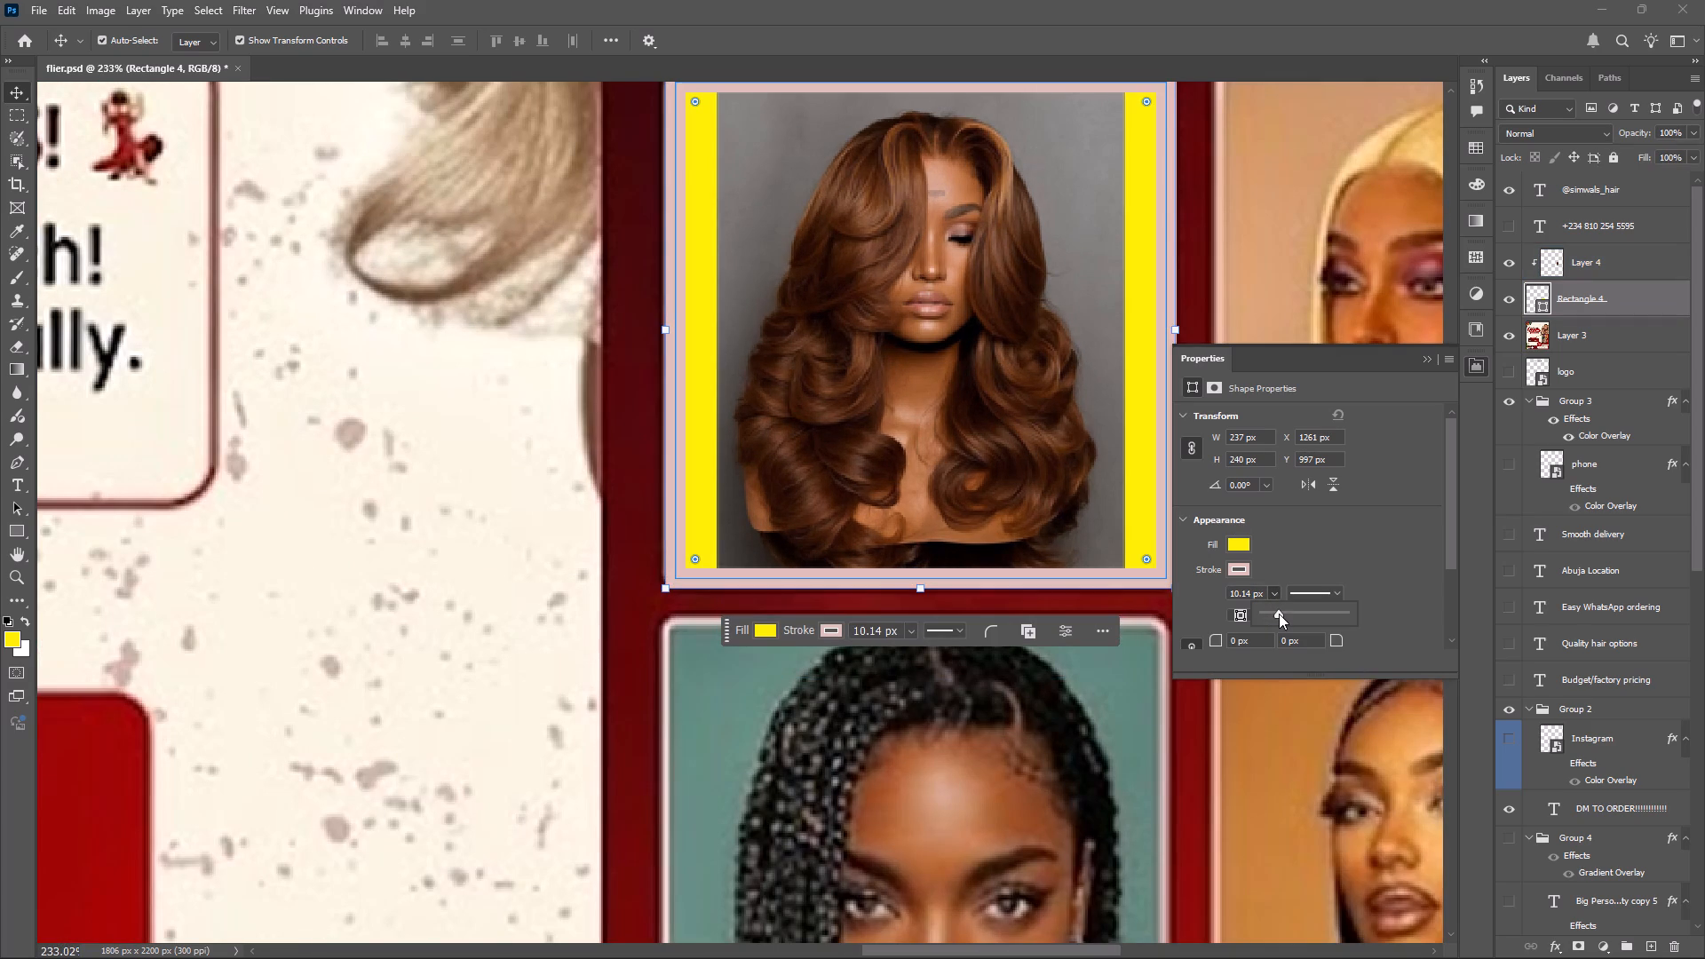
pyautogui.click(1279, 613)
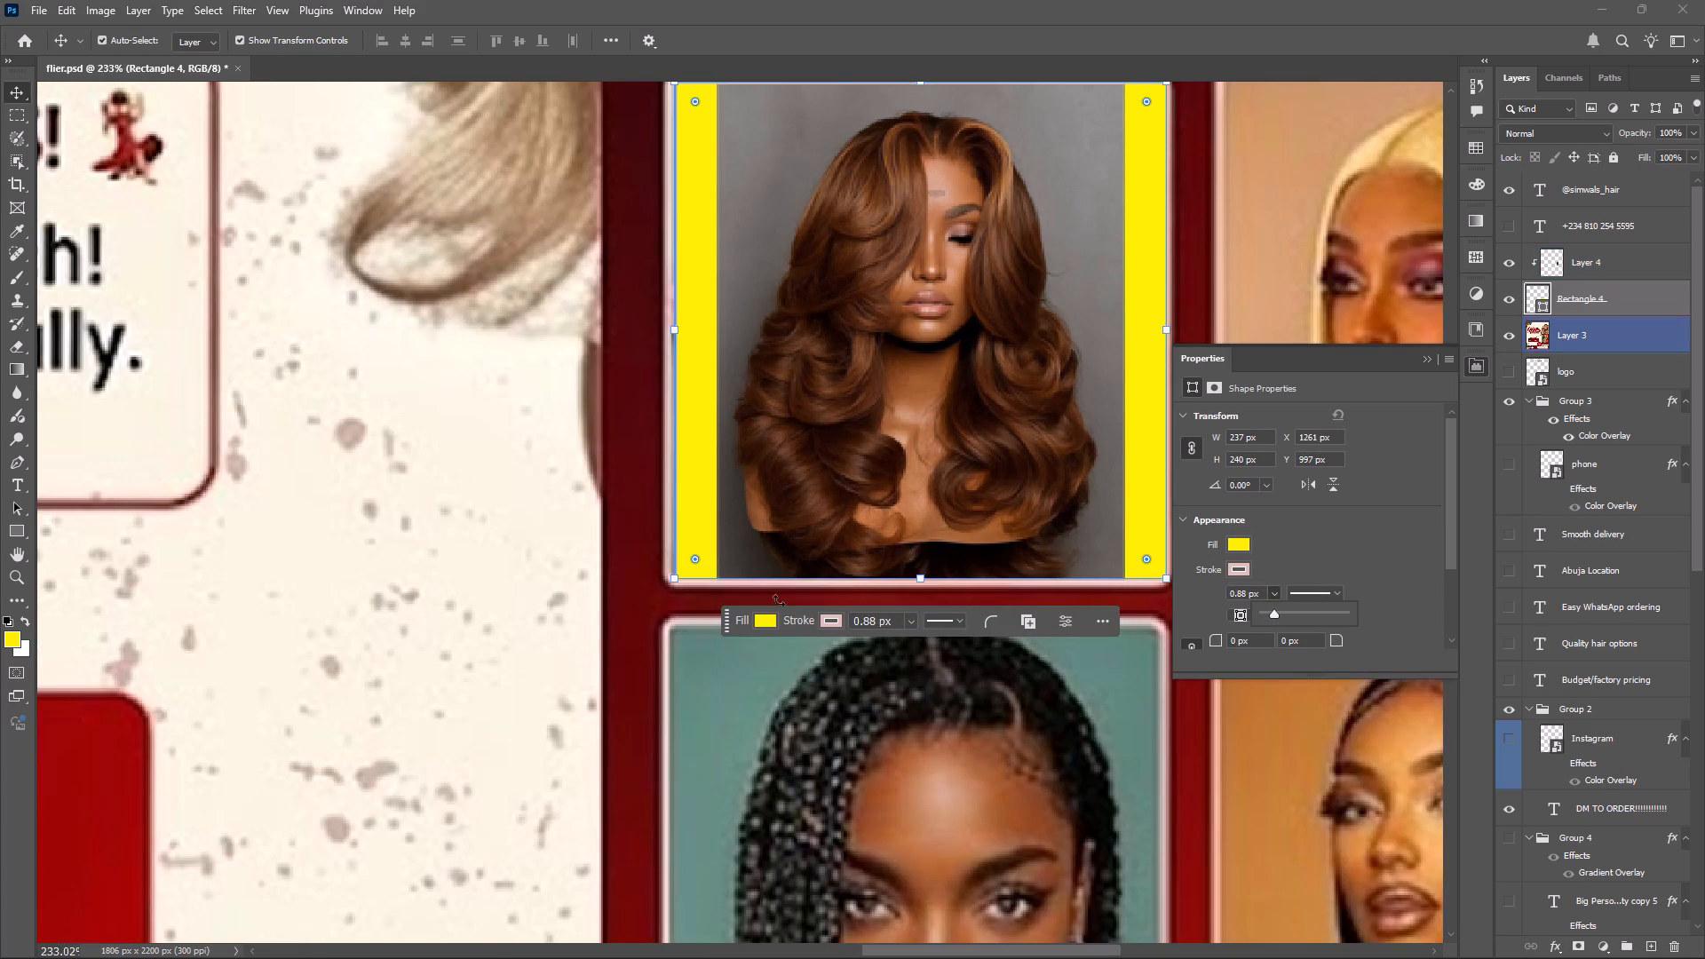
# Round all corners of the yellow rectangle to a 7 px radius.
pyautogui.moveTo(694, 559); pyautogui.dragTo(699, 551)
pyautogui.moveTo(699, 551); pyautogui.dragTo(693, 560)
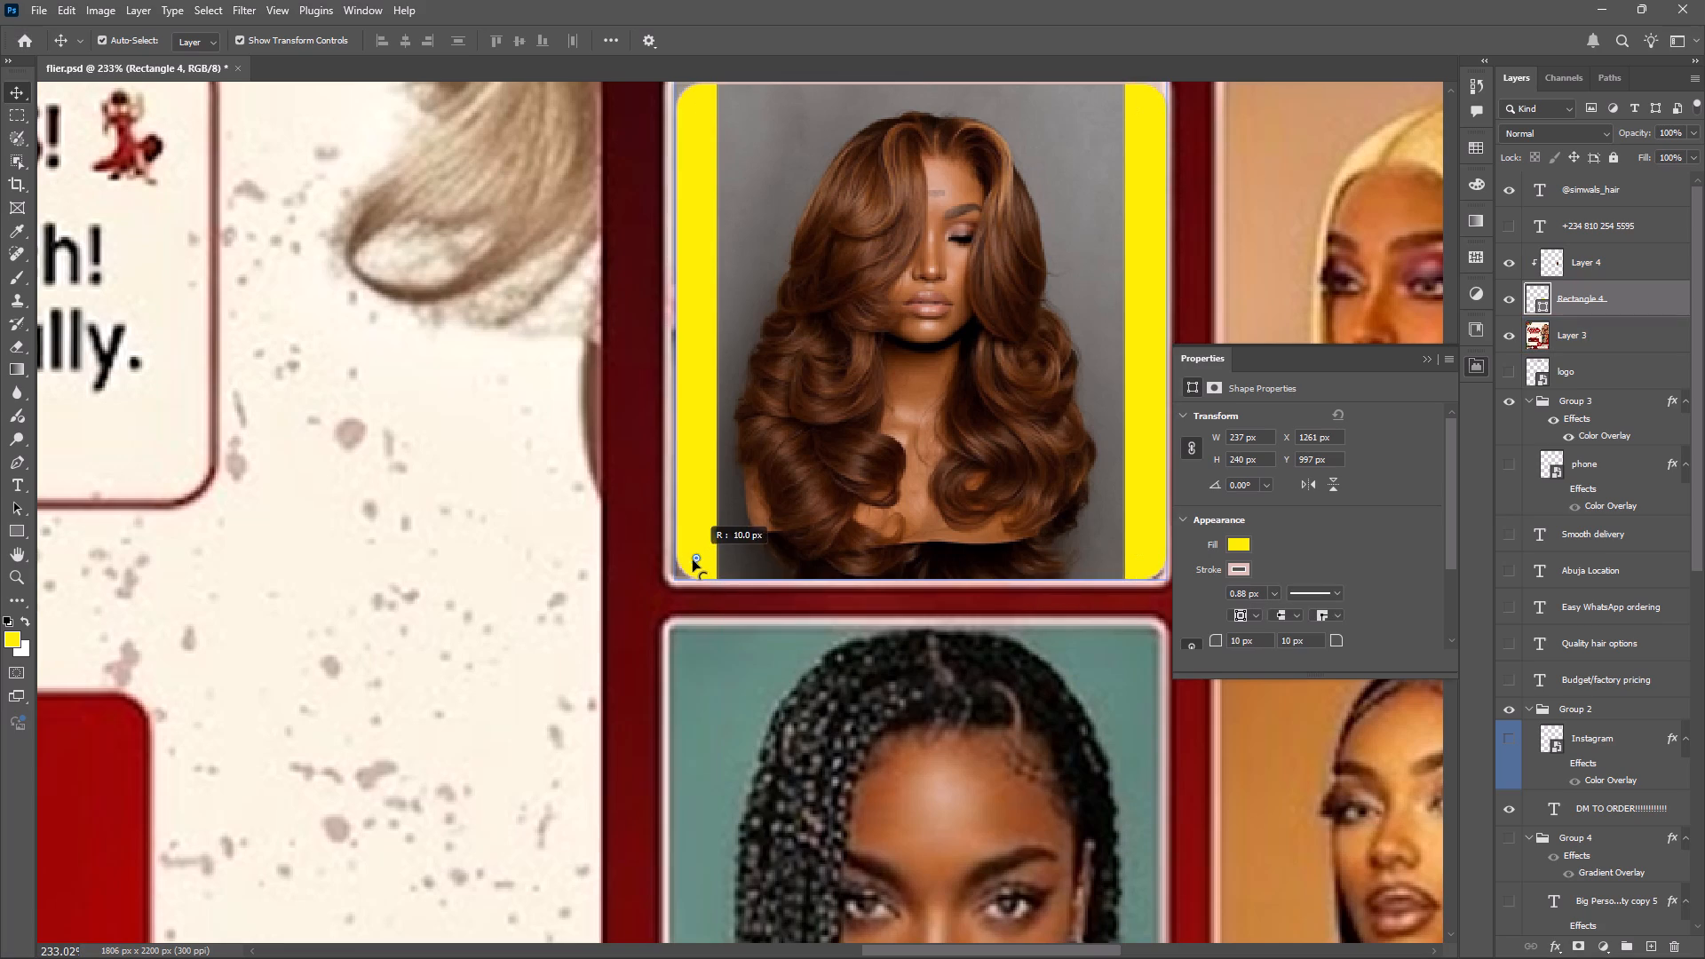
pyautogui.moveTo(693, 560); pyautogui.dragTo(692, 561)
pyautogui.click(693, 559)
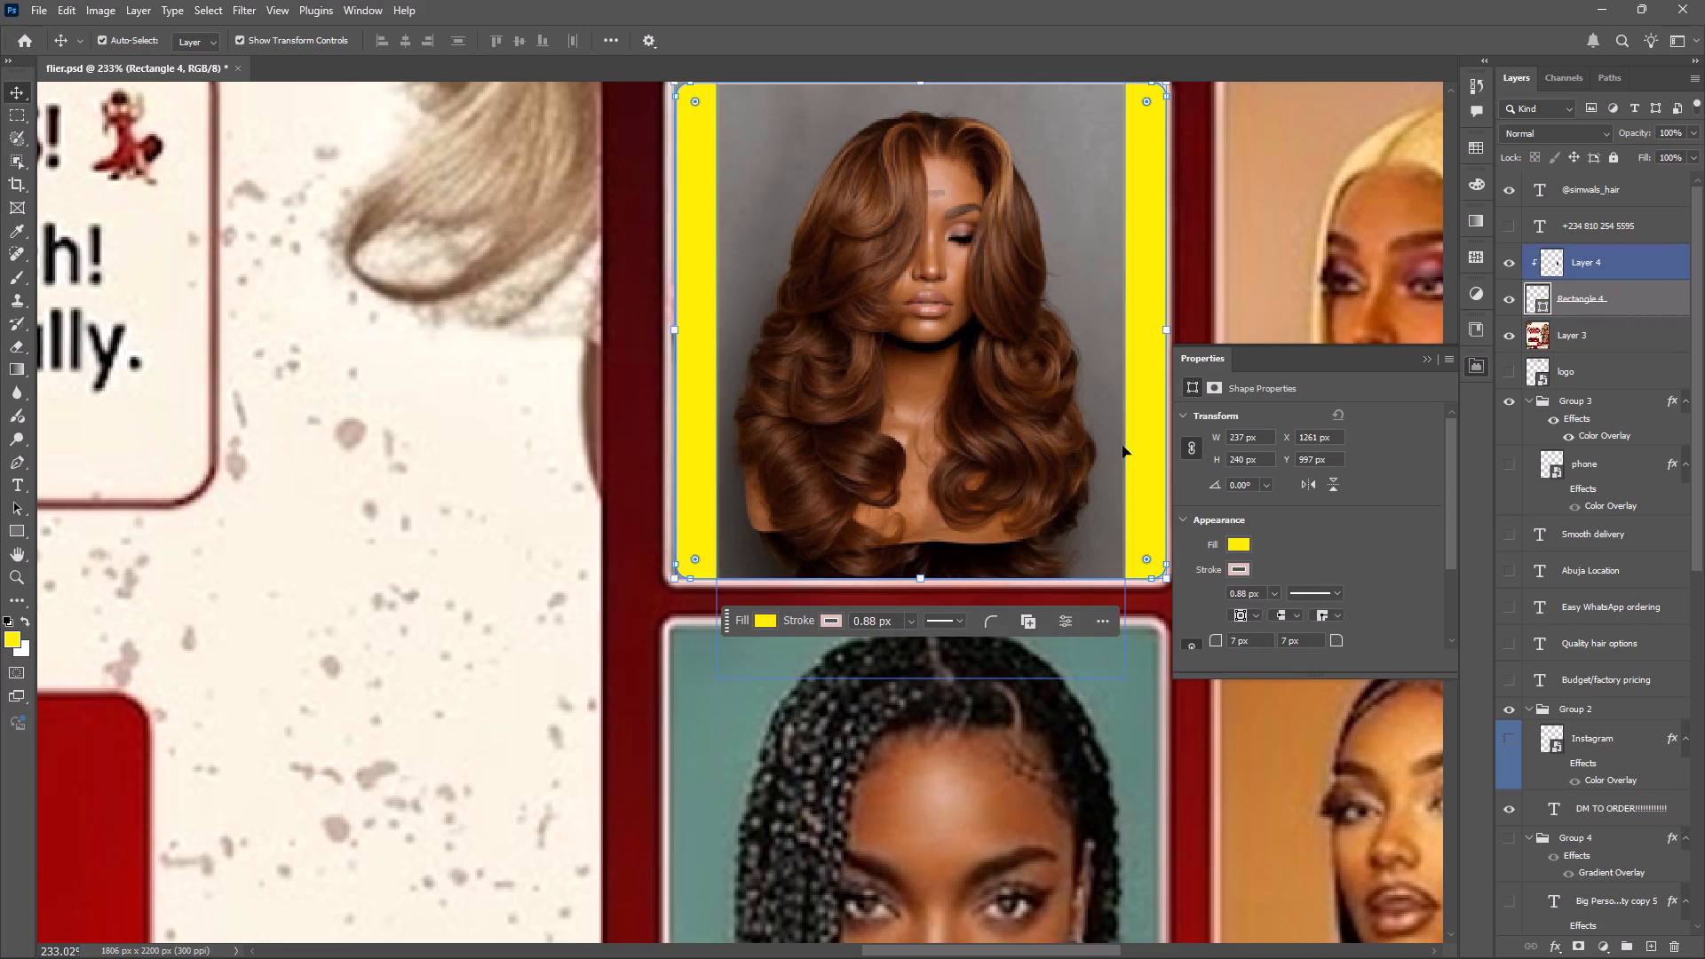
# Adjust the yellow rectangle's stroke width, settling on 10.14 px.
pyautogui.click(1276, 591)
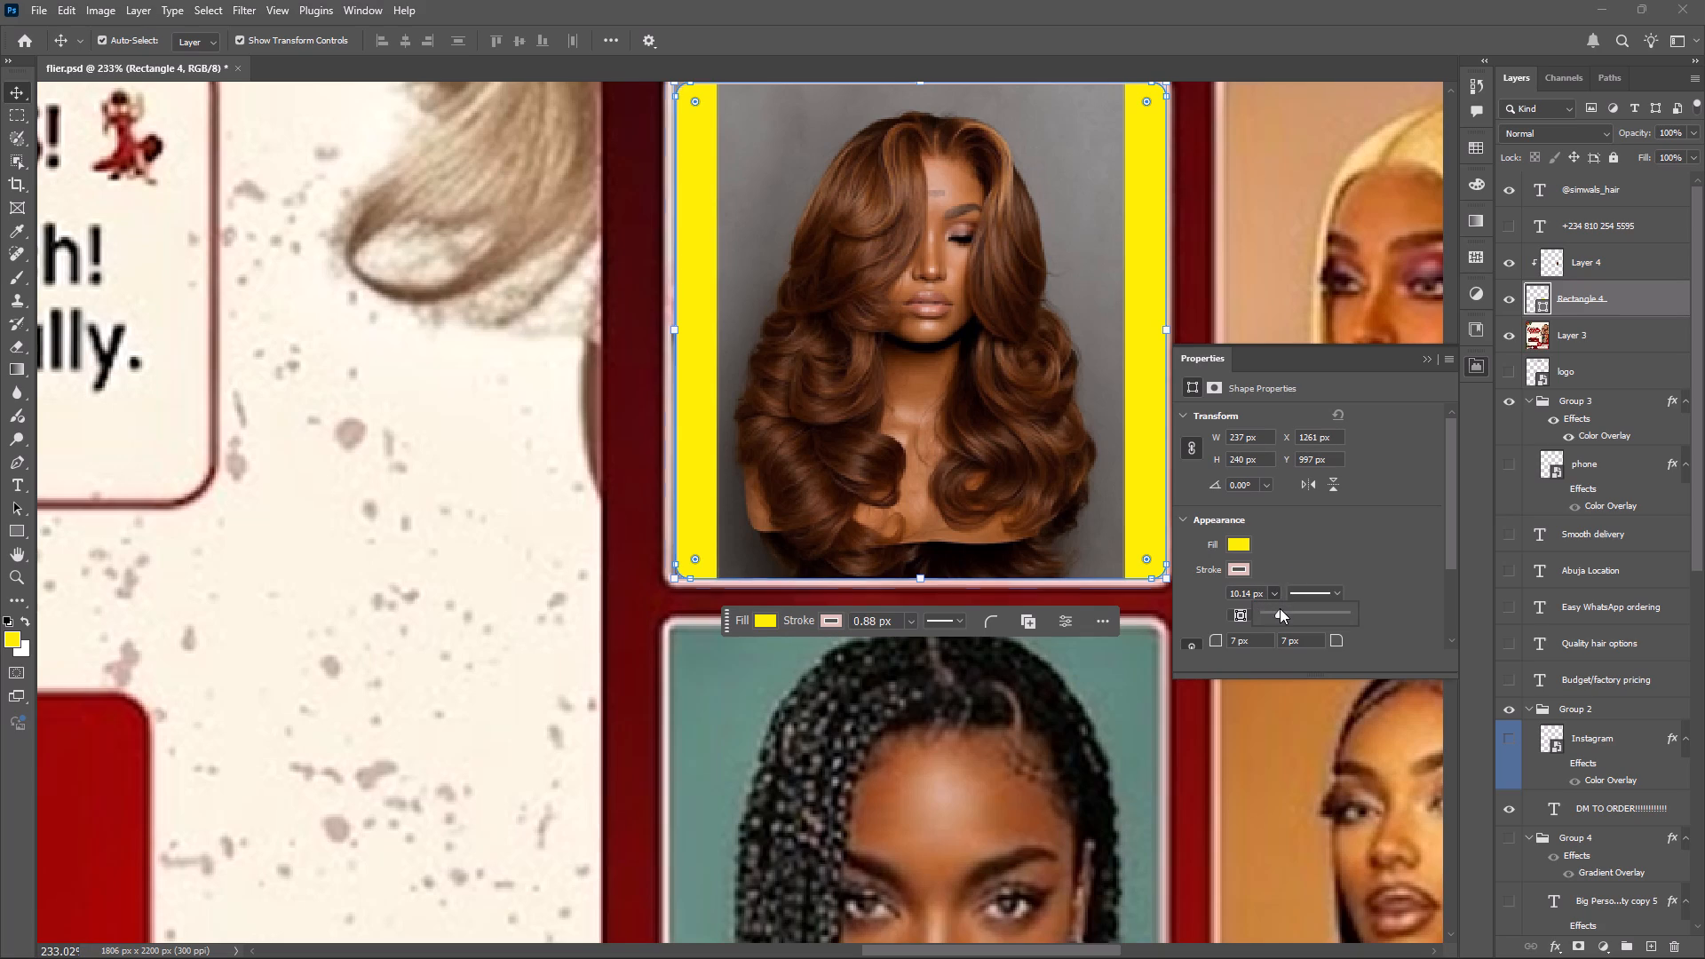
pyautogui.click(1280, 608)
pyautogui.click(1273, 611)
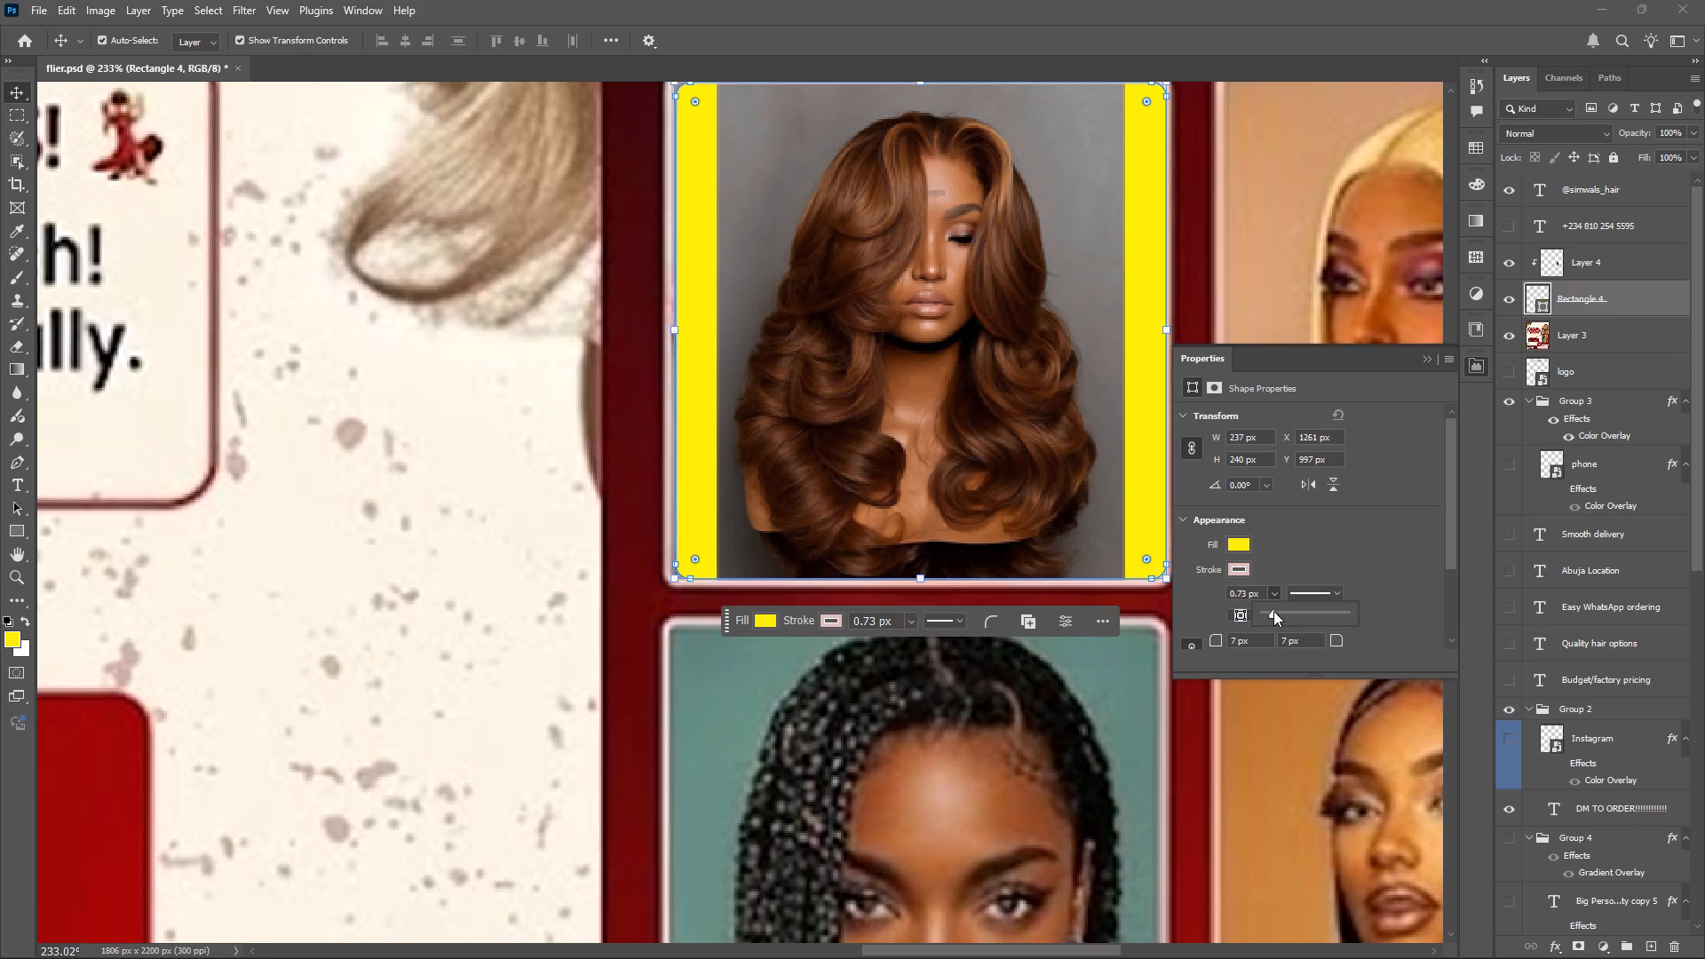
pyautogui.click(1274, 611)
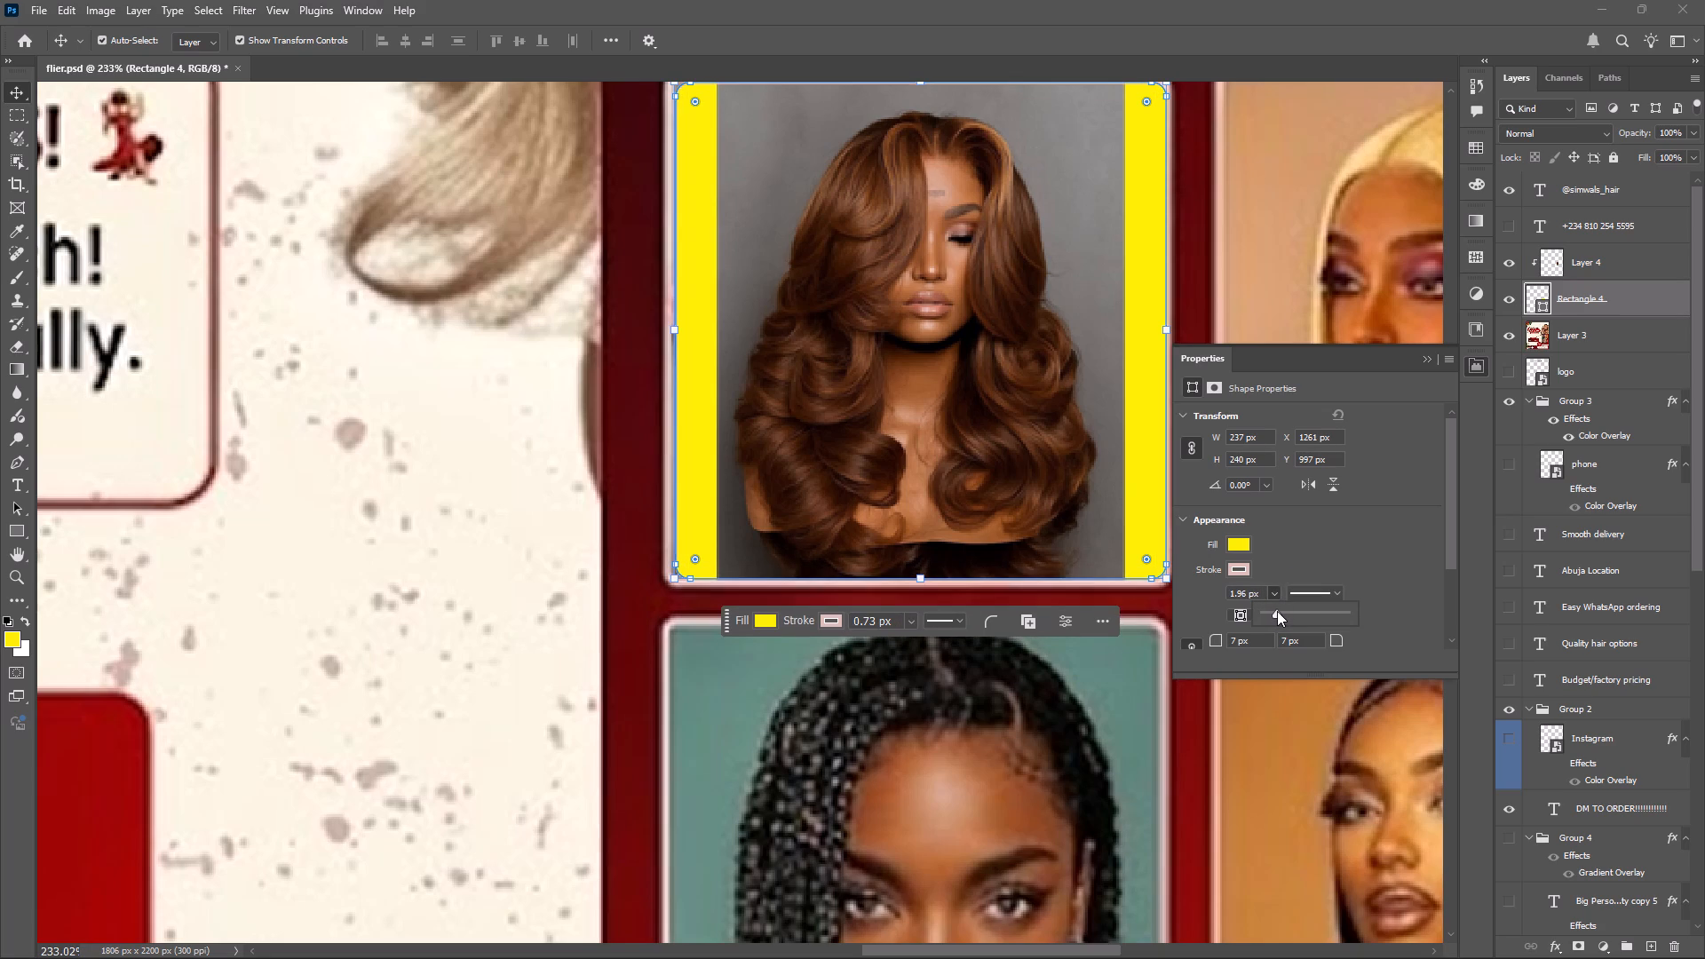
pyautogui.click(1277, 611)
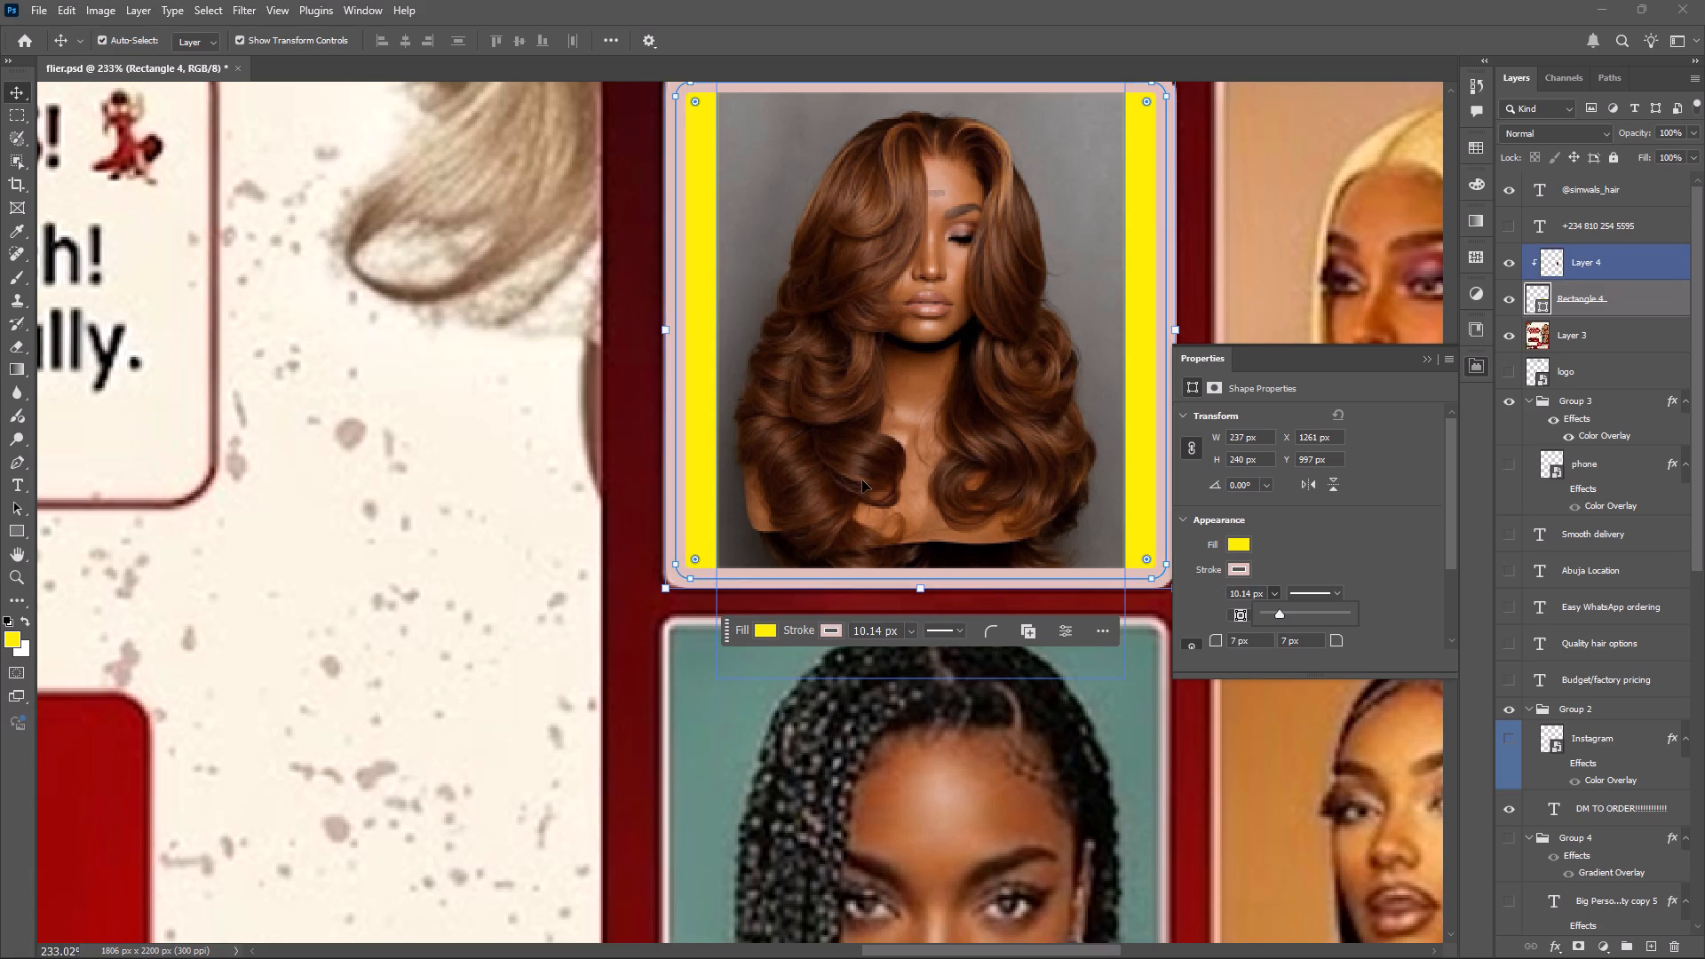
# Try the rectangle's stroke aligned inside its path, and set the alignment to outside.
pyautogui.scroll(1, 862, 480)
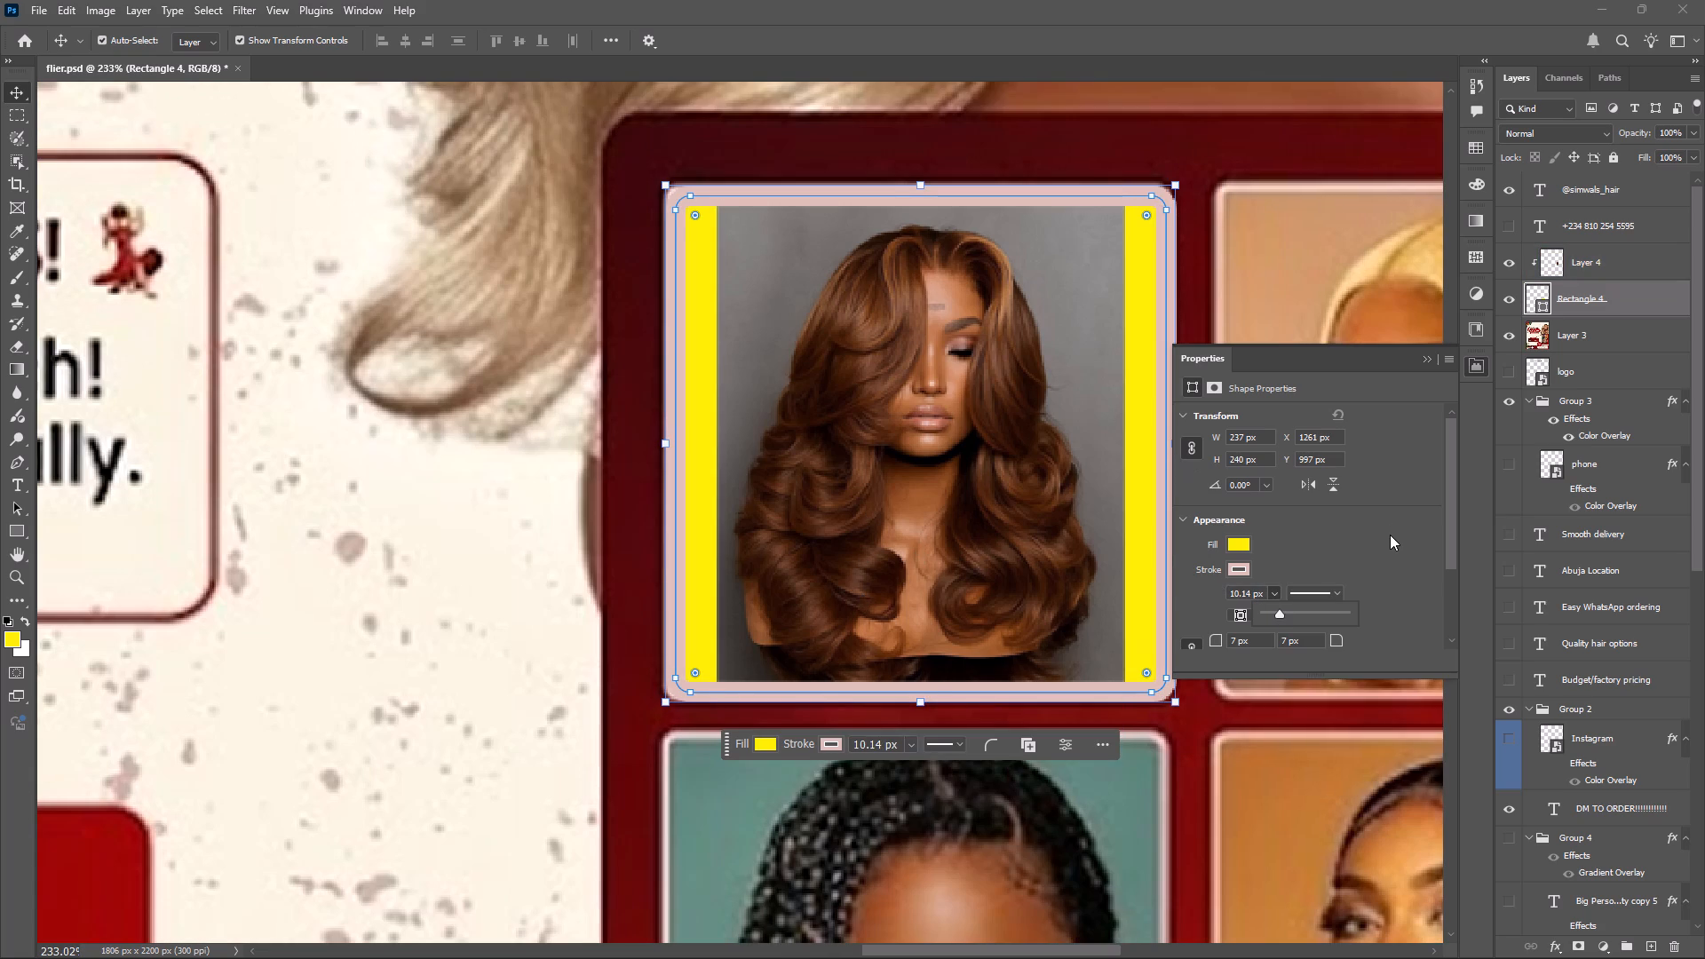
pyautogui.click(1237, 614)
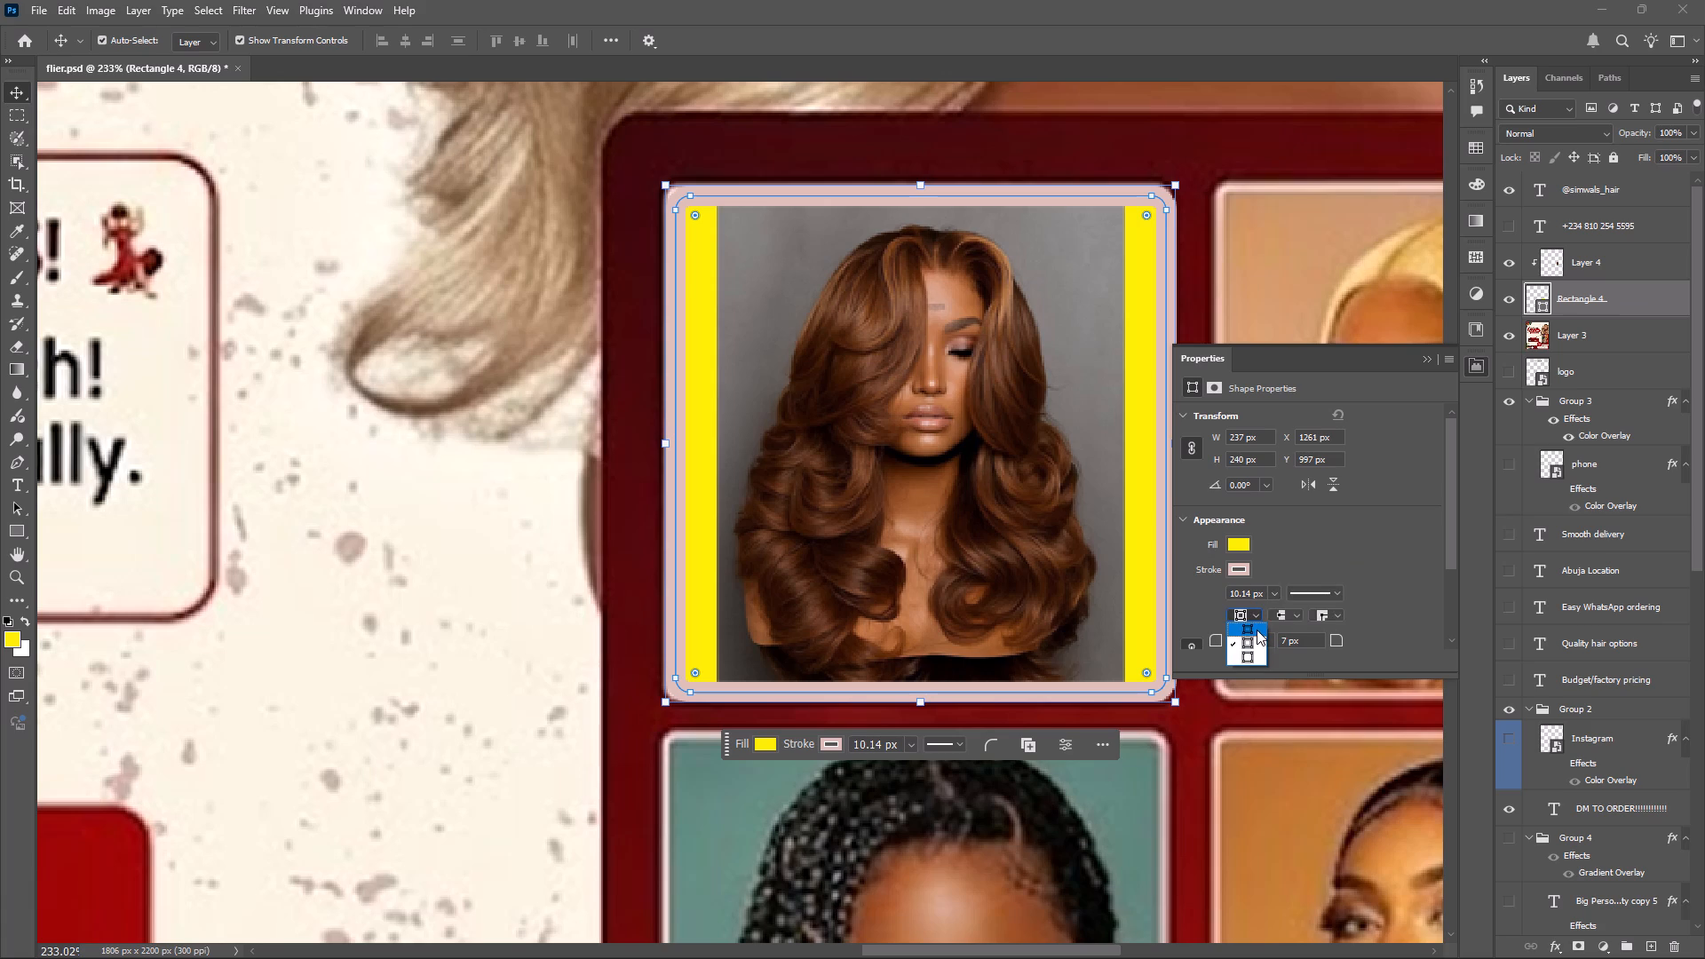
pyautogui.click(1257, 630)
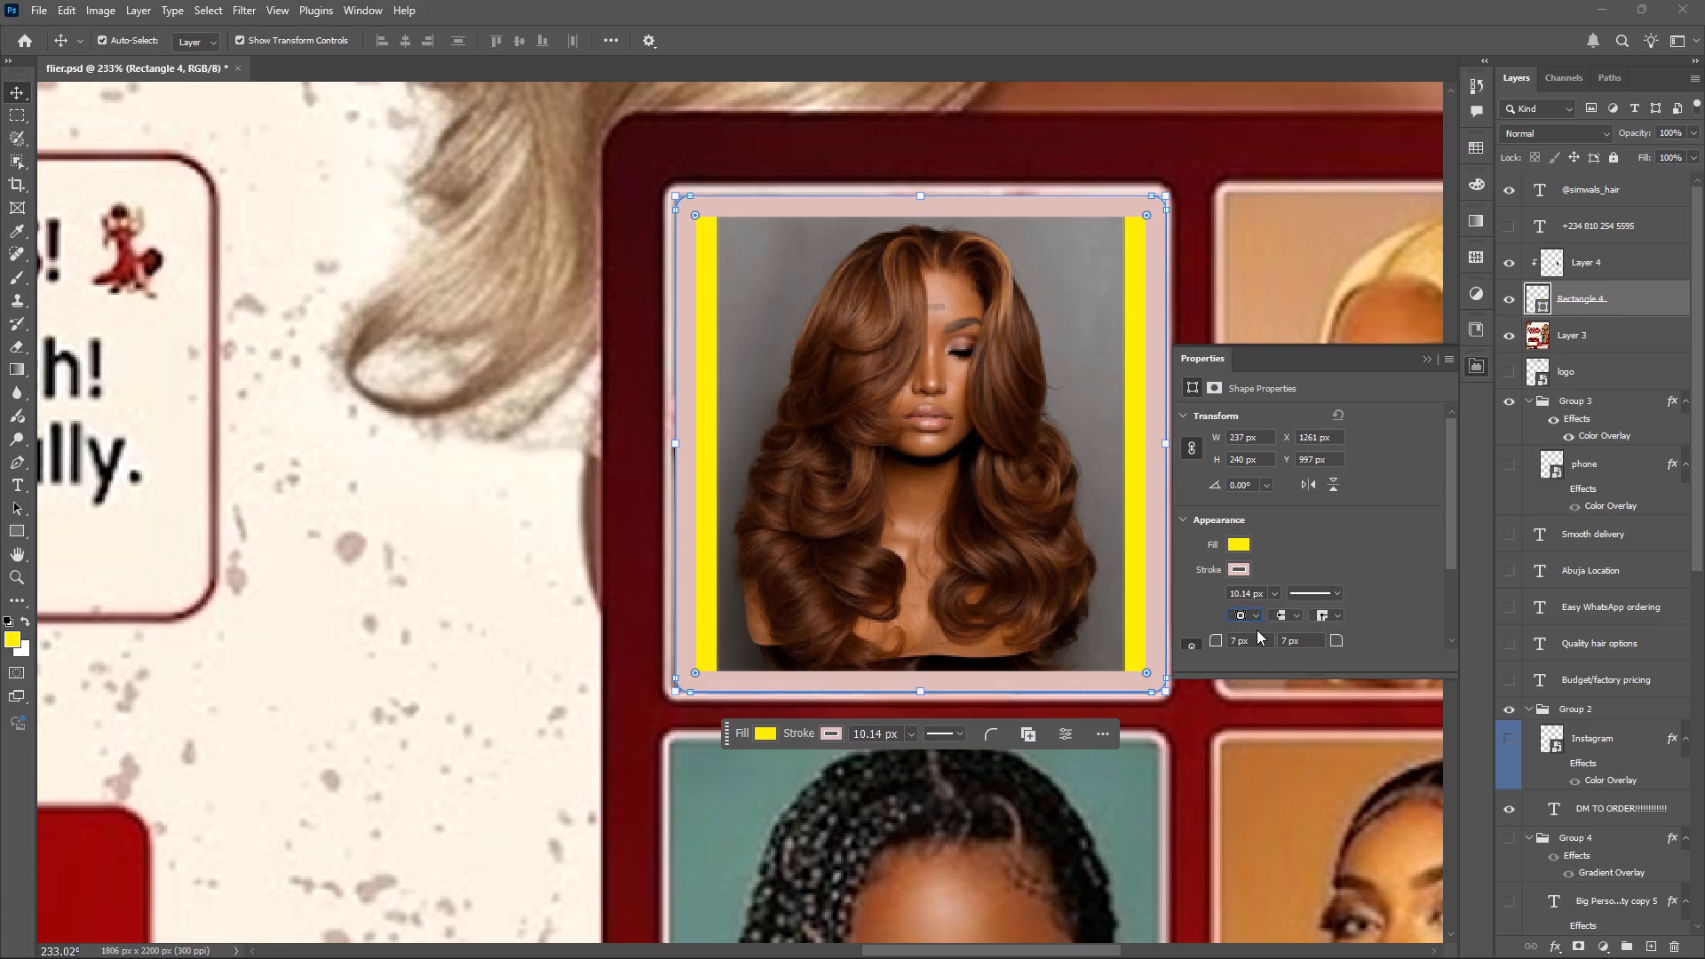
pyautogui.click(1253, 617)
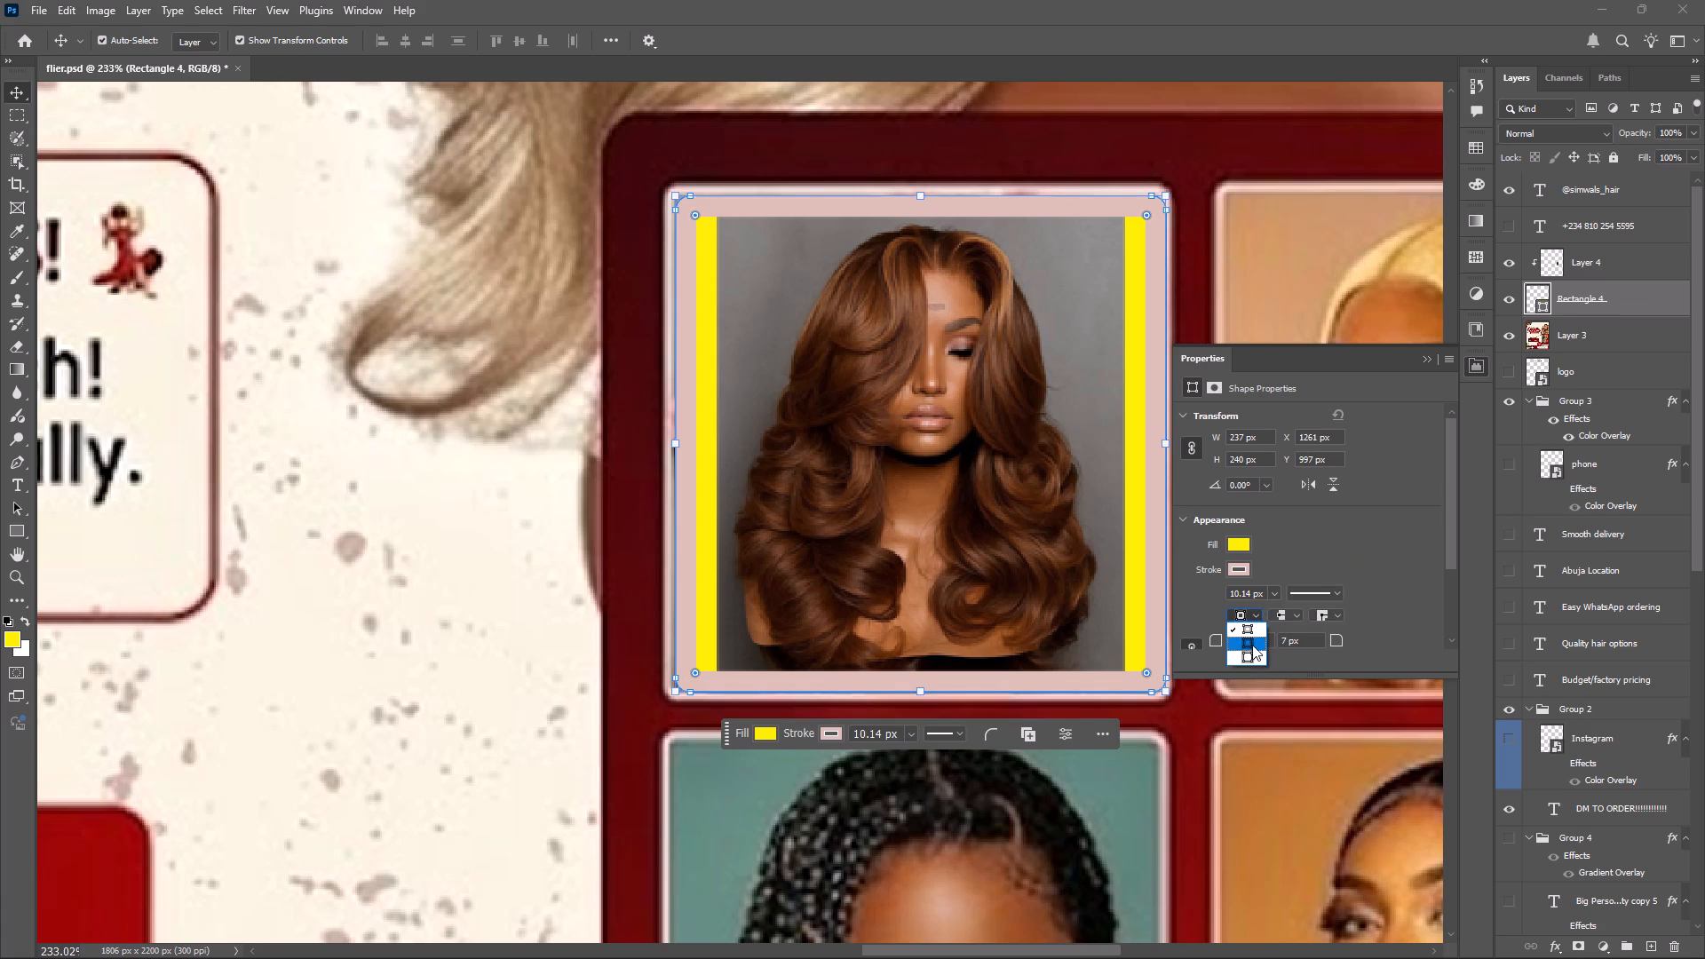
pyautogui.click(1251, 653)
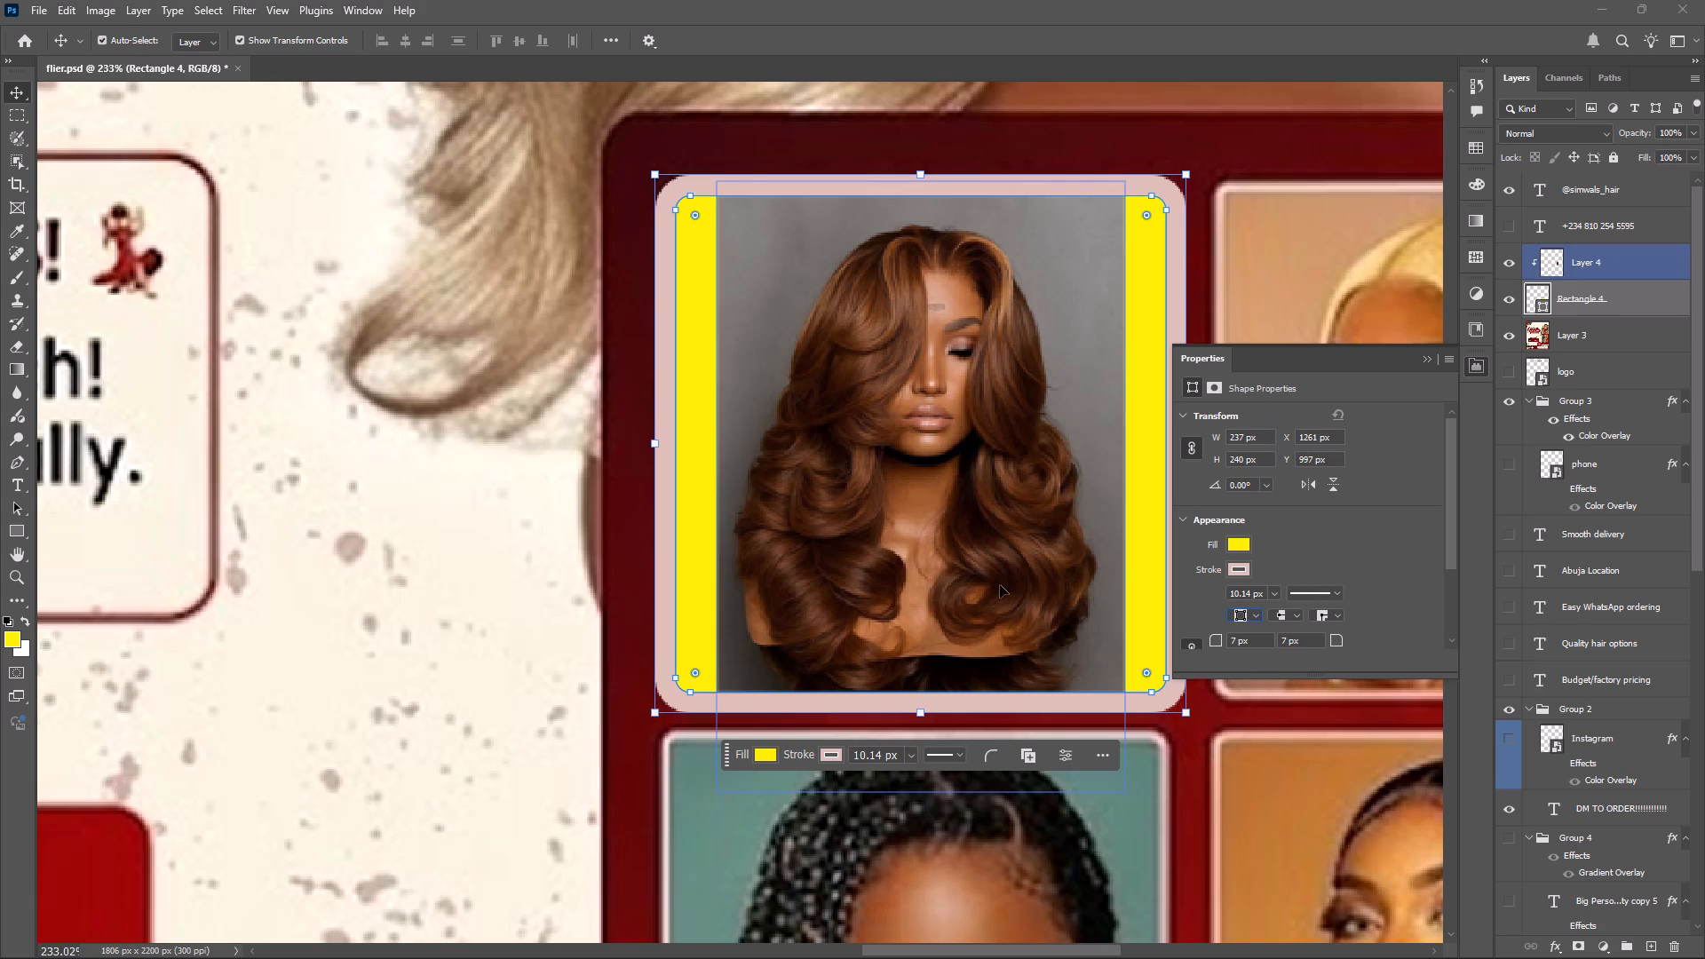
# Scale the rectangle about its centre to 96.37% to fit the original photo frame, and apply the transform.
pyautogui.keyDown('alt'); pyautogui.moveTo(920, 712); pyautogui.dragTo(920, 706); pyautogui.keyUp('alt')
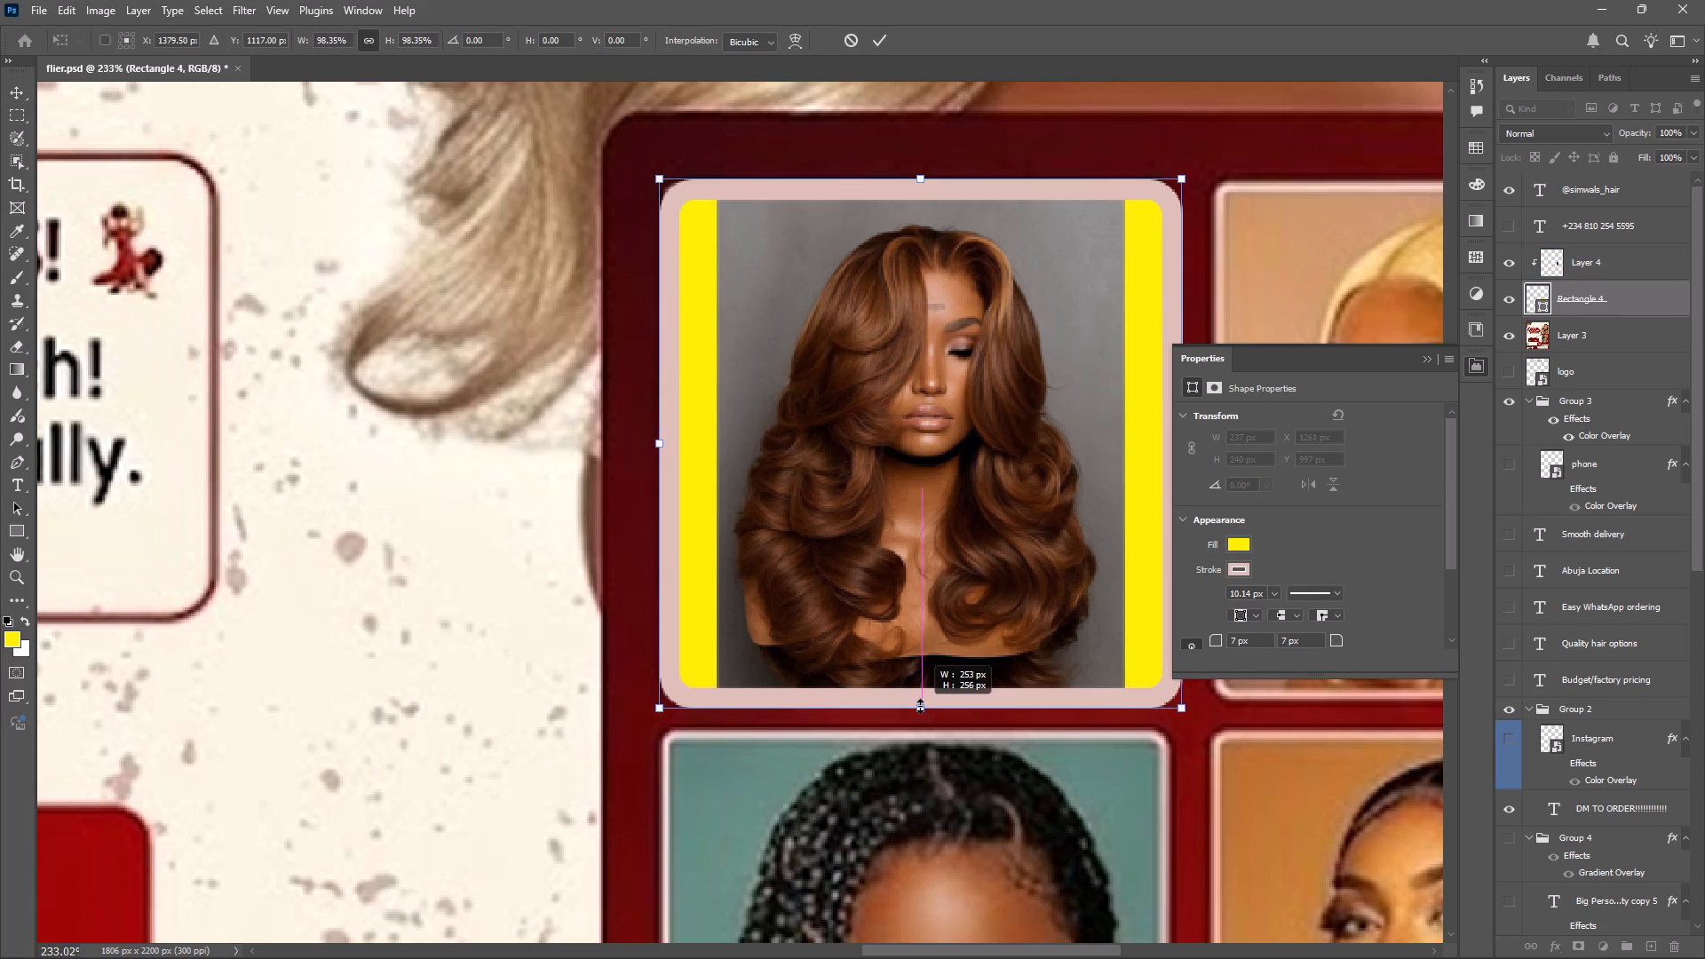
pyautogui.keyDown('alt'); pyautogui.moveTo(920, 706); pyautogui.dragTo(921, 701); pyautogui.keyUp('alt')
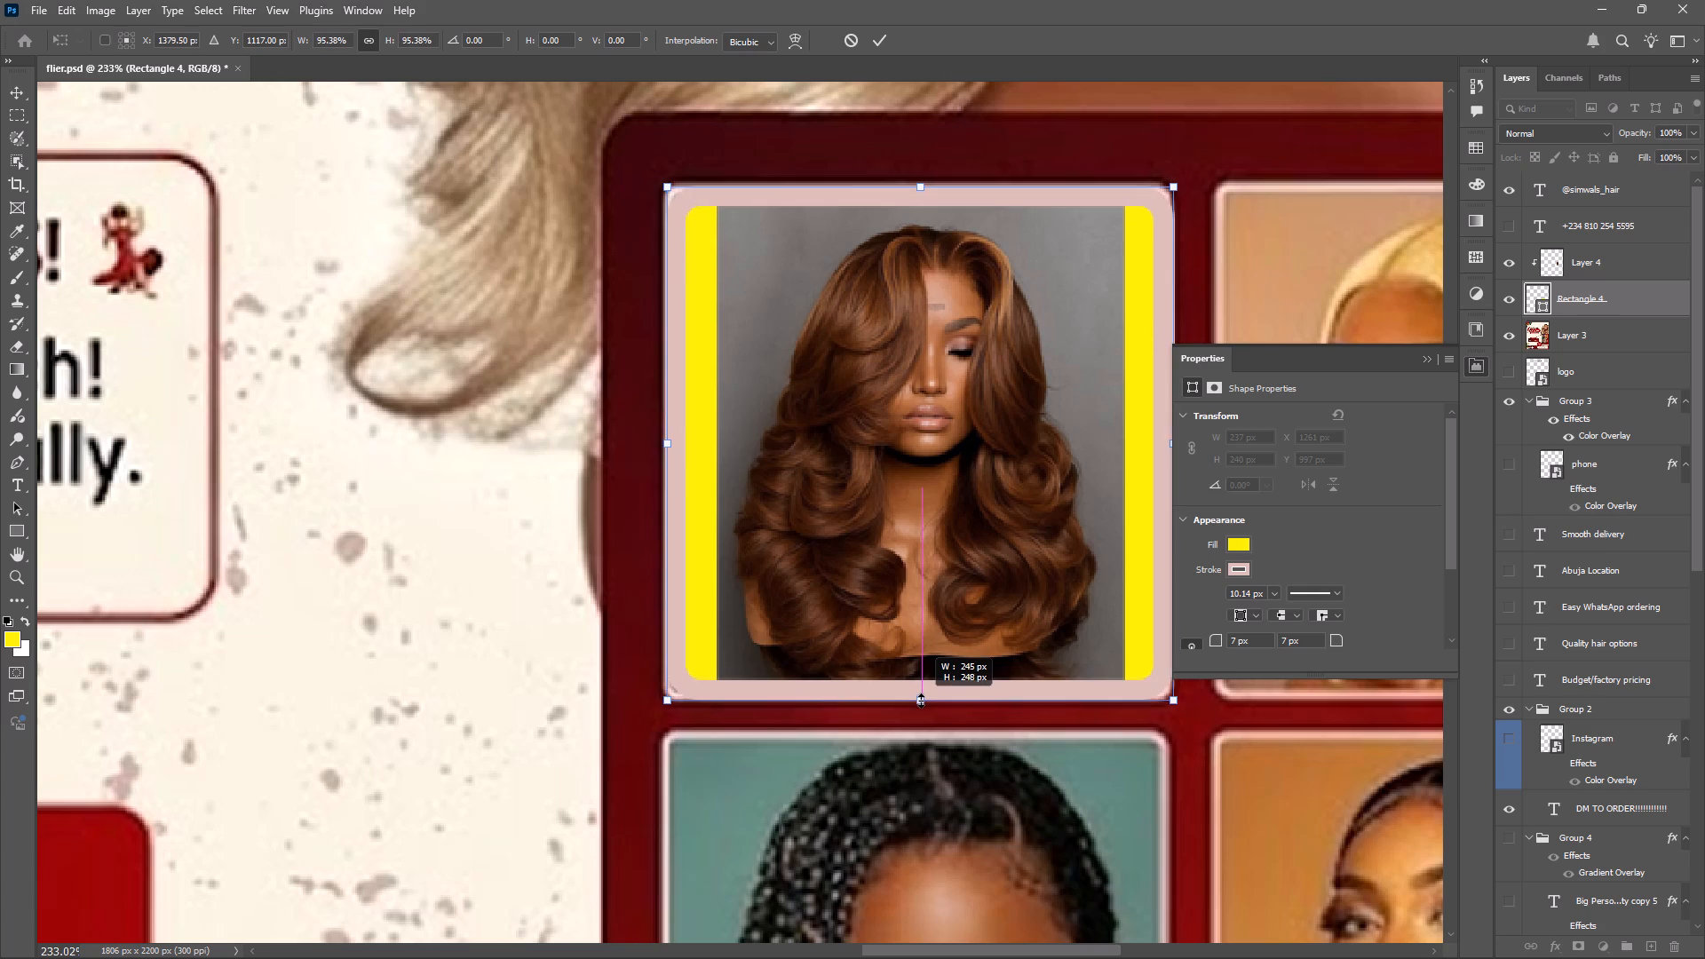
pyautogui.keyDown('alt'); pyautogui.moveTo(921, 701); pyautogui.dragTo(921, 703); pyautogui.keyUp('alt')
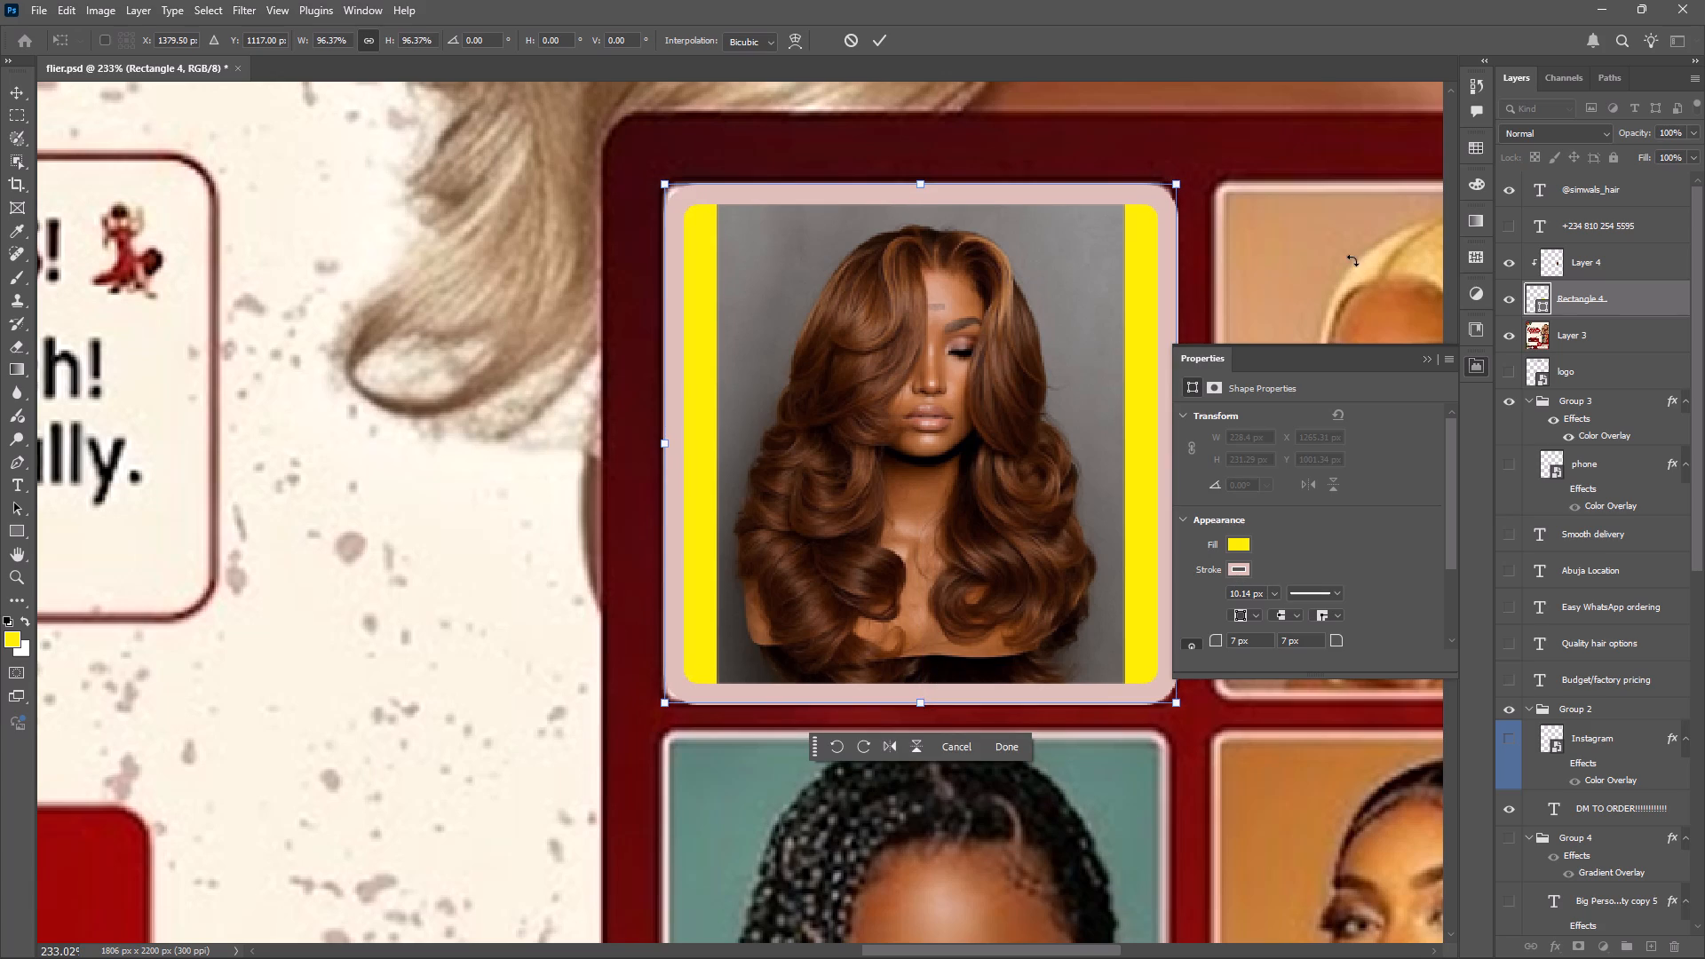
pyautogui.click(368, 131)
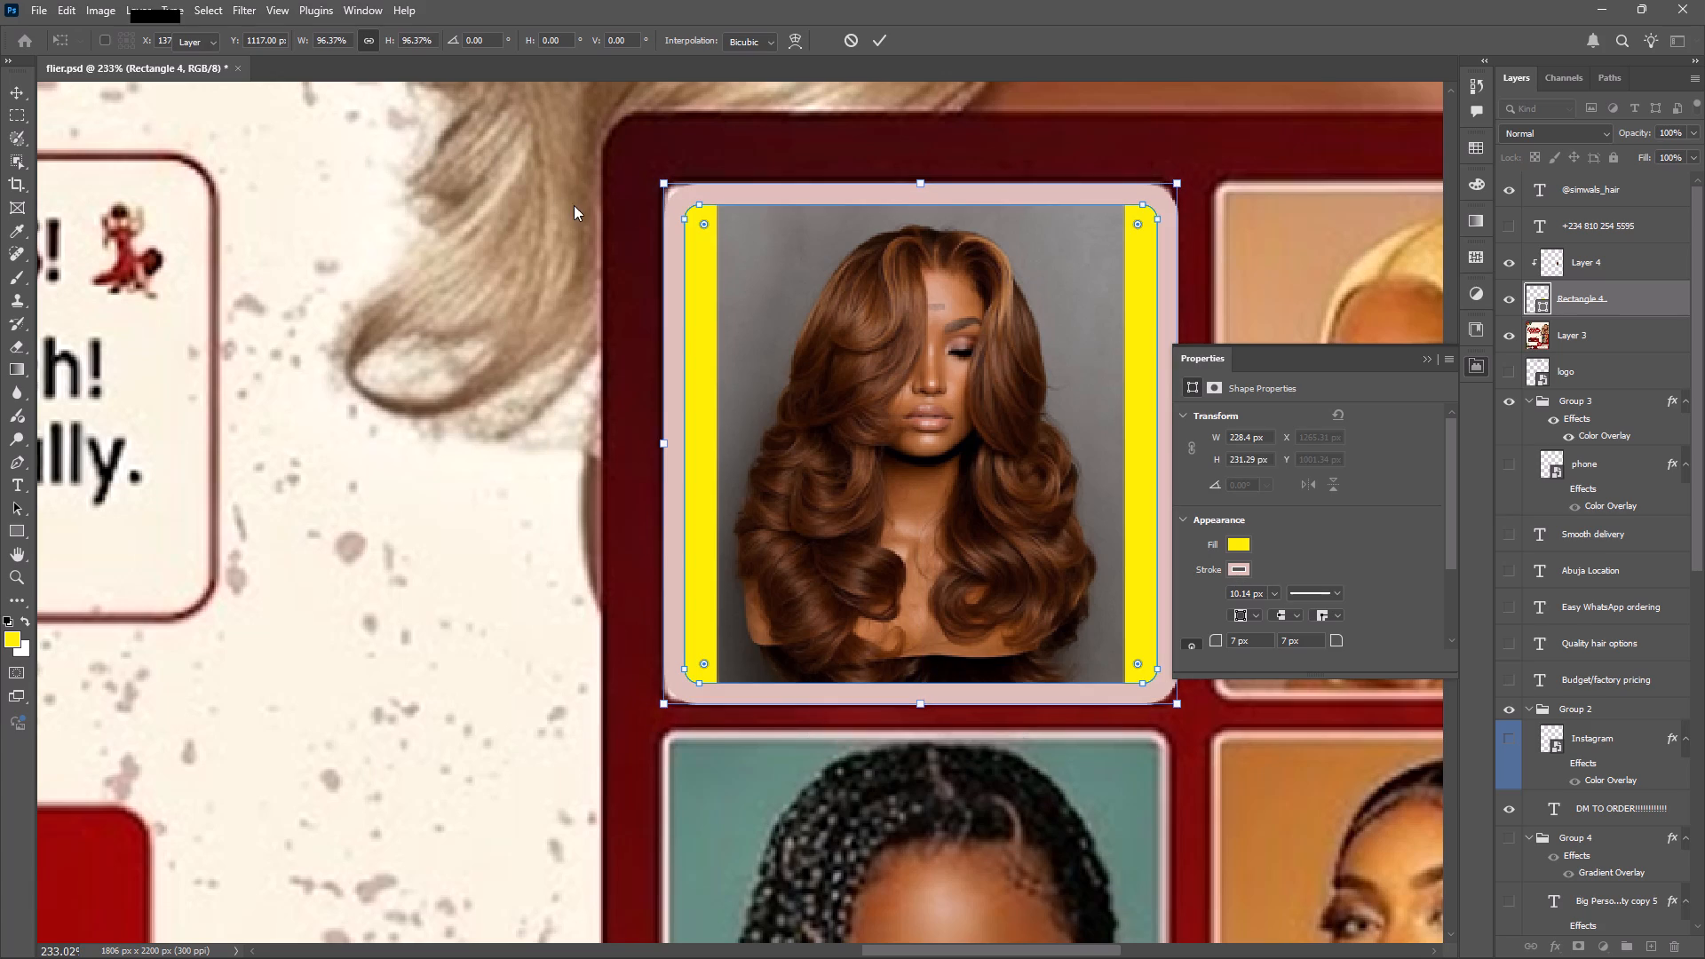
# Reduce the rectangle's corner radius to 4 px on all corners.
pyautogui.moveTo(704, 220); pyautogui.dragTo(696, 215)
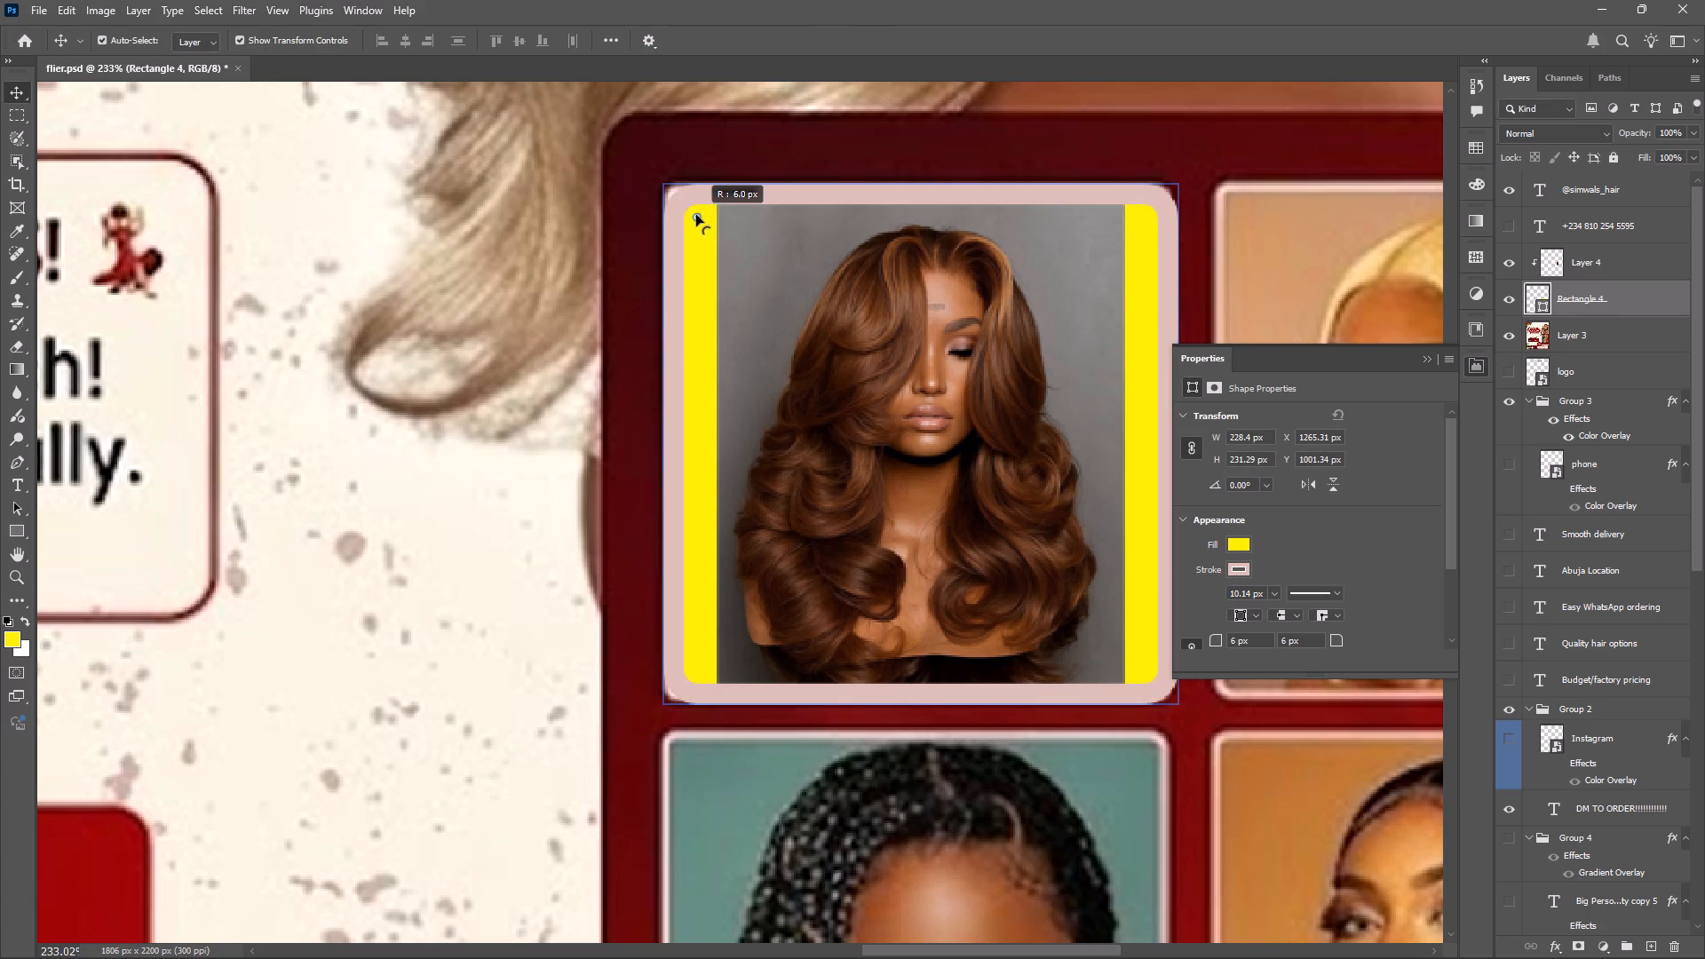
pyautogui.moveTo(696, 215); pyautogui.dragTo(694, 215)
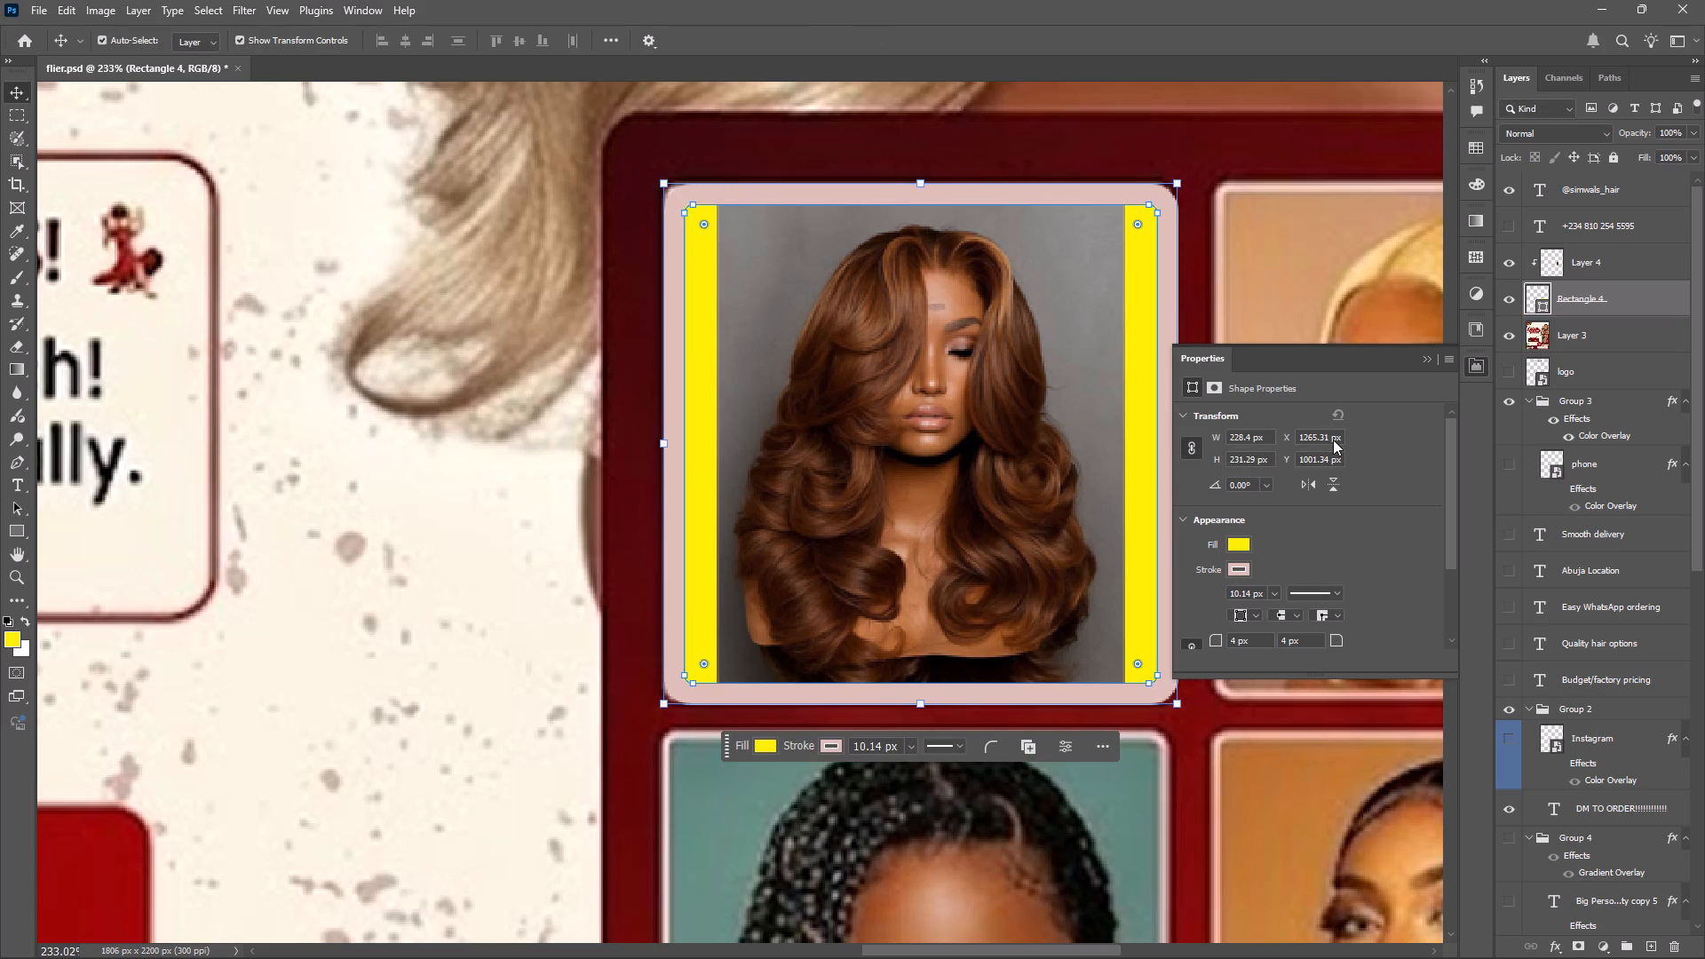
# Set the rectangle's stroke width to 9 px.
pyautogui.click(1240, 593)
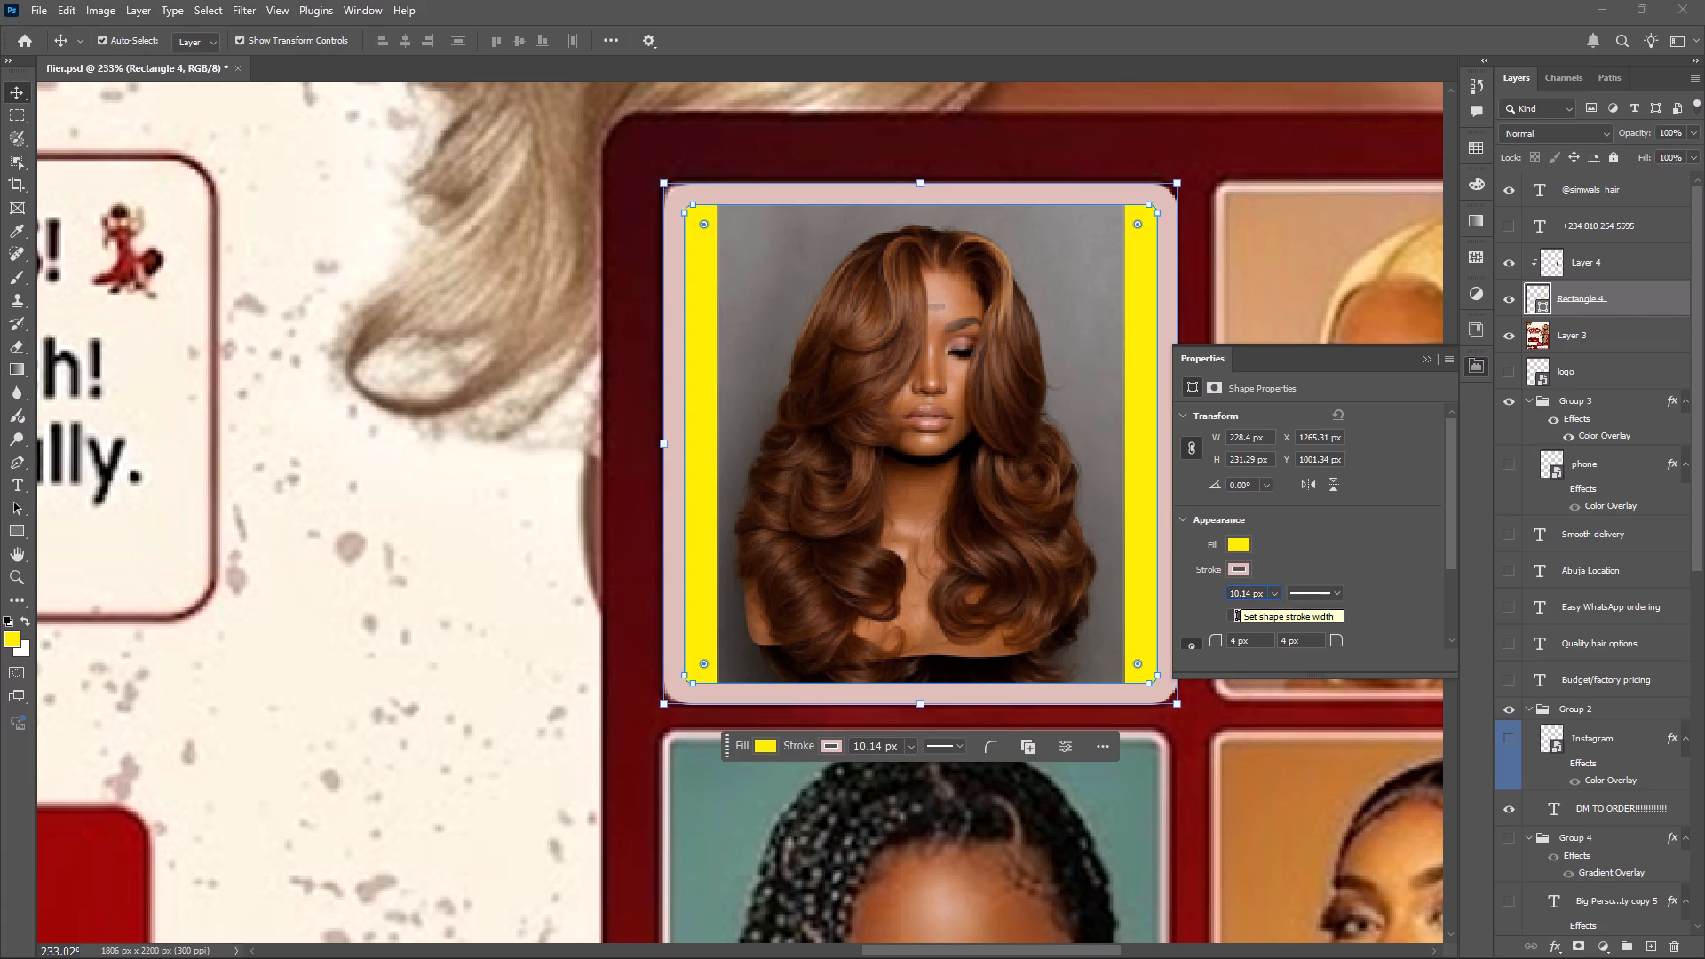
pyautogui.press('Right')
pyautogui.press('Right')
pyautogui.press('Right')
pyautogui.press('Right')
pyautogui.press('BackSpace')
pyautogui.press('BackSpace')
pyautogui.press('BackSpace')
pyautogui.press('BackSpace')
pyautogui.press('BackSpace')
pyautogui.press('BackSpace')
pyautogui.press('9')
pyautogui.press('Return')
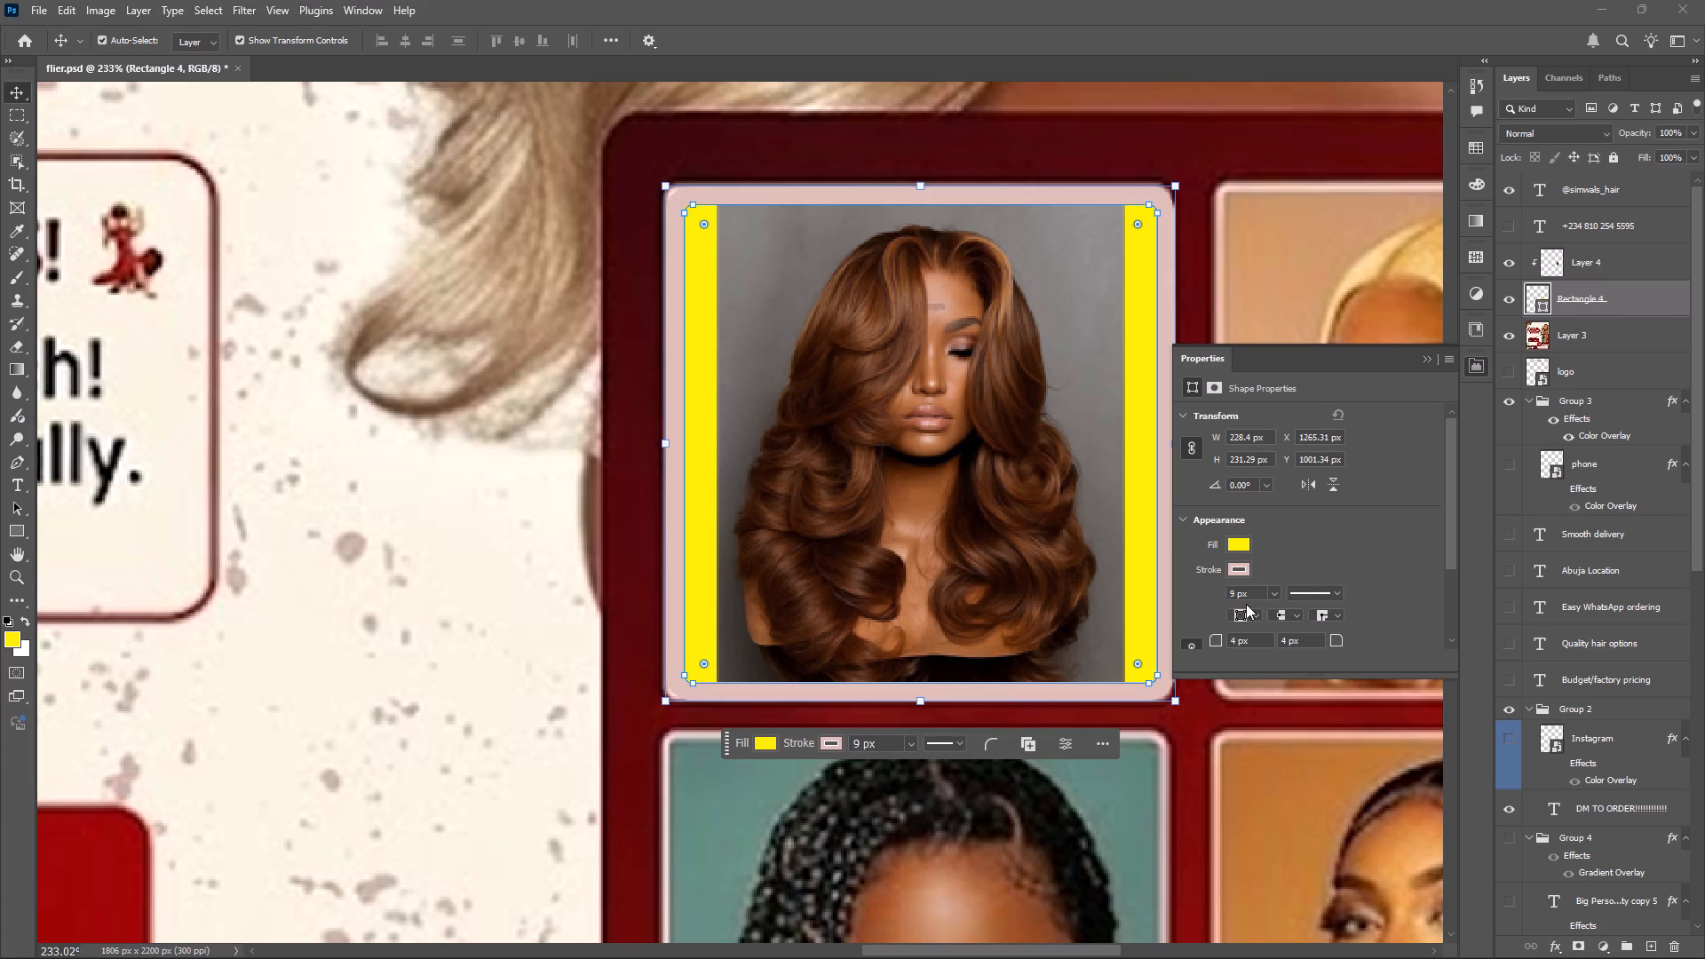
# Try the rectangle's stroke aligned inside its path, and set the alignment to centre.
pyautogui.click(1255, 619)
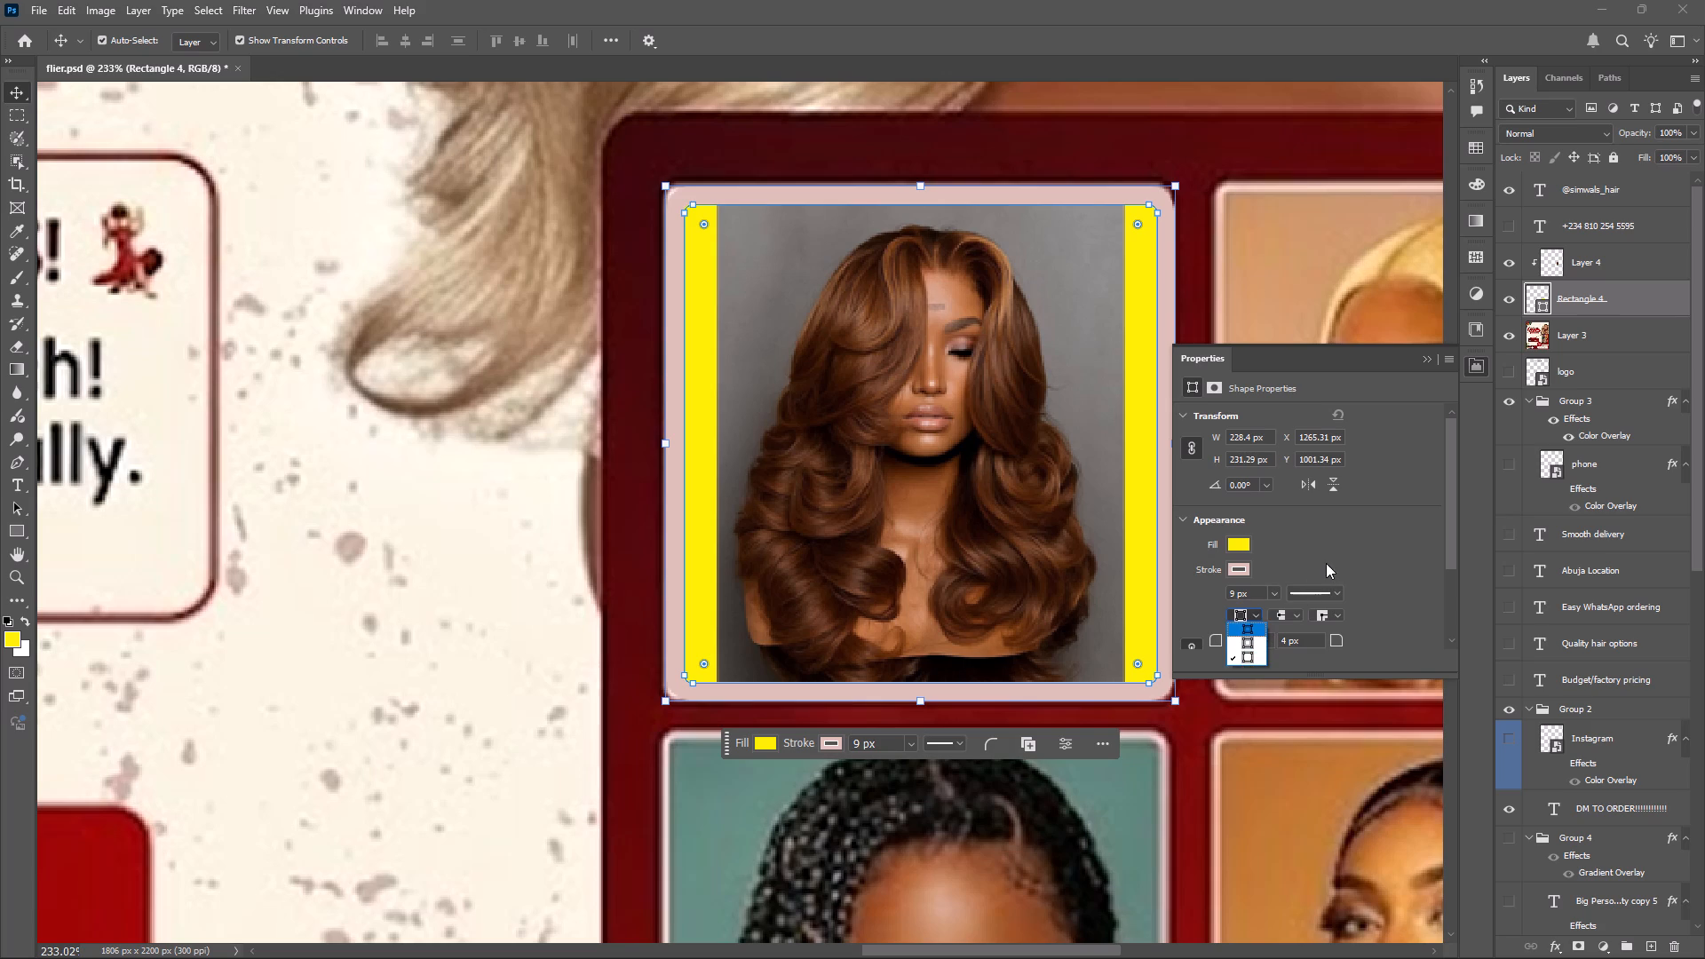
pyautogui.click(1329, 559)
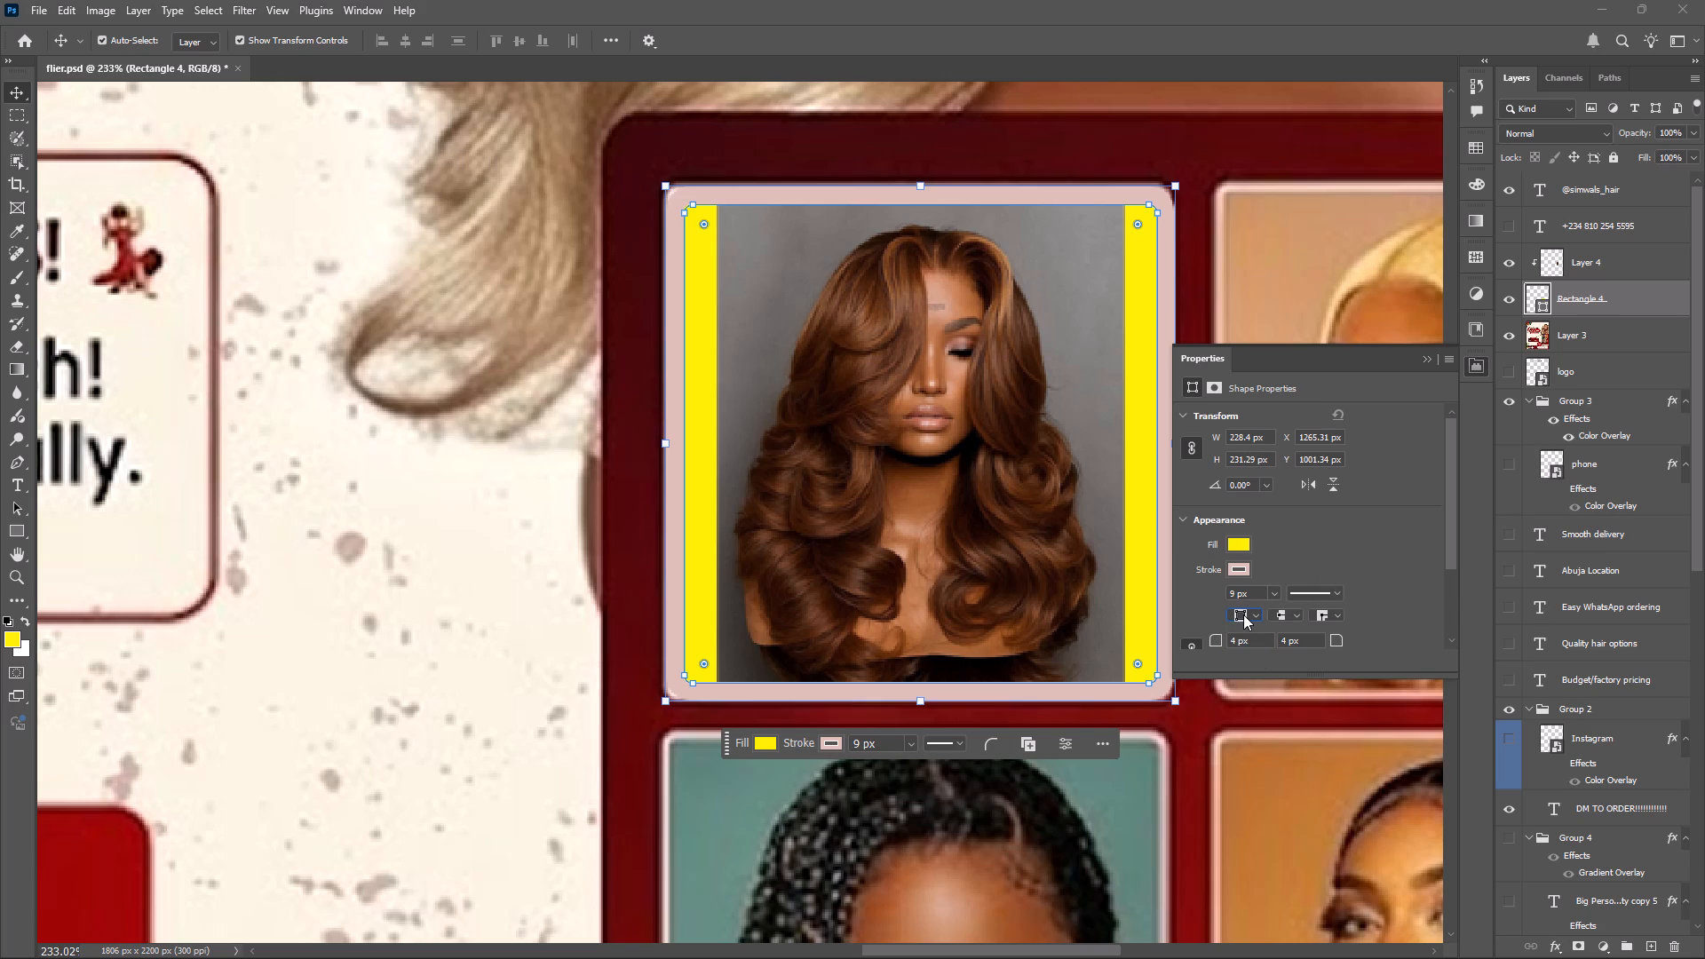
pyautogui.click(1256, 614)
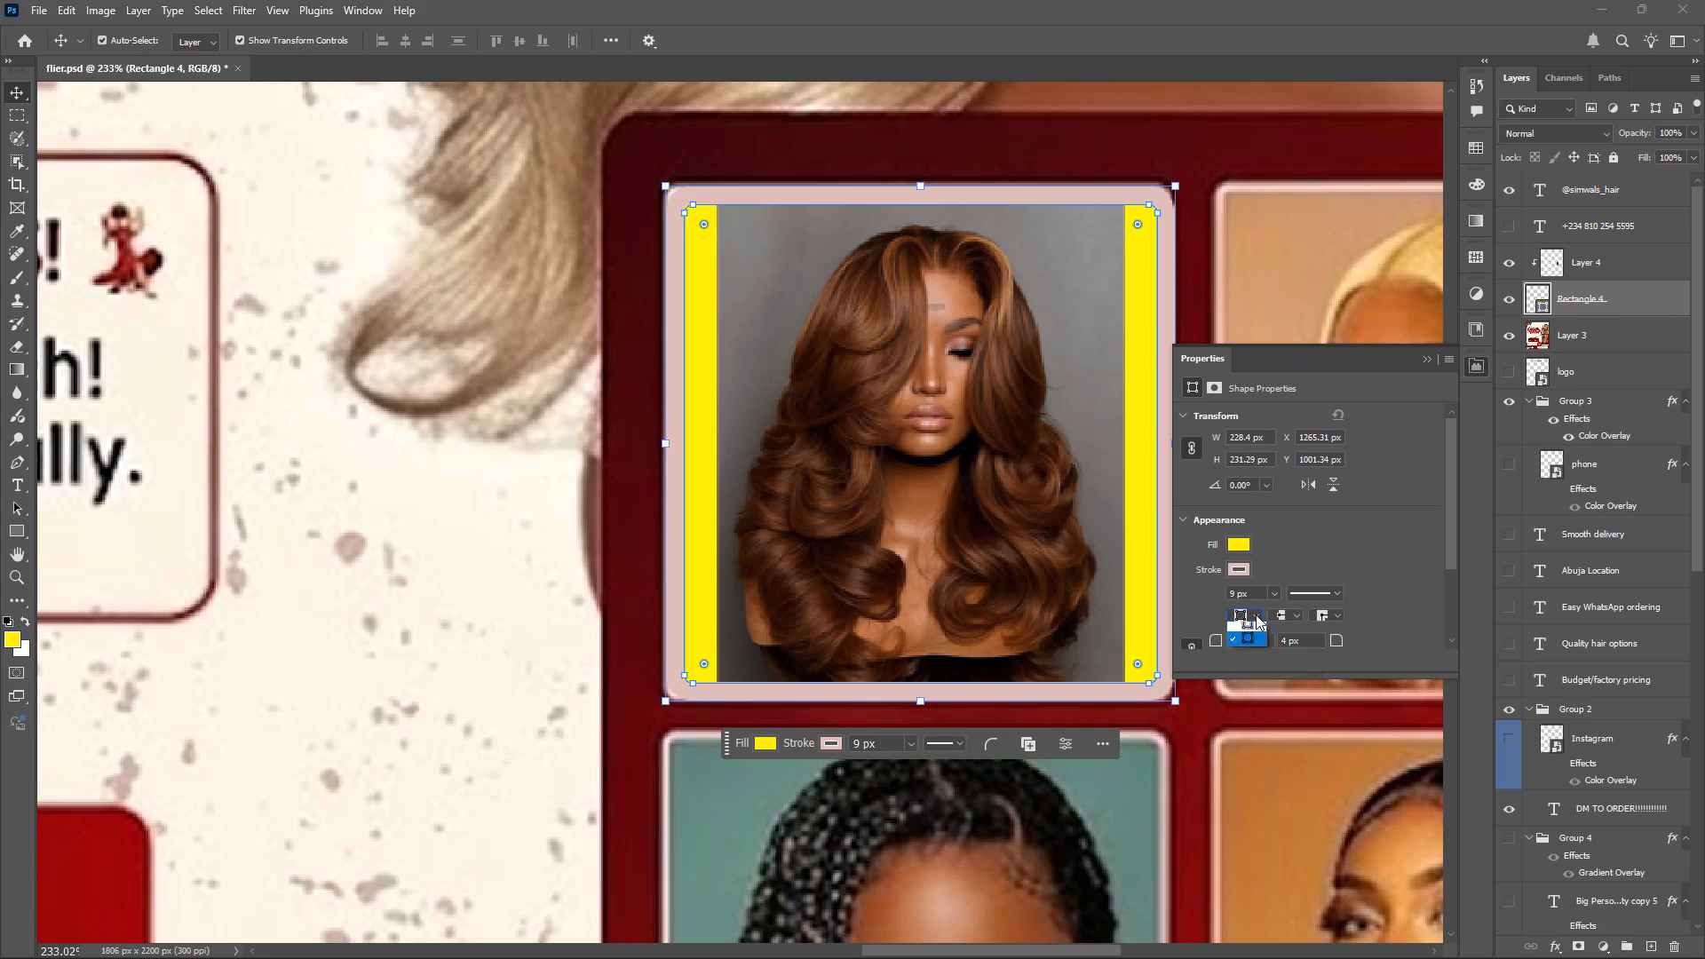
pyautogui.click(1255, 634)
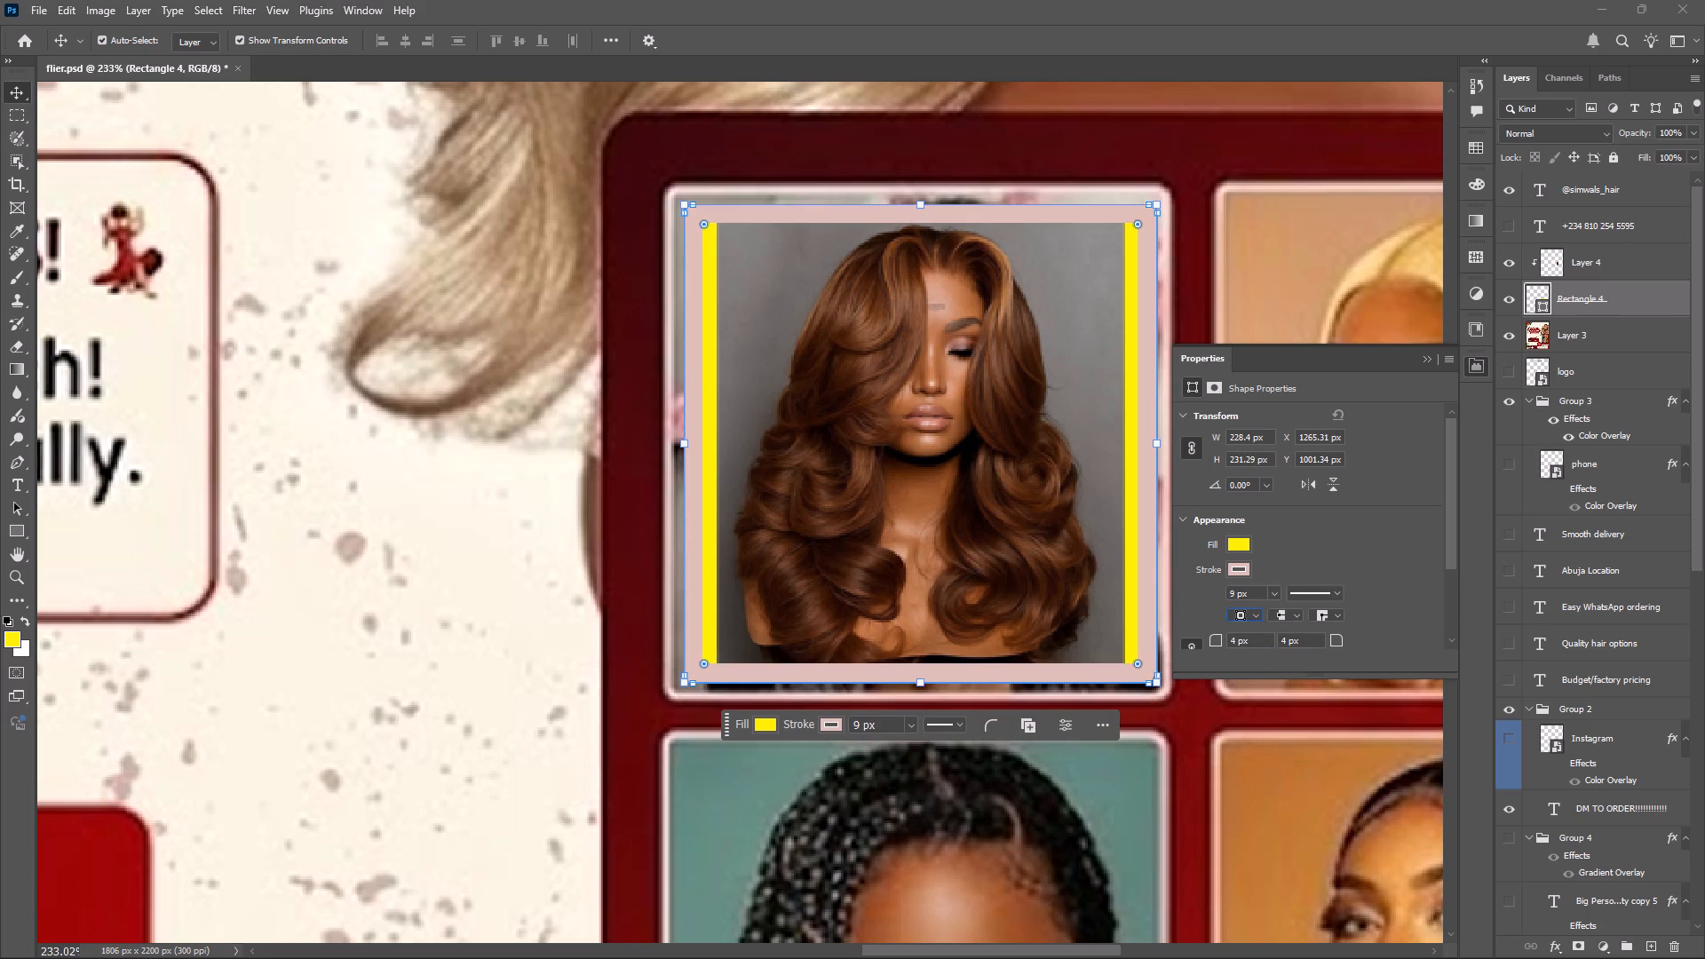
pyautogui.click(1257, 614)
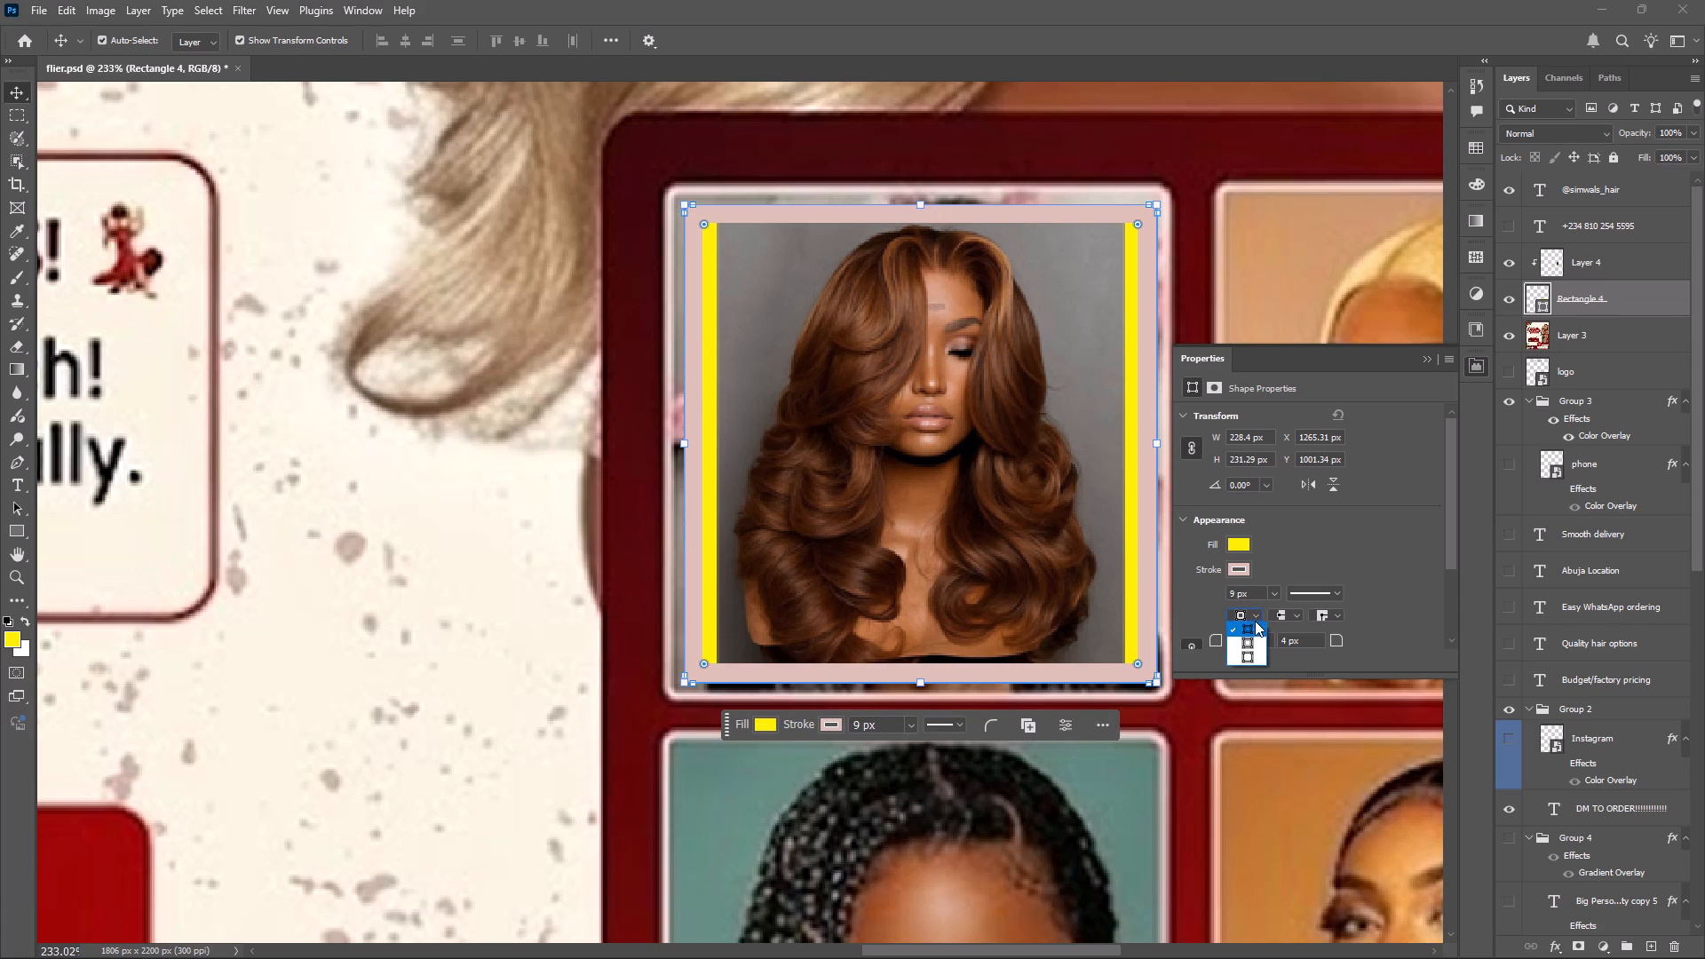
pyautogui.click(1253, 638)
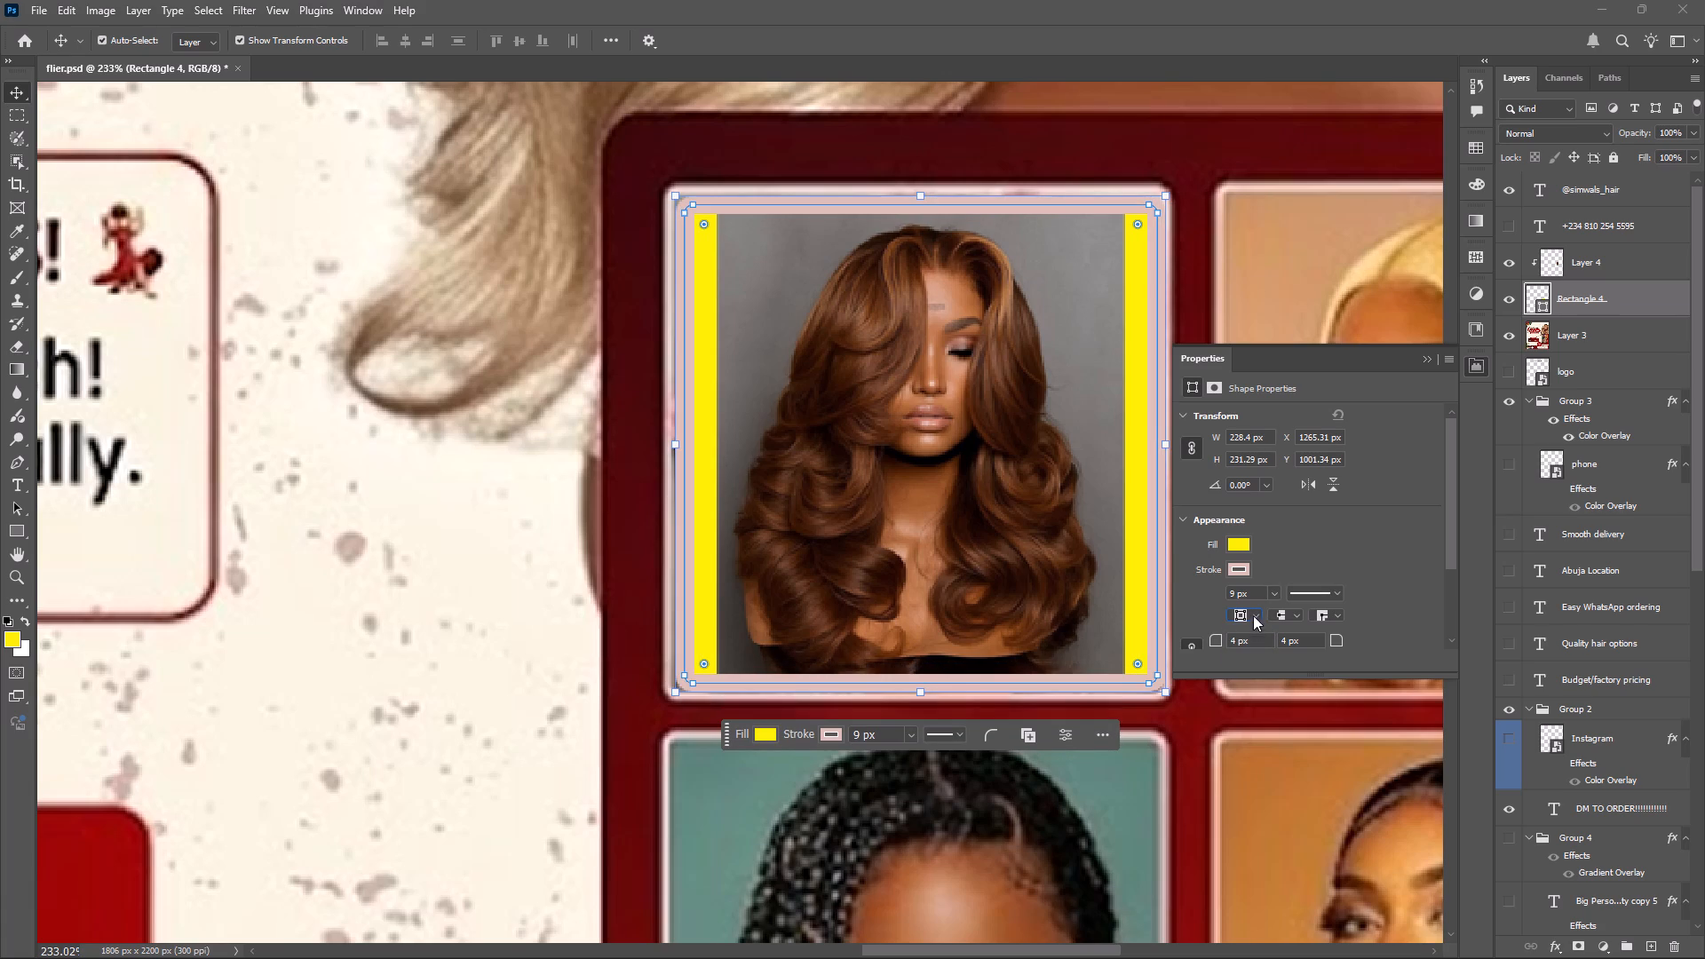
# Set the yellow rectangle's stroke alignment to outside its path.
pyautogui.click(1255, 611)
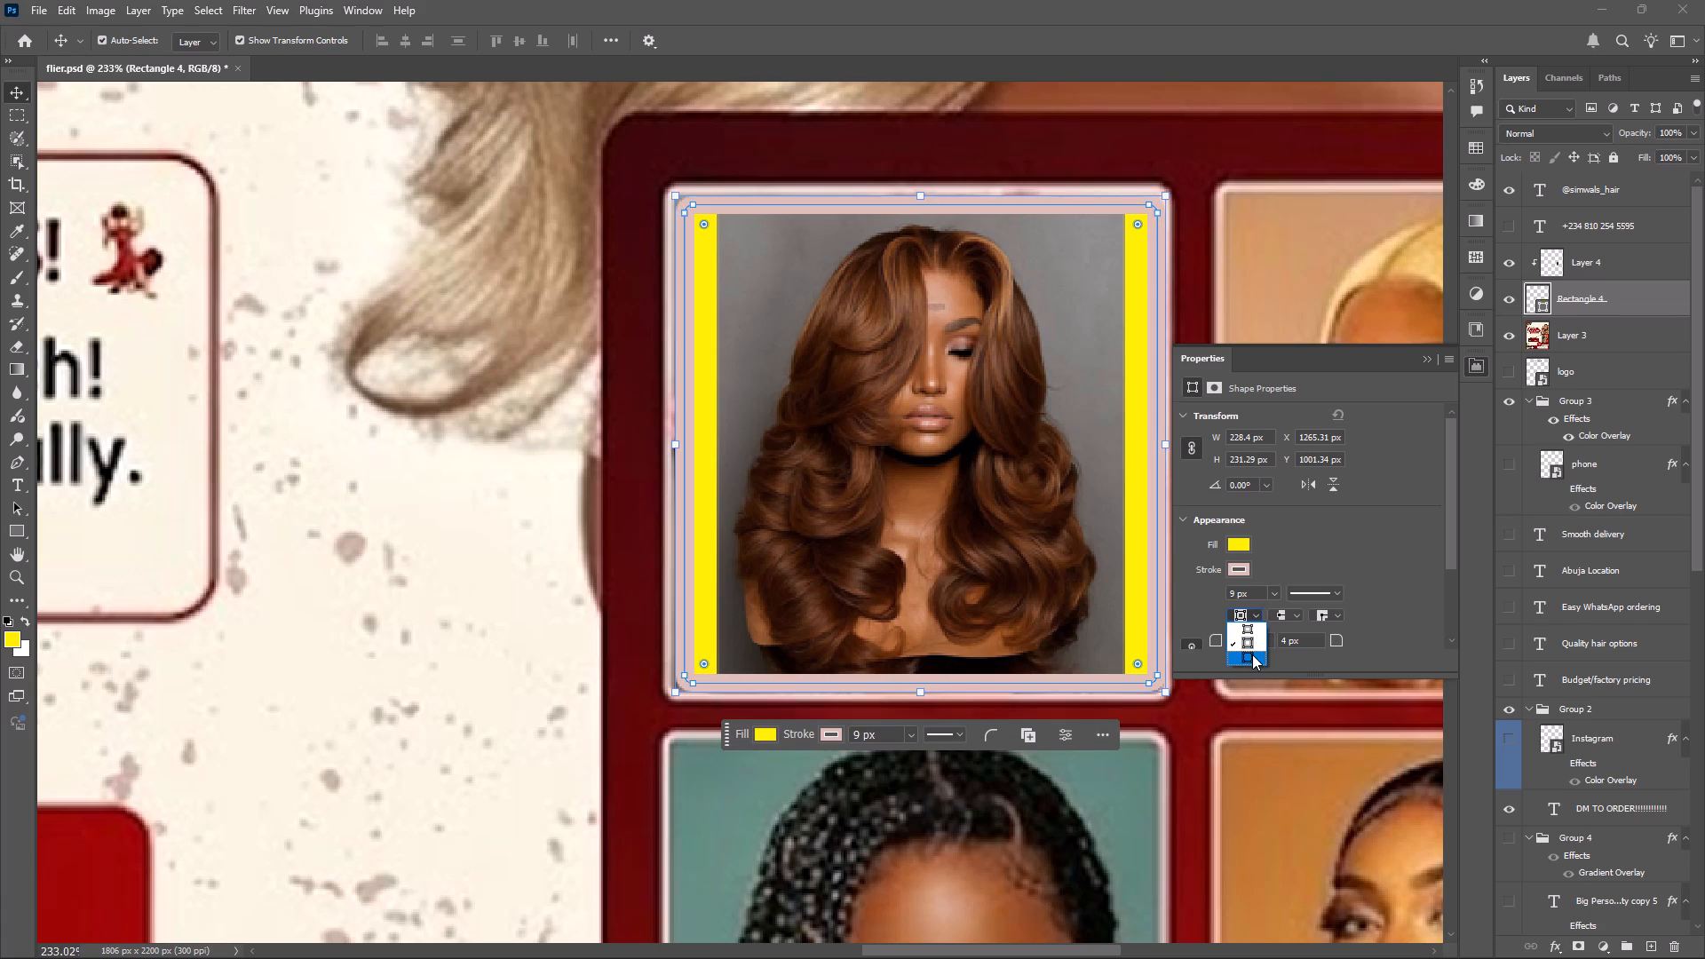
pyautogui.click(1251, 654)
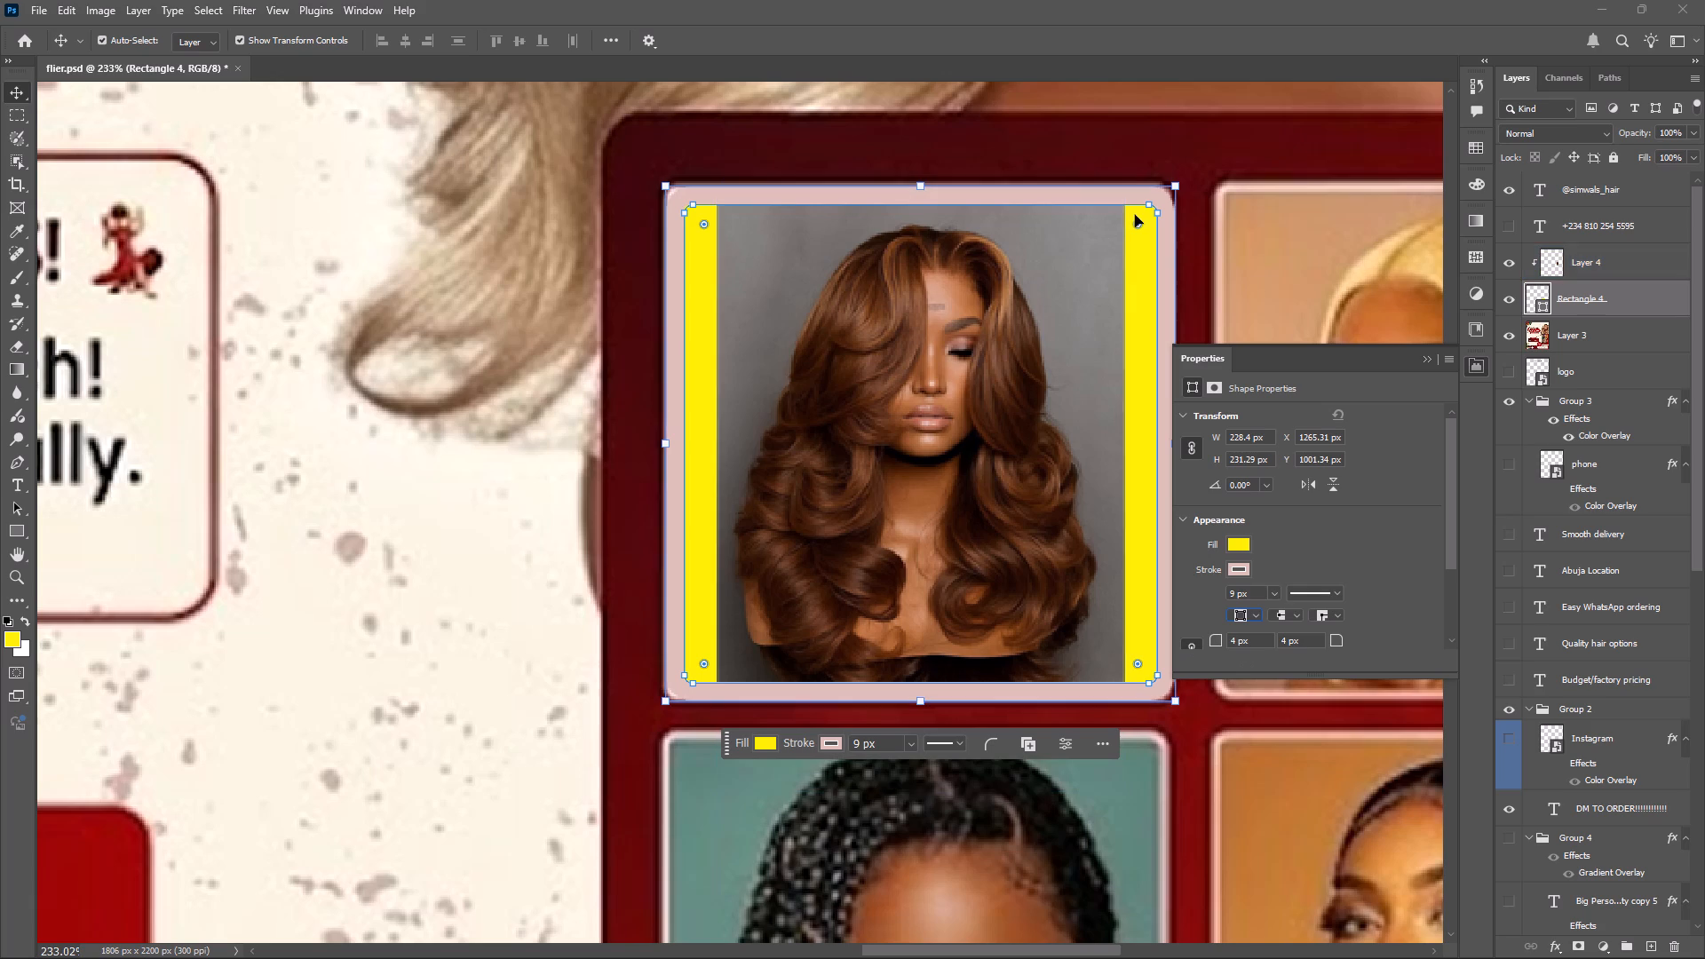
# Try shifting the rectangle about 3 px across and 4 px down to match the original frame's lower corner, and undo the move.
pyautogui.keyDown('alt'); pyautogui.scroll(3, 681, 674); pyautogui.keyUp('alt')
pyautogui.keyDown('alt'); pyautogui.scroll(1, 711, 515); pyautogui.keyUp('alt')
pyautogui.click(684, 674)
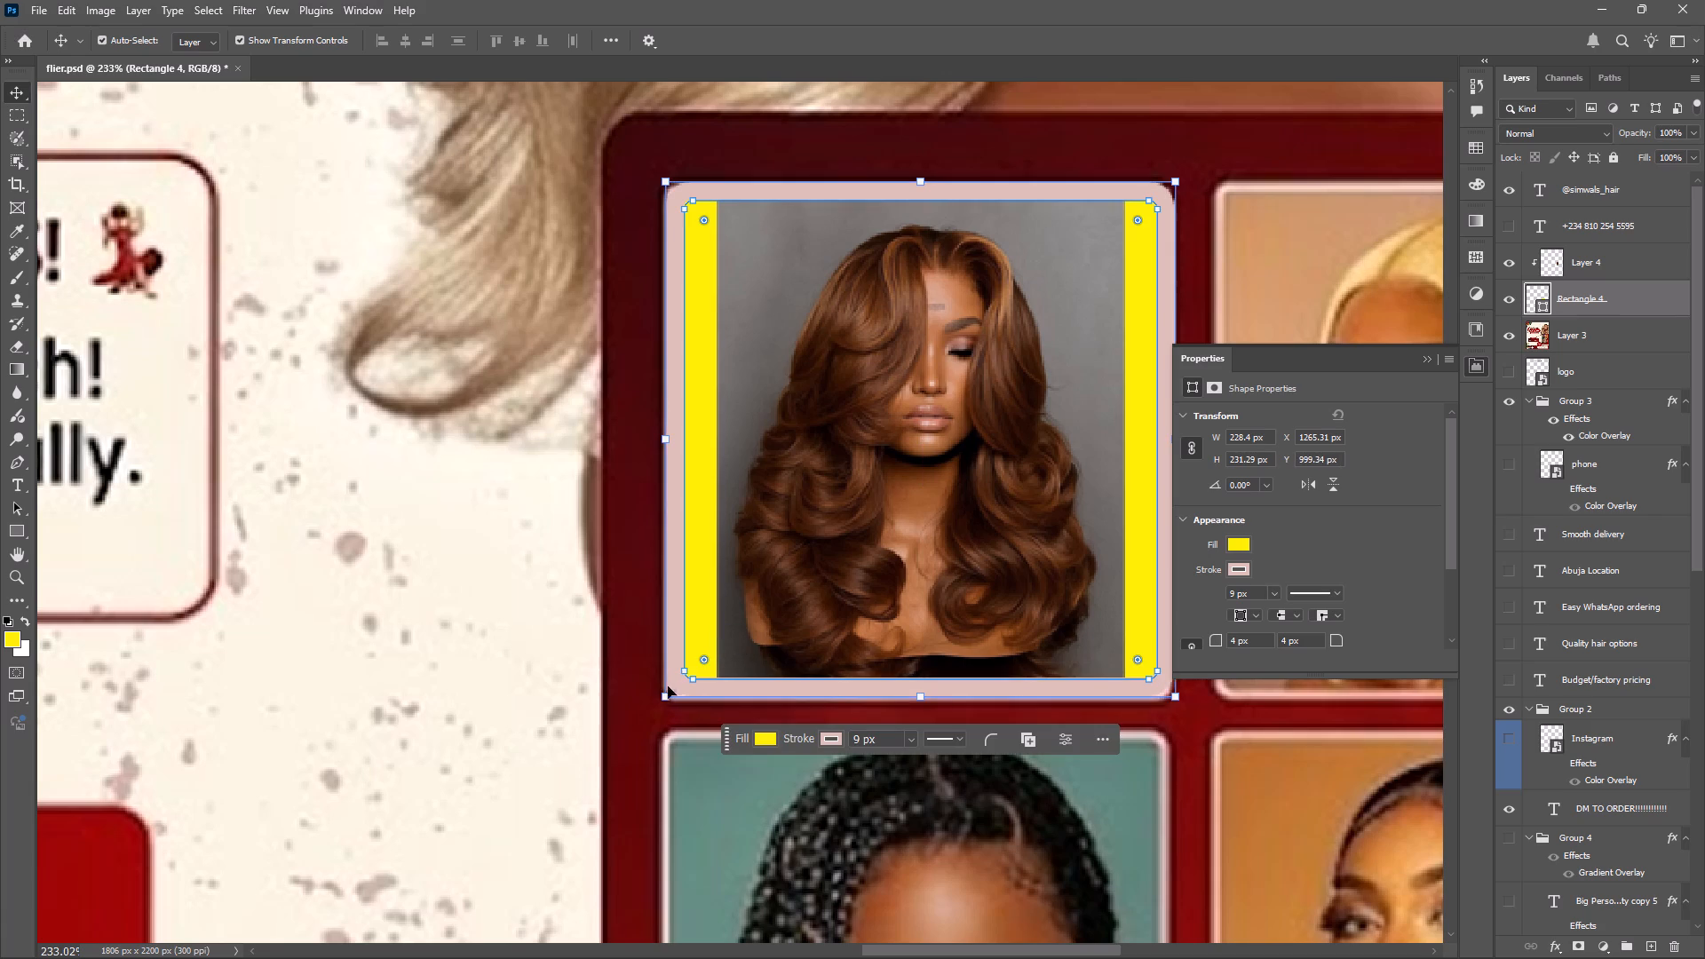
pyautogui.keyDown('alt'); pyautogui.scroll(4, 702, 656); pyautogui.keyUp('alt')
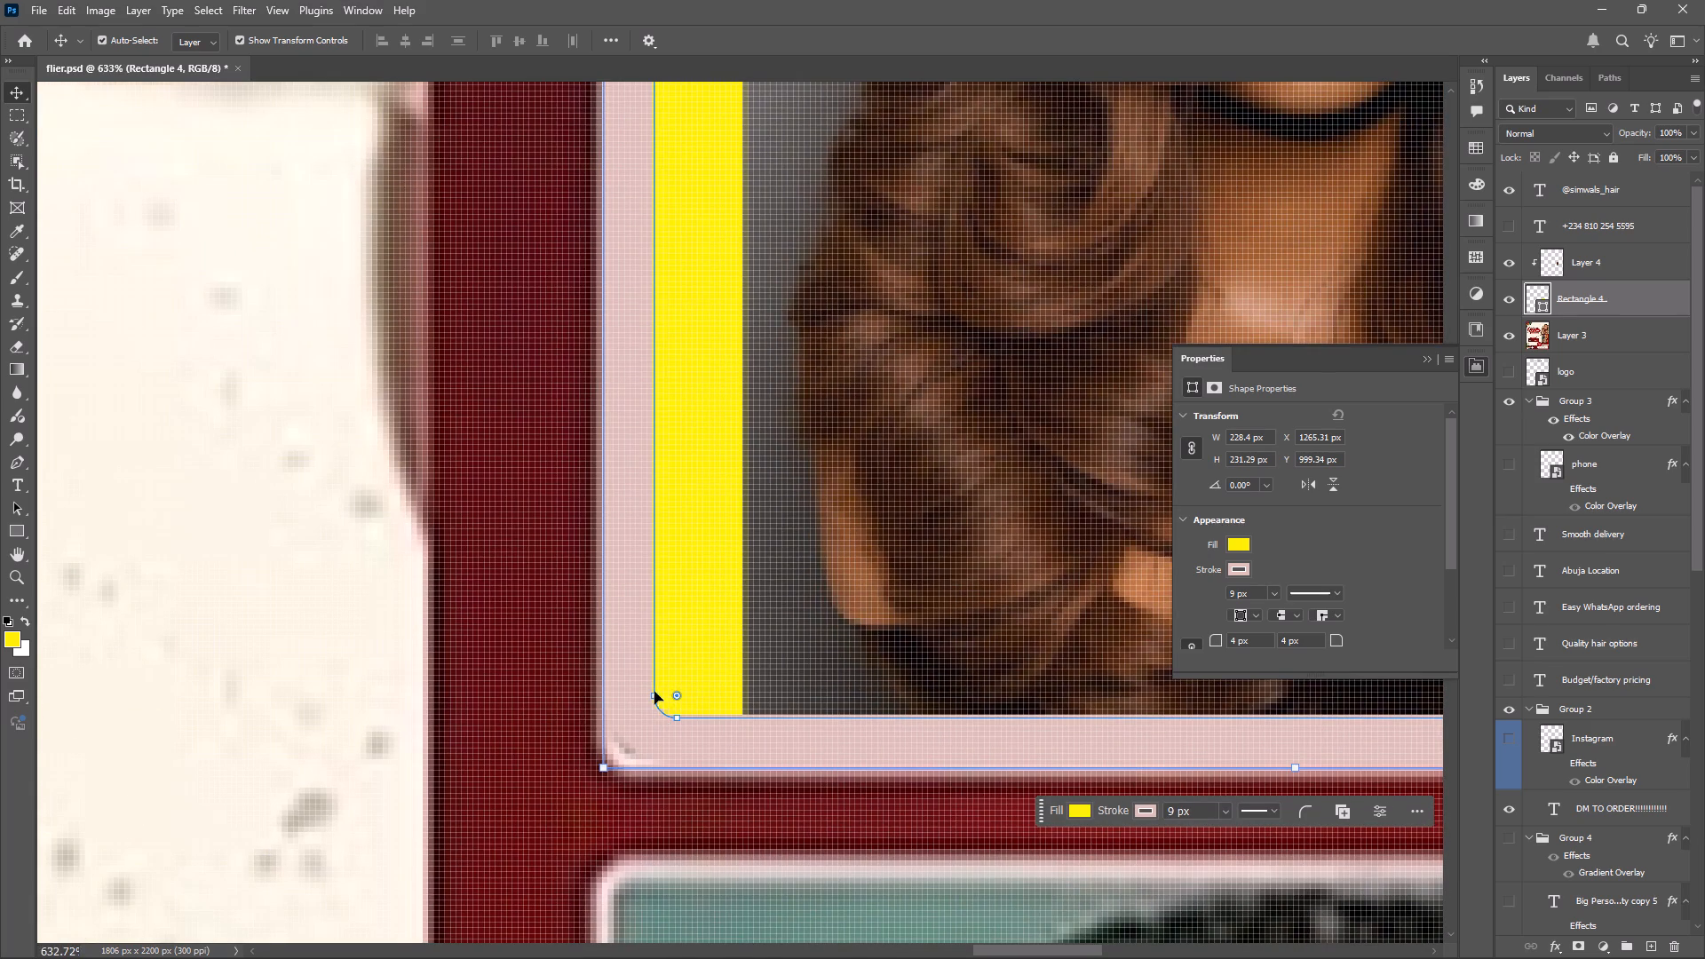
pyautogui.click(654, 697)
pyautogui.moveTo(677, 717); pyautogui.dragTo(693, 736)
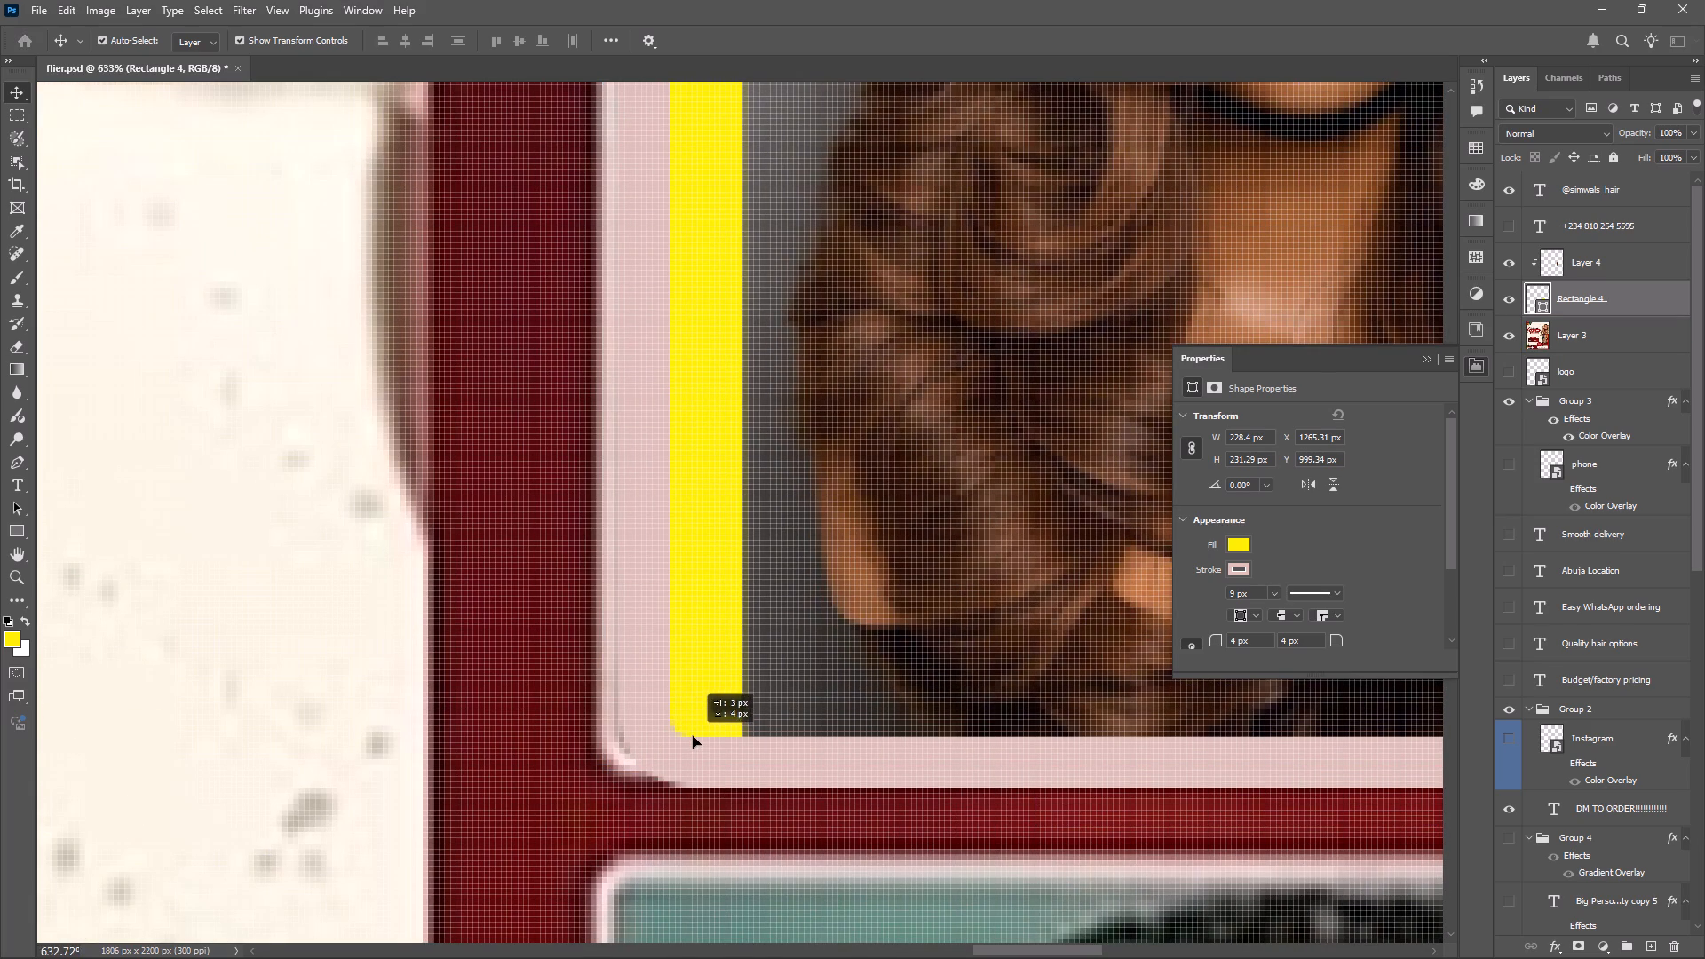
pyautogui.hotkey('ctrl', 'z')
# Delete the Rectangle 4 layer that frames the brown-haired wig photo.
pyautogui.keyDown('alt'); pyautogui.scroll(-3, 656, 663); pyautogui.keyUp('alt')
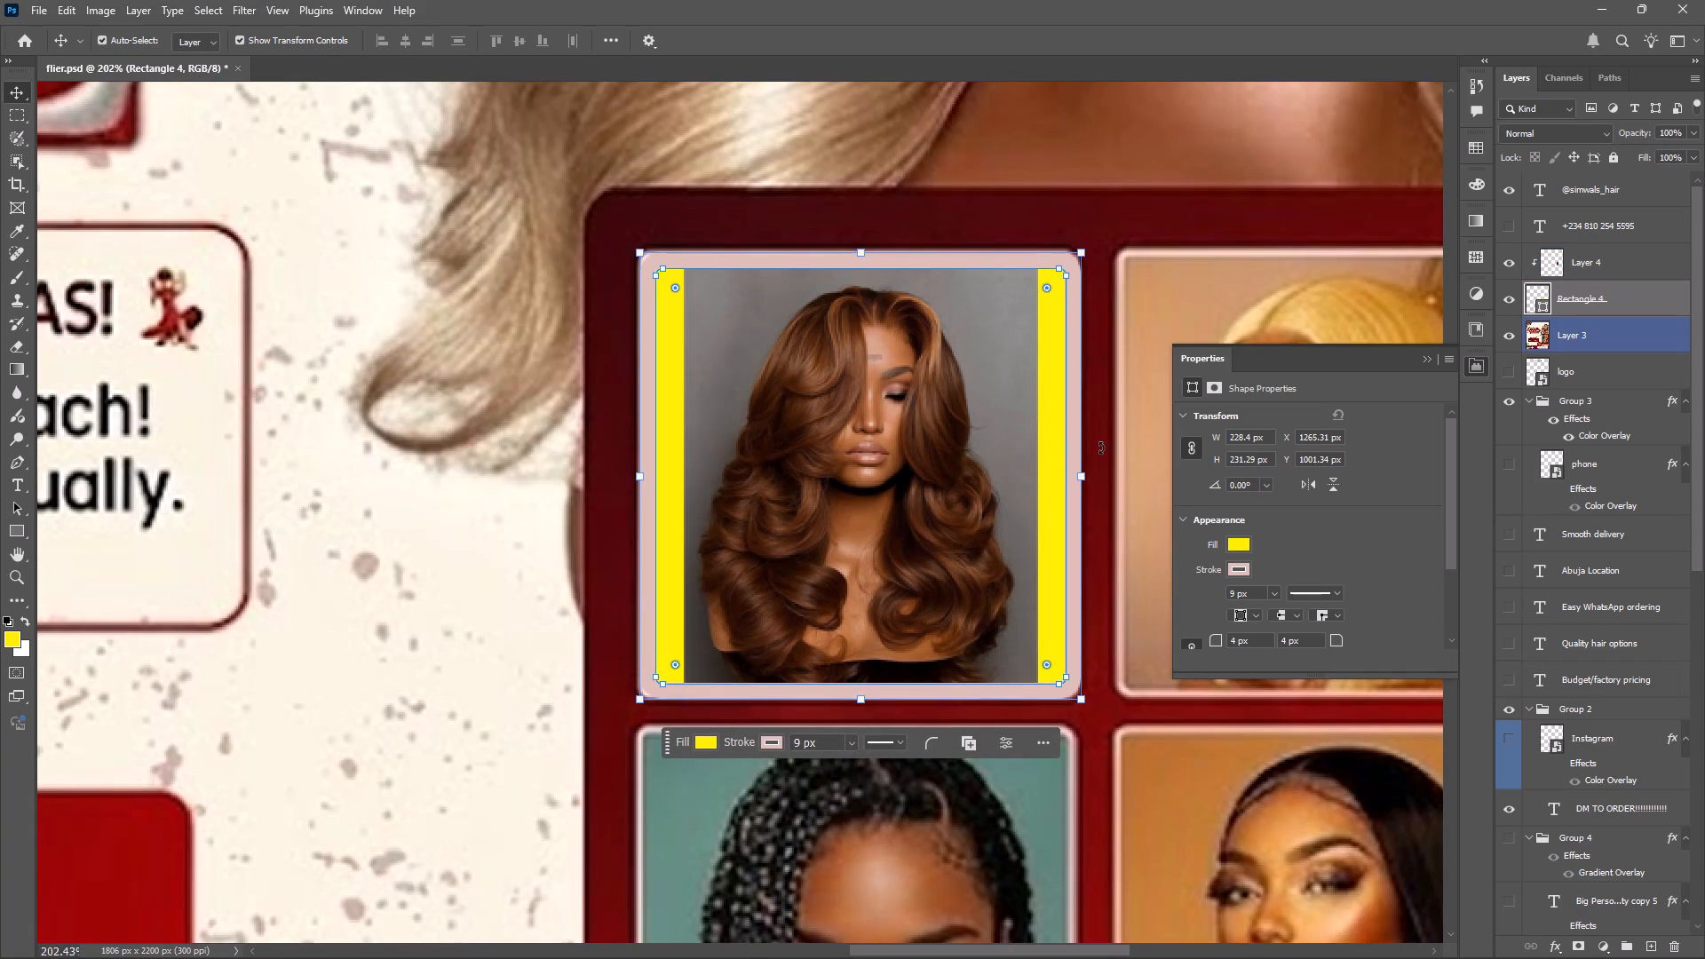
pyautogui.click(1590, 307)
pyautogui.press('BackSpace')
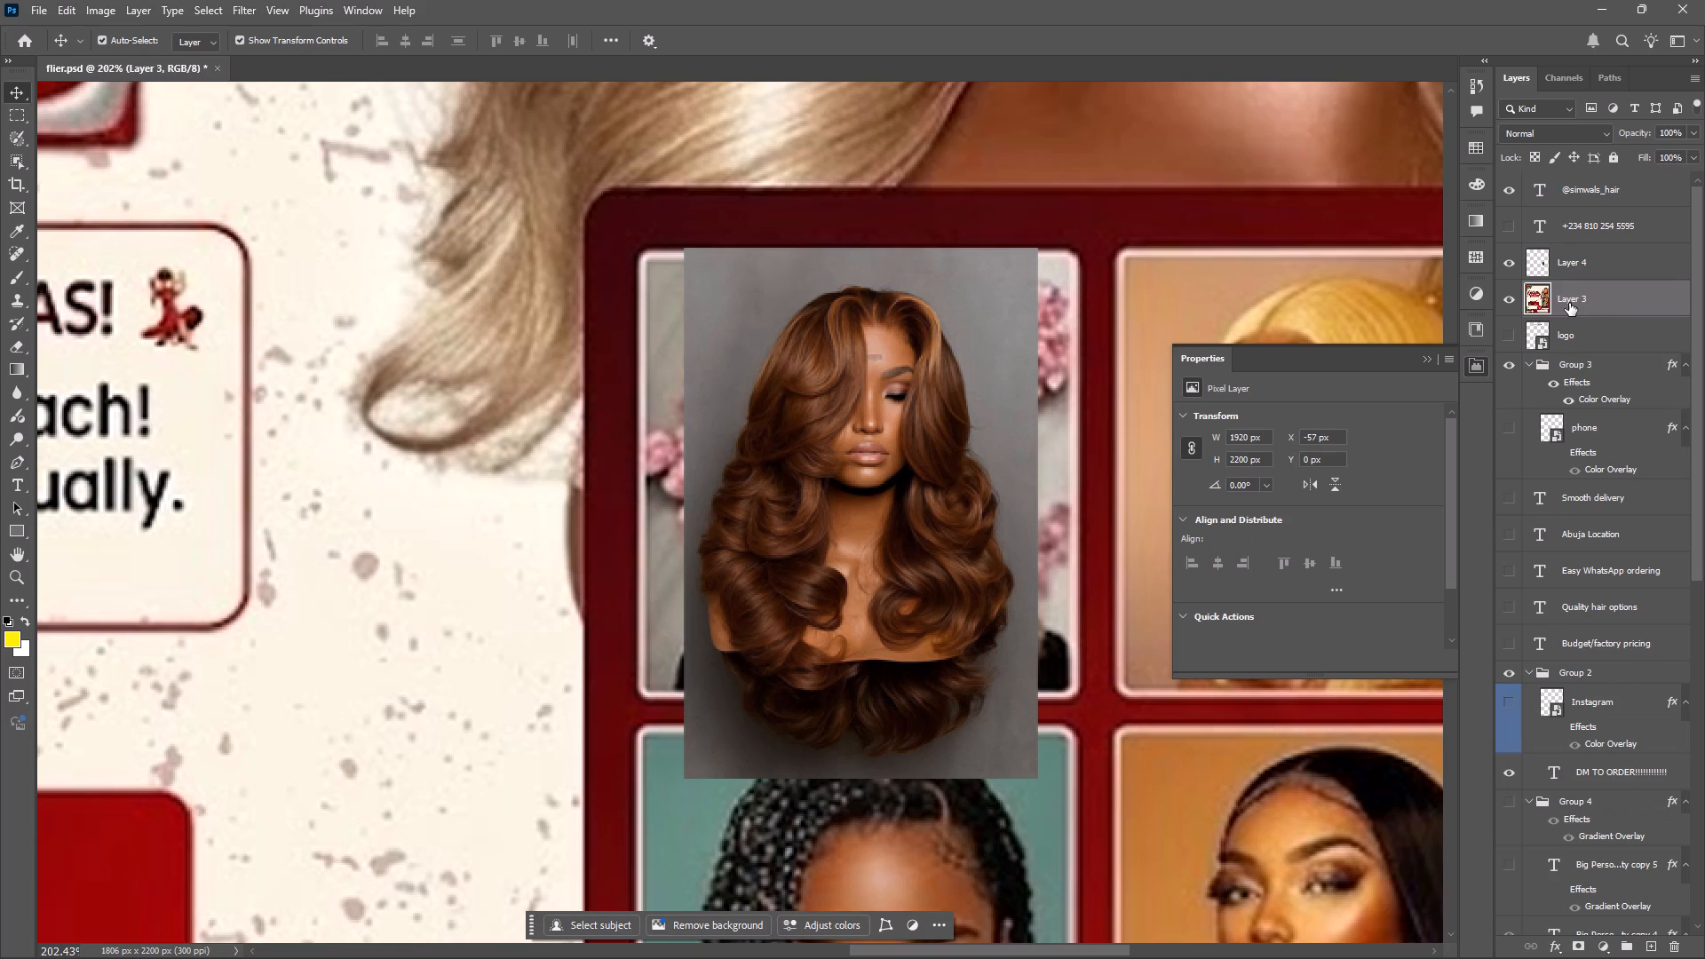
# Hide Layer 4, which holds the brown-haired wig photo.
pyautogui.click(1559, 263)
pyautogui.click(1511, 267)
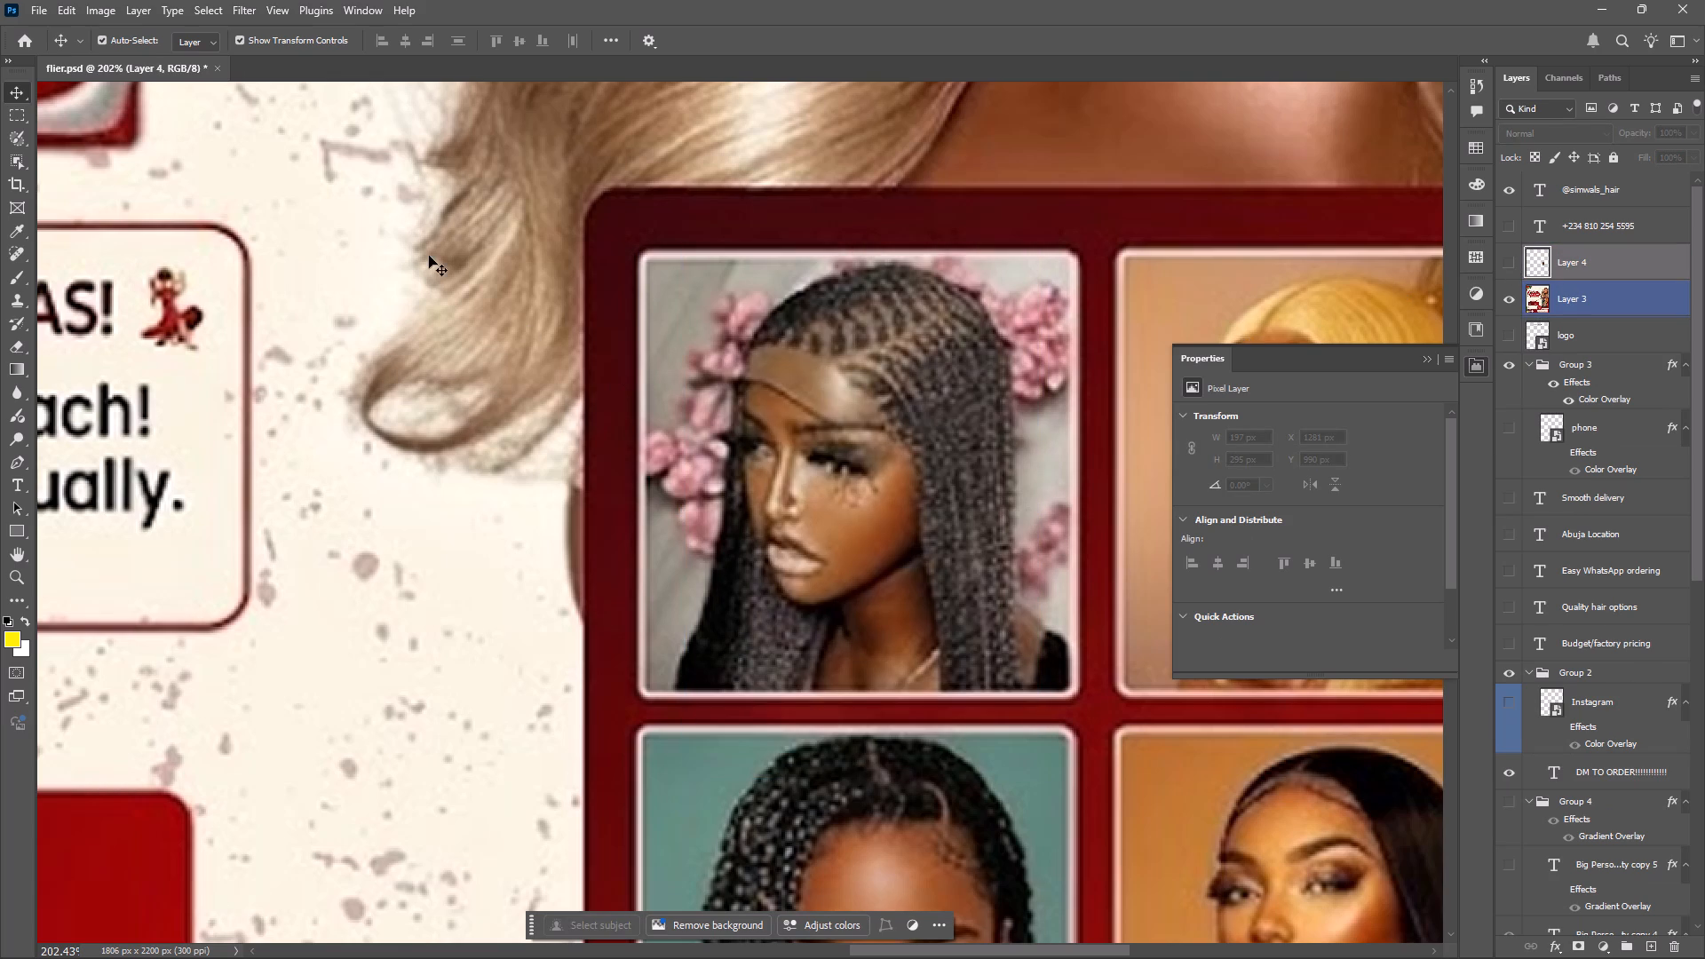
# Select the first grid photo's pale border on Layer 3 with the Magic Wand and copy the selection to a new layer.
pyautogui.click(20, 162)
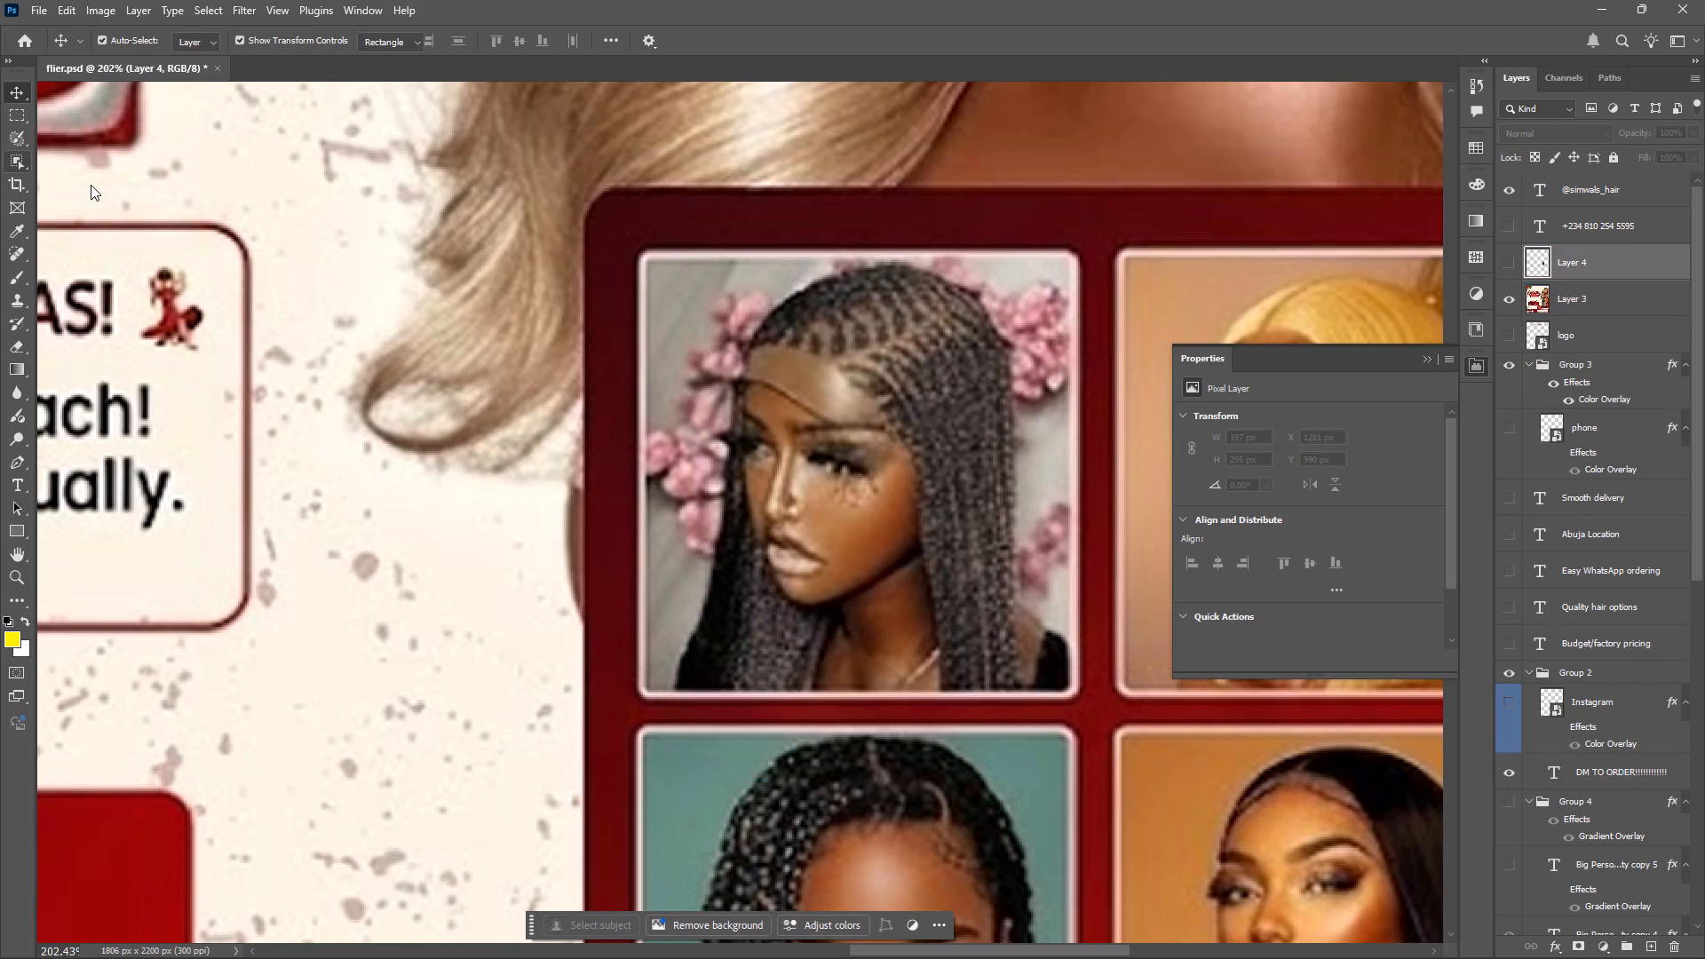
pyautogui.click(95, 194)
pyautogui.click(646, 340)
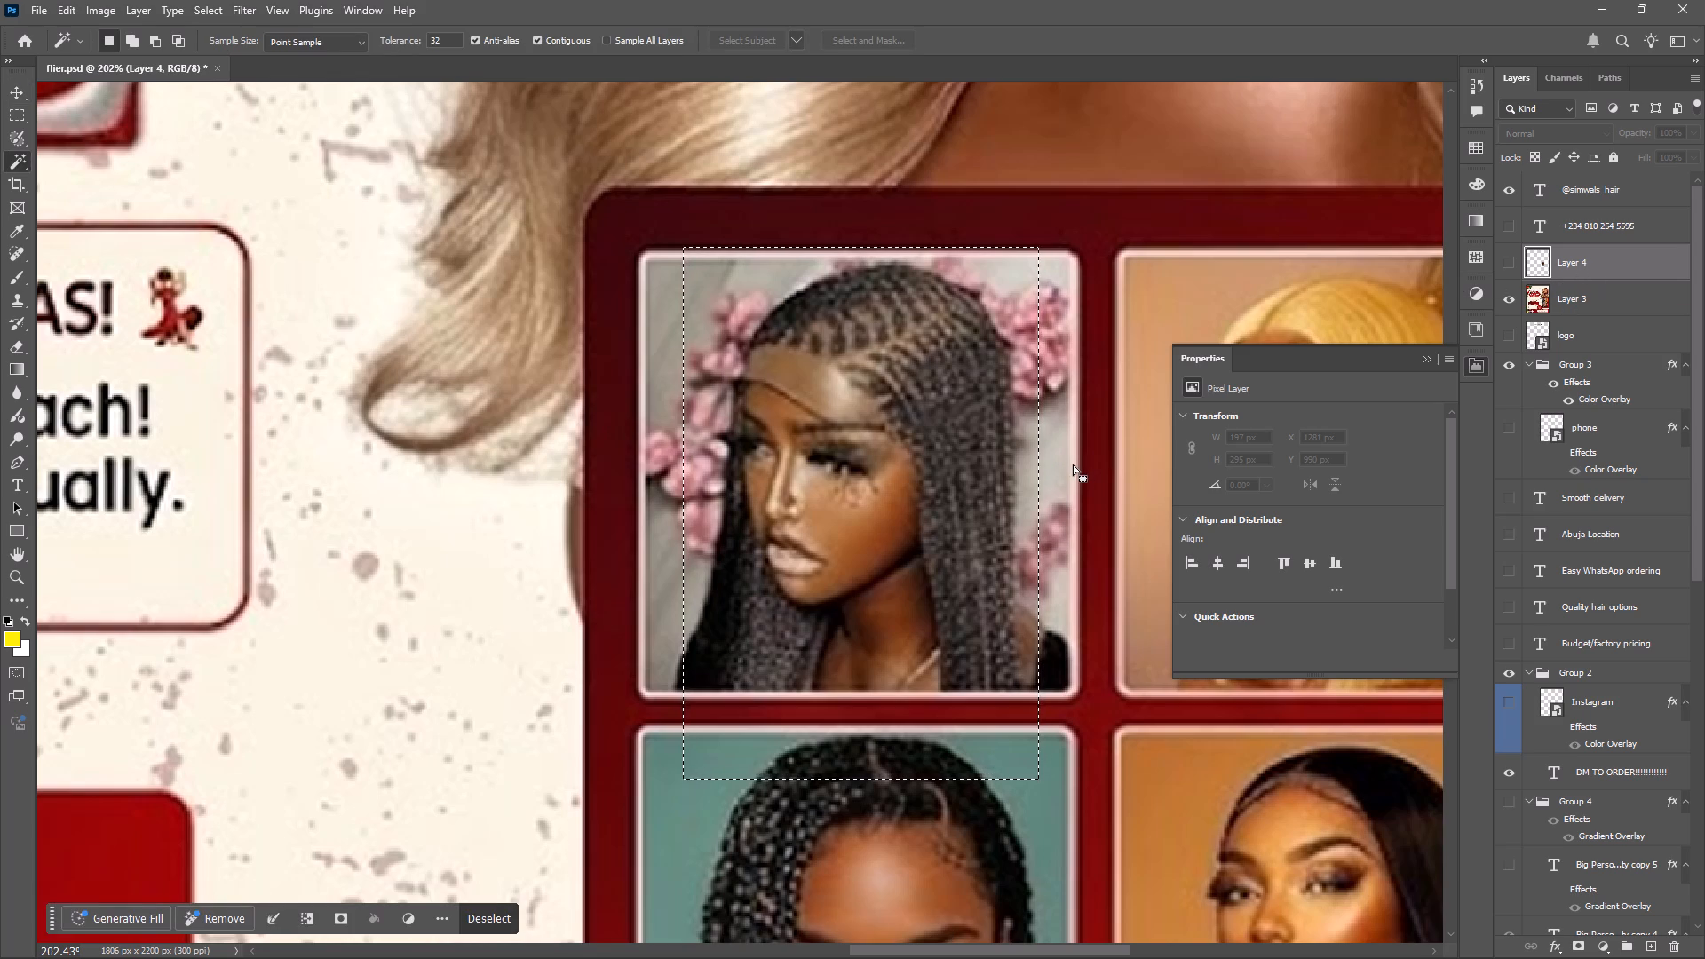
pyautogui.hotkey('ctrl', 'd')
pyautogui.click(1607, 297)
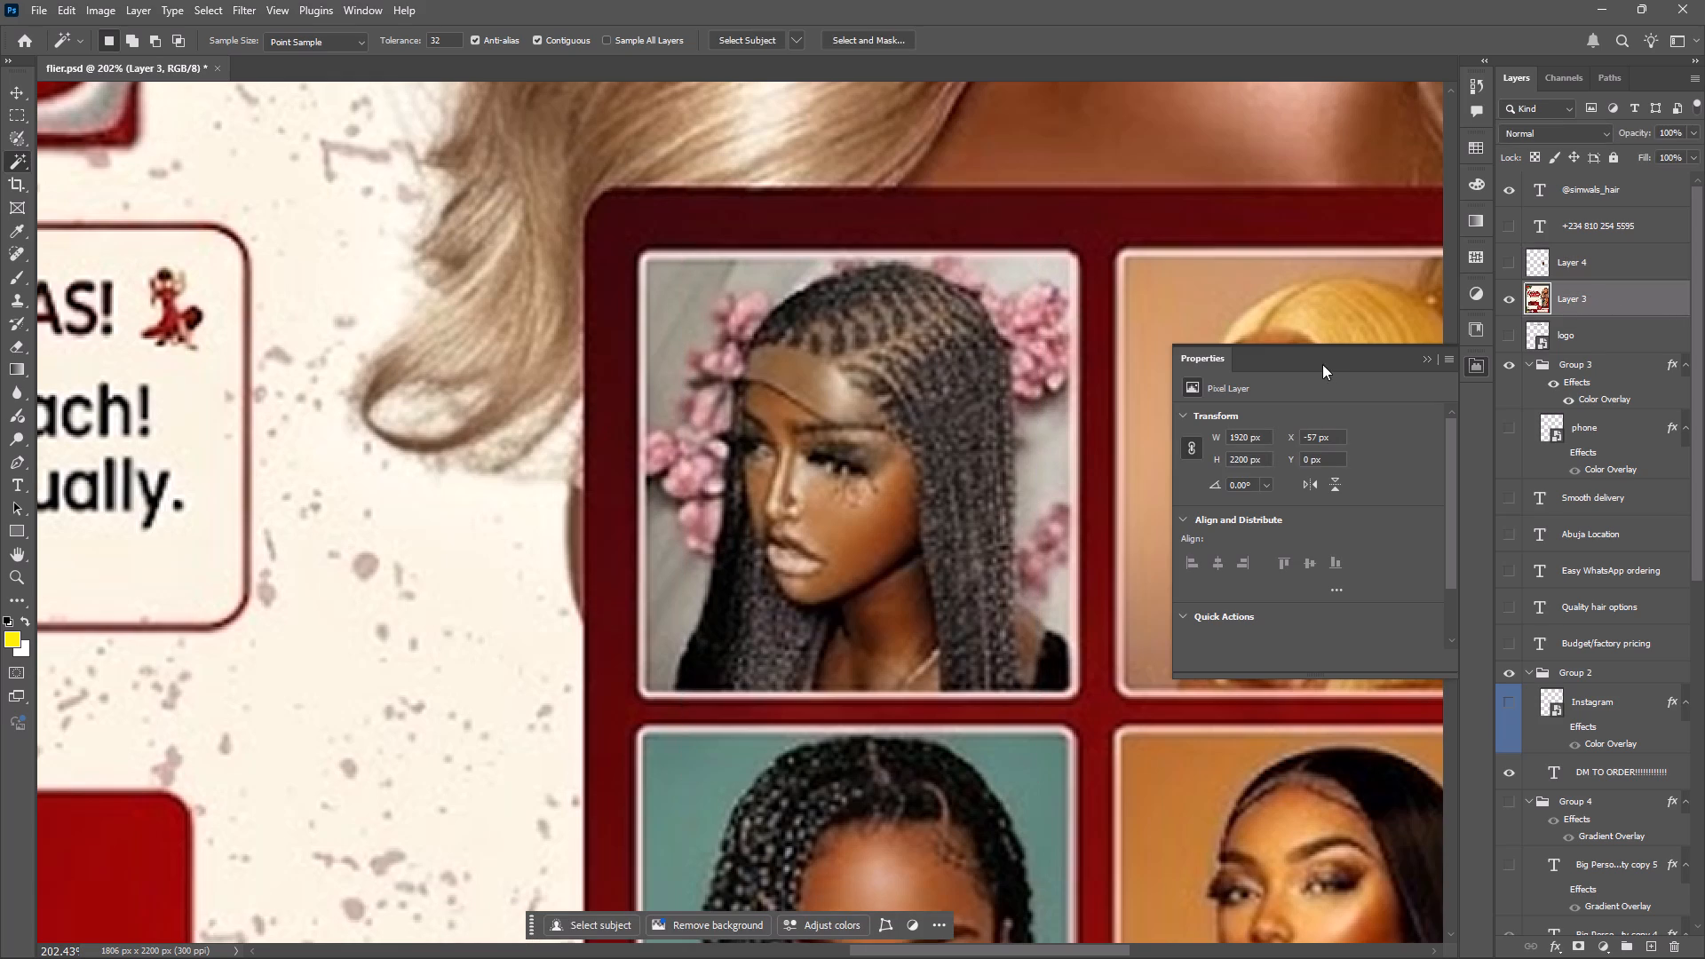
pyautogui.click(1075, 525)
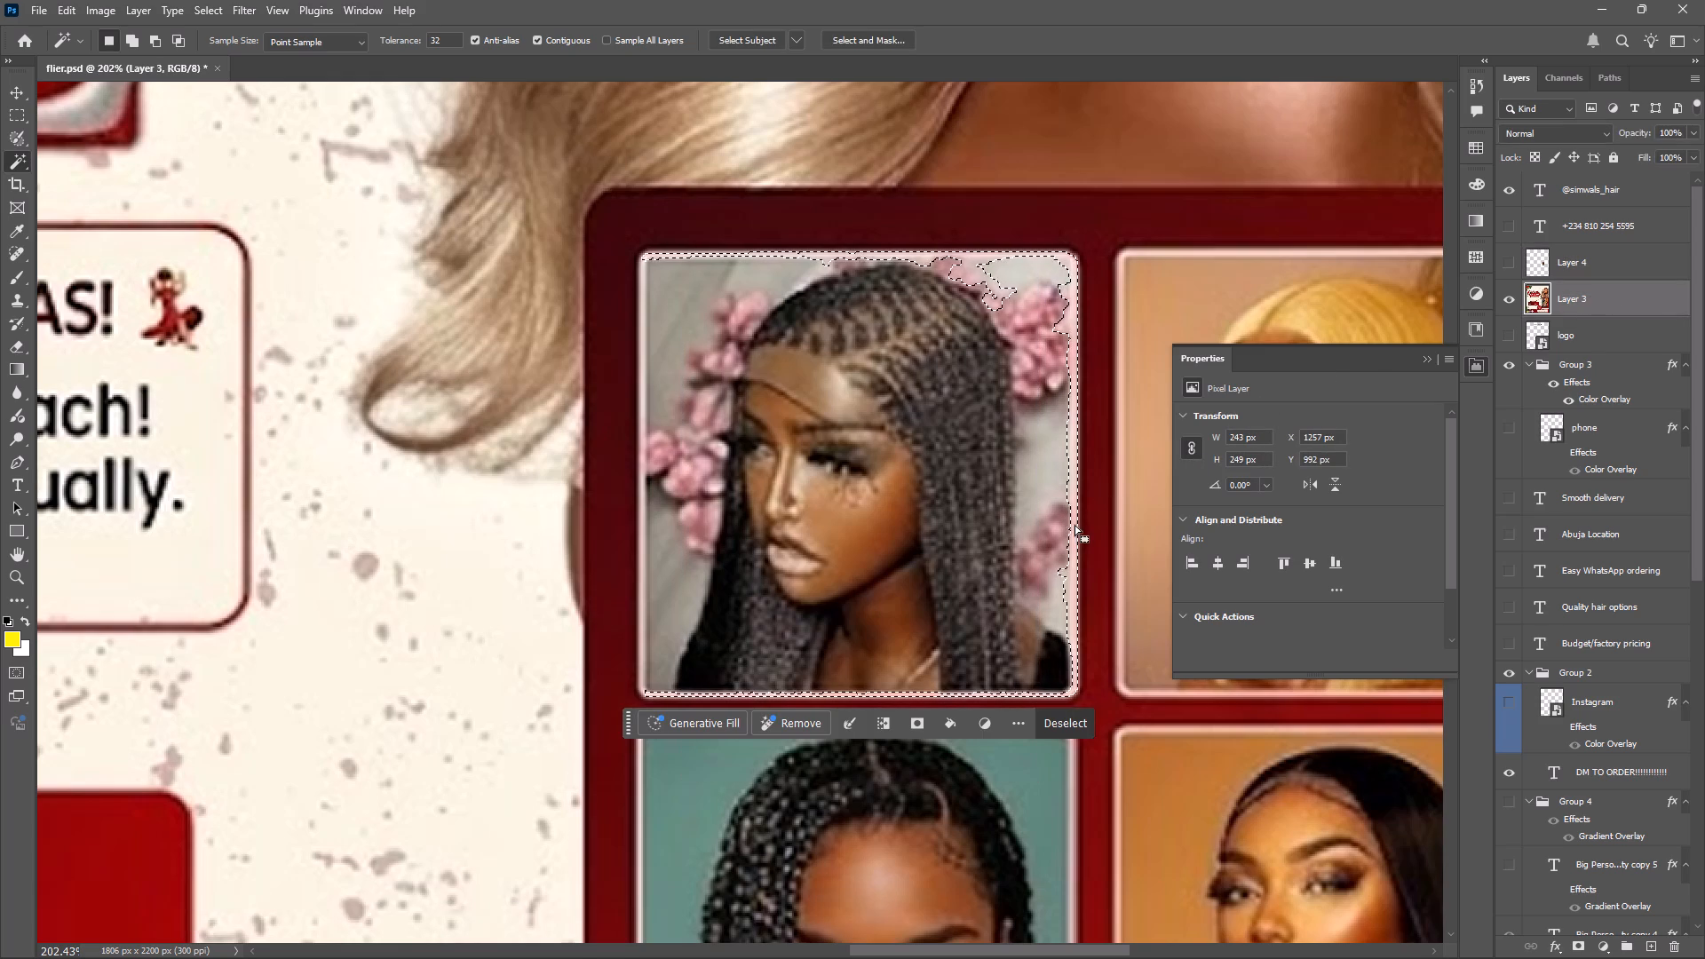
pyautogui.click(645, 532)
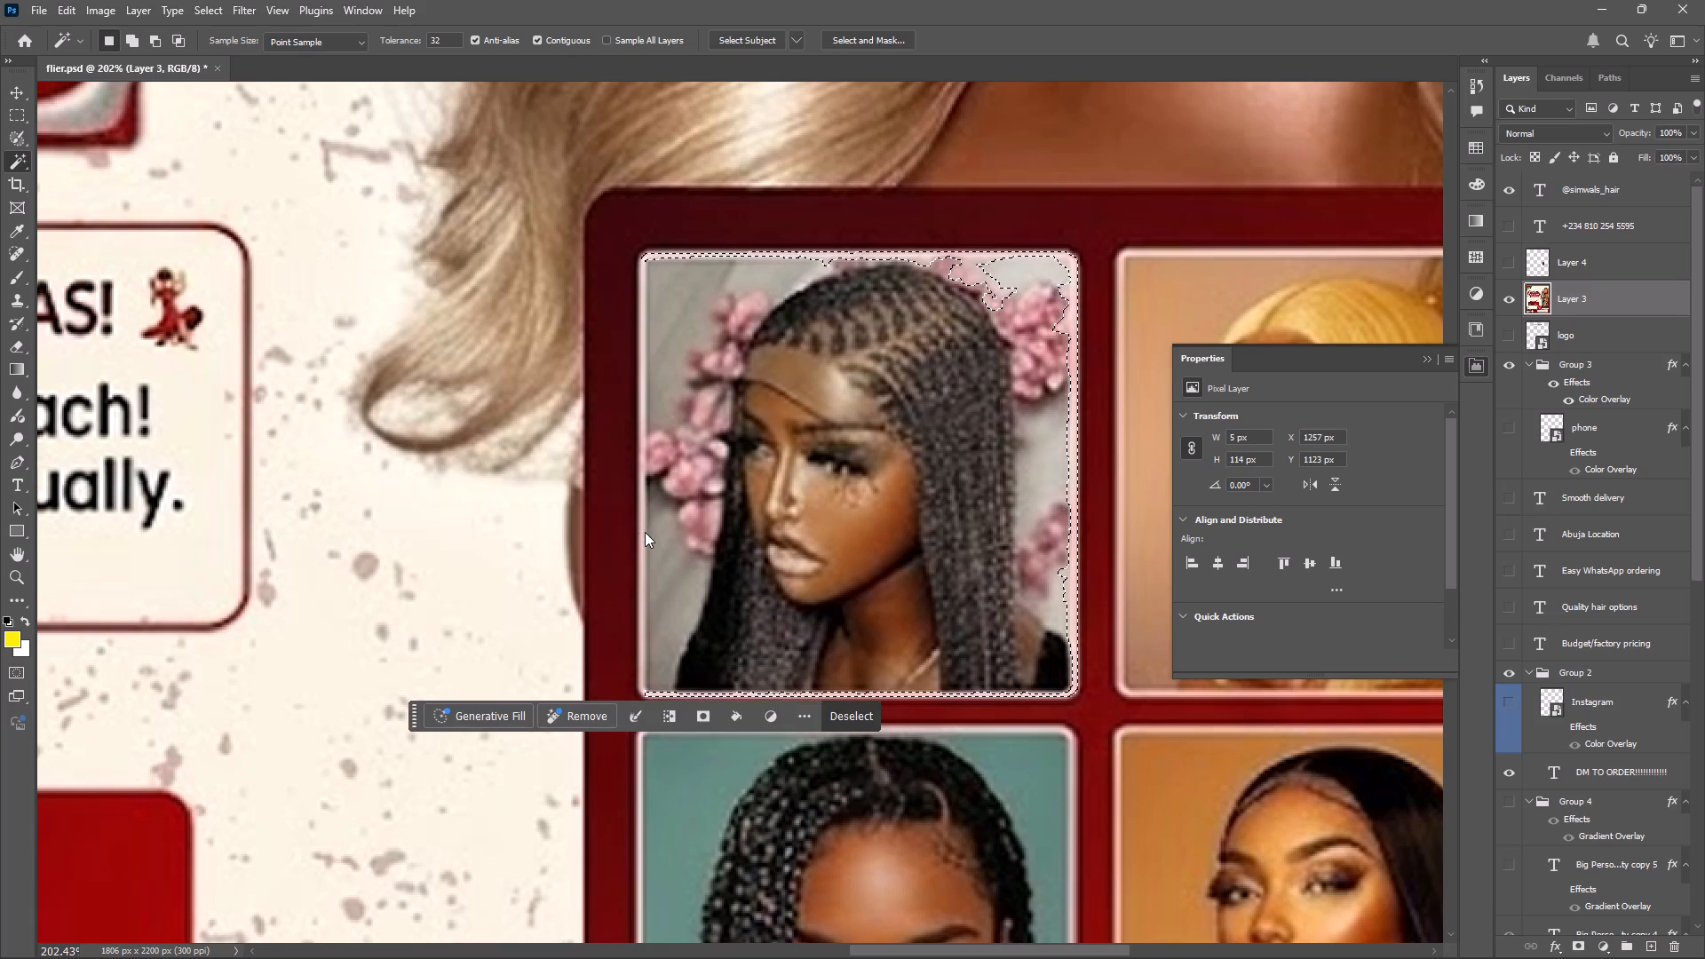
pyautogui.click(644, 435)
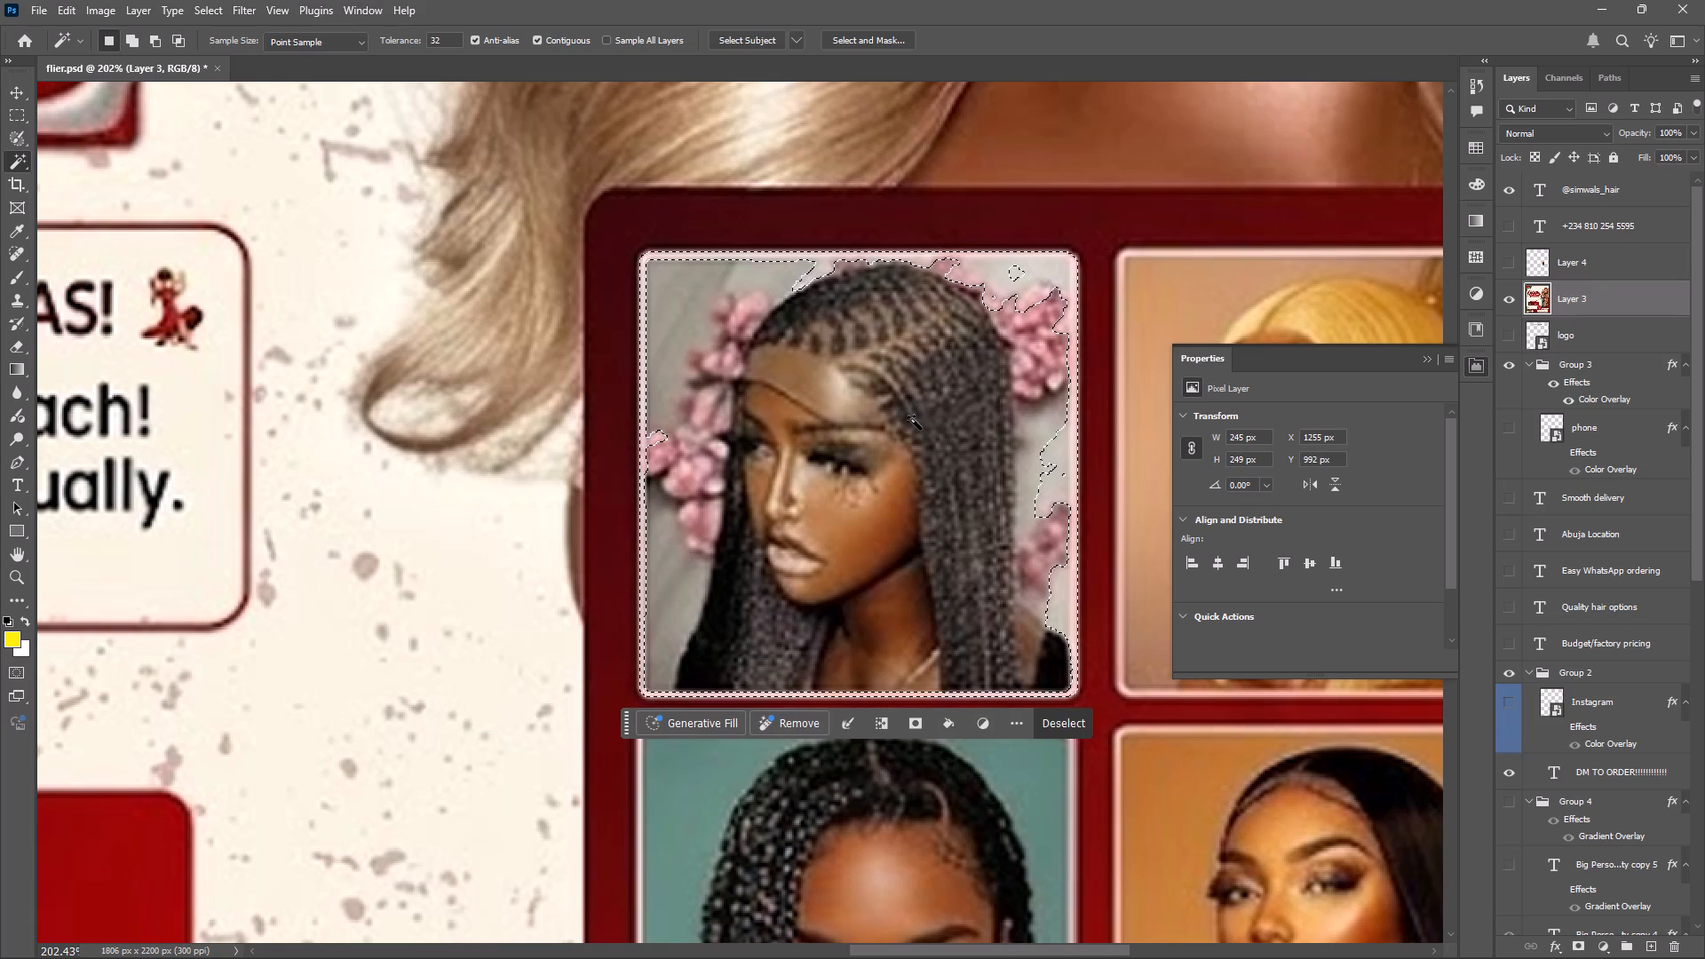
pyautogui.hotkey('ctrl', 'j')
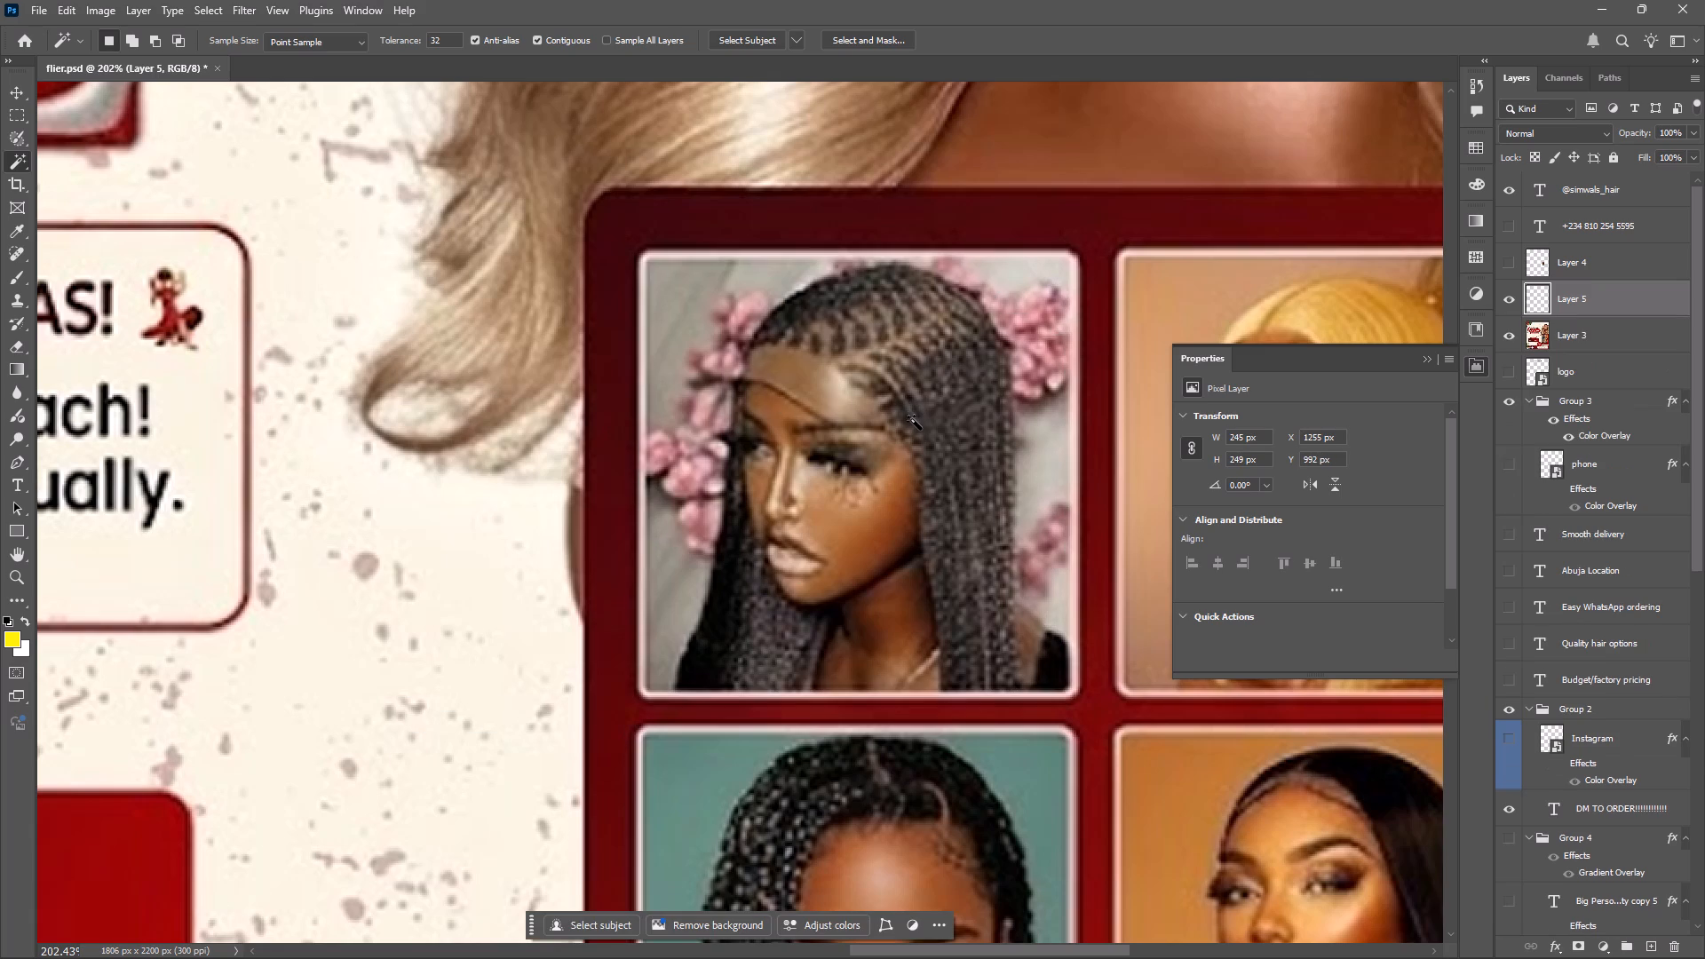
# Show Layer 4 with the brown-haired wig photo again.
pyautogui.press('v')
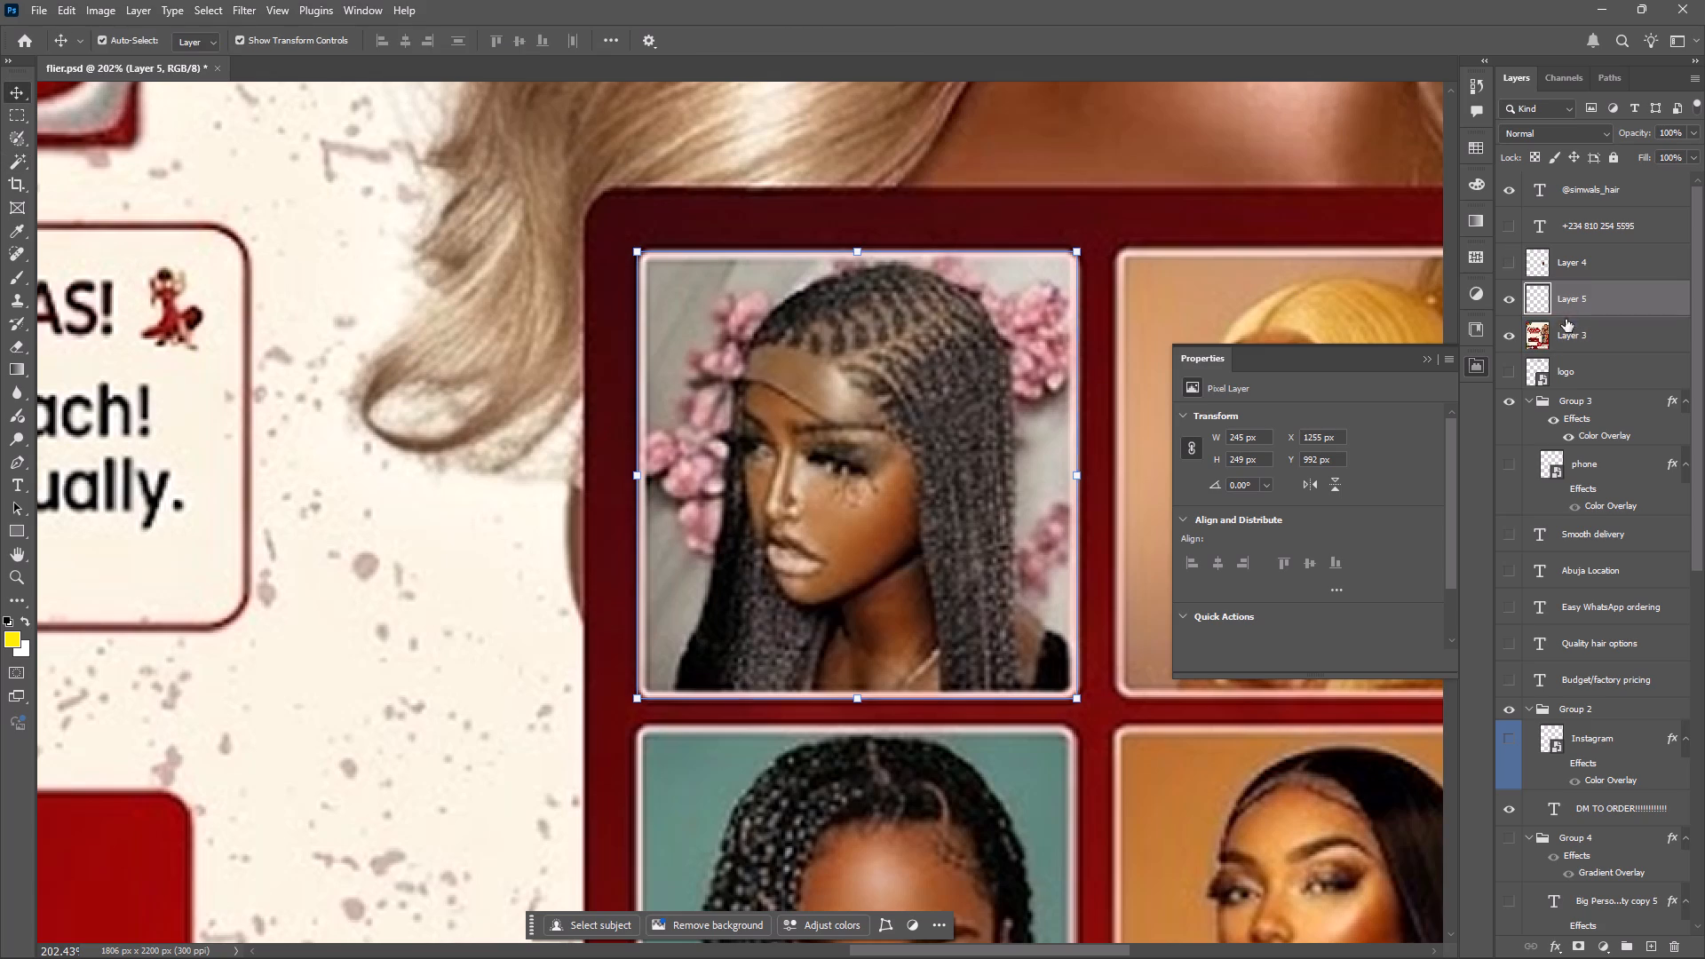
pyautogui.click(1510, 263)
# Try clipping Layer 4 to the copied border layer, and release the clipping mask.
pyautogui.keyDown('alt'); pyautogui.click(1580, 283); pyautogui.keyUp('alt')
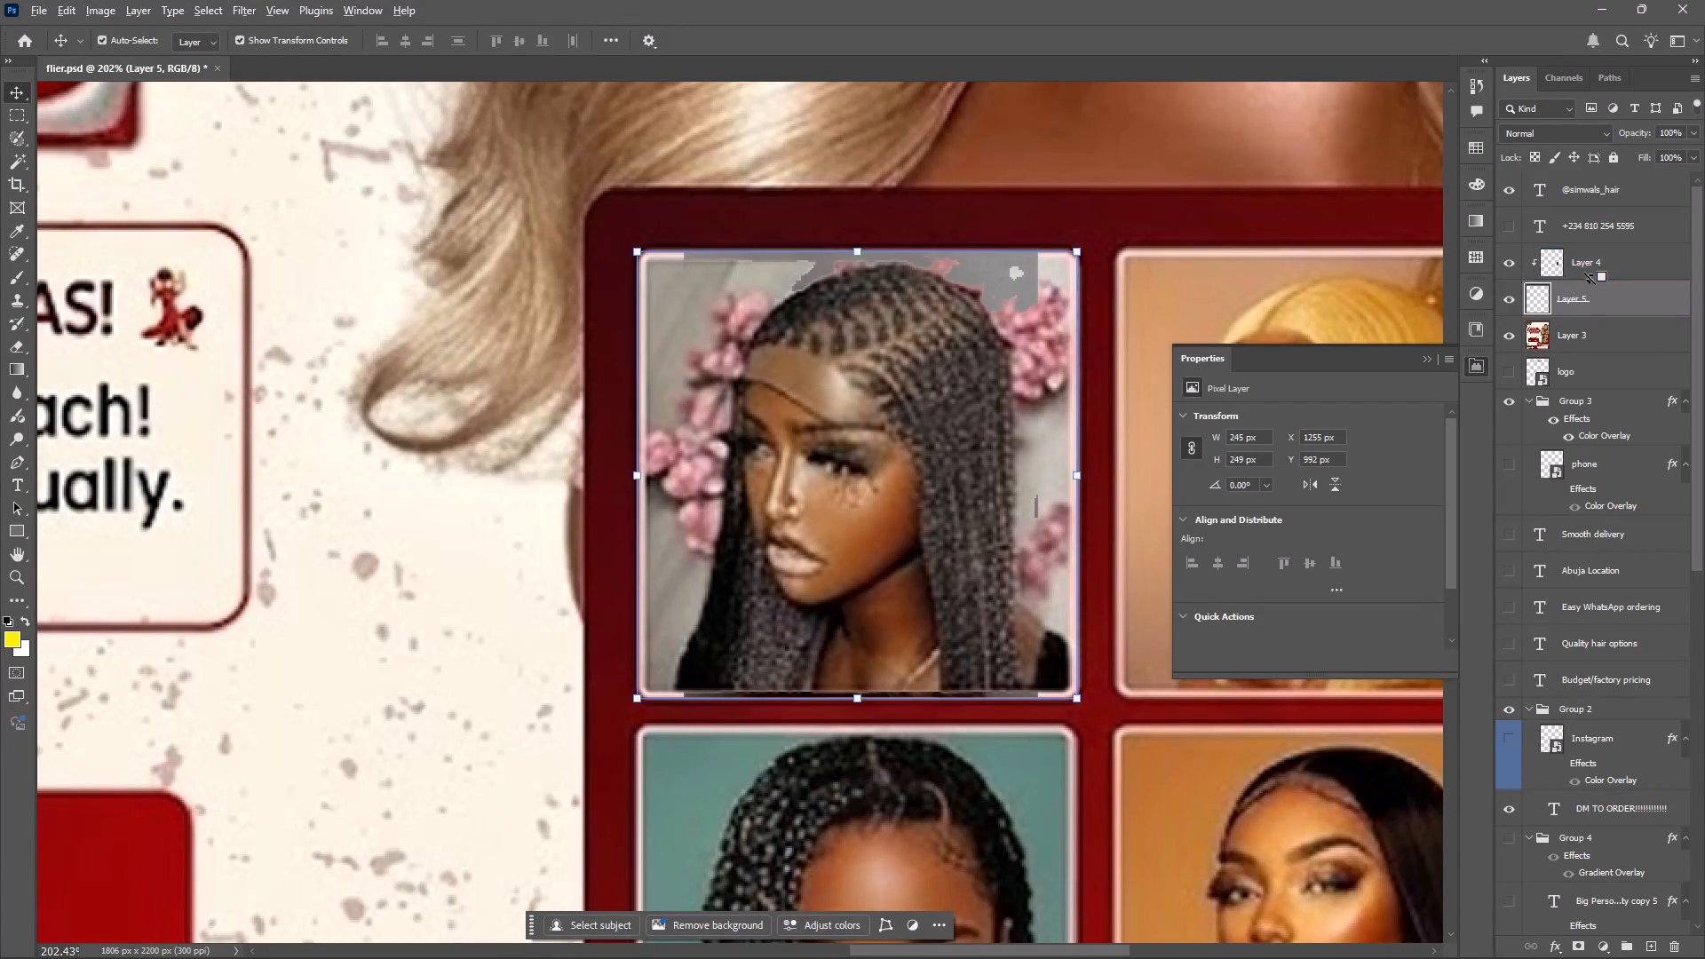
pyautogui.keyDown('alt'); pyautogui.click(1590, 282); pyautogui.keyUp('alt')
# Draw a yellow rectangle about 240 by 243 px over the first photo frame, directly above the copied border layer.
pyautogui.click(1567, 297)
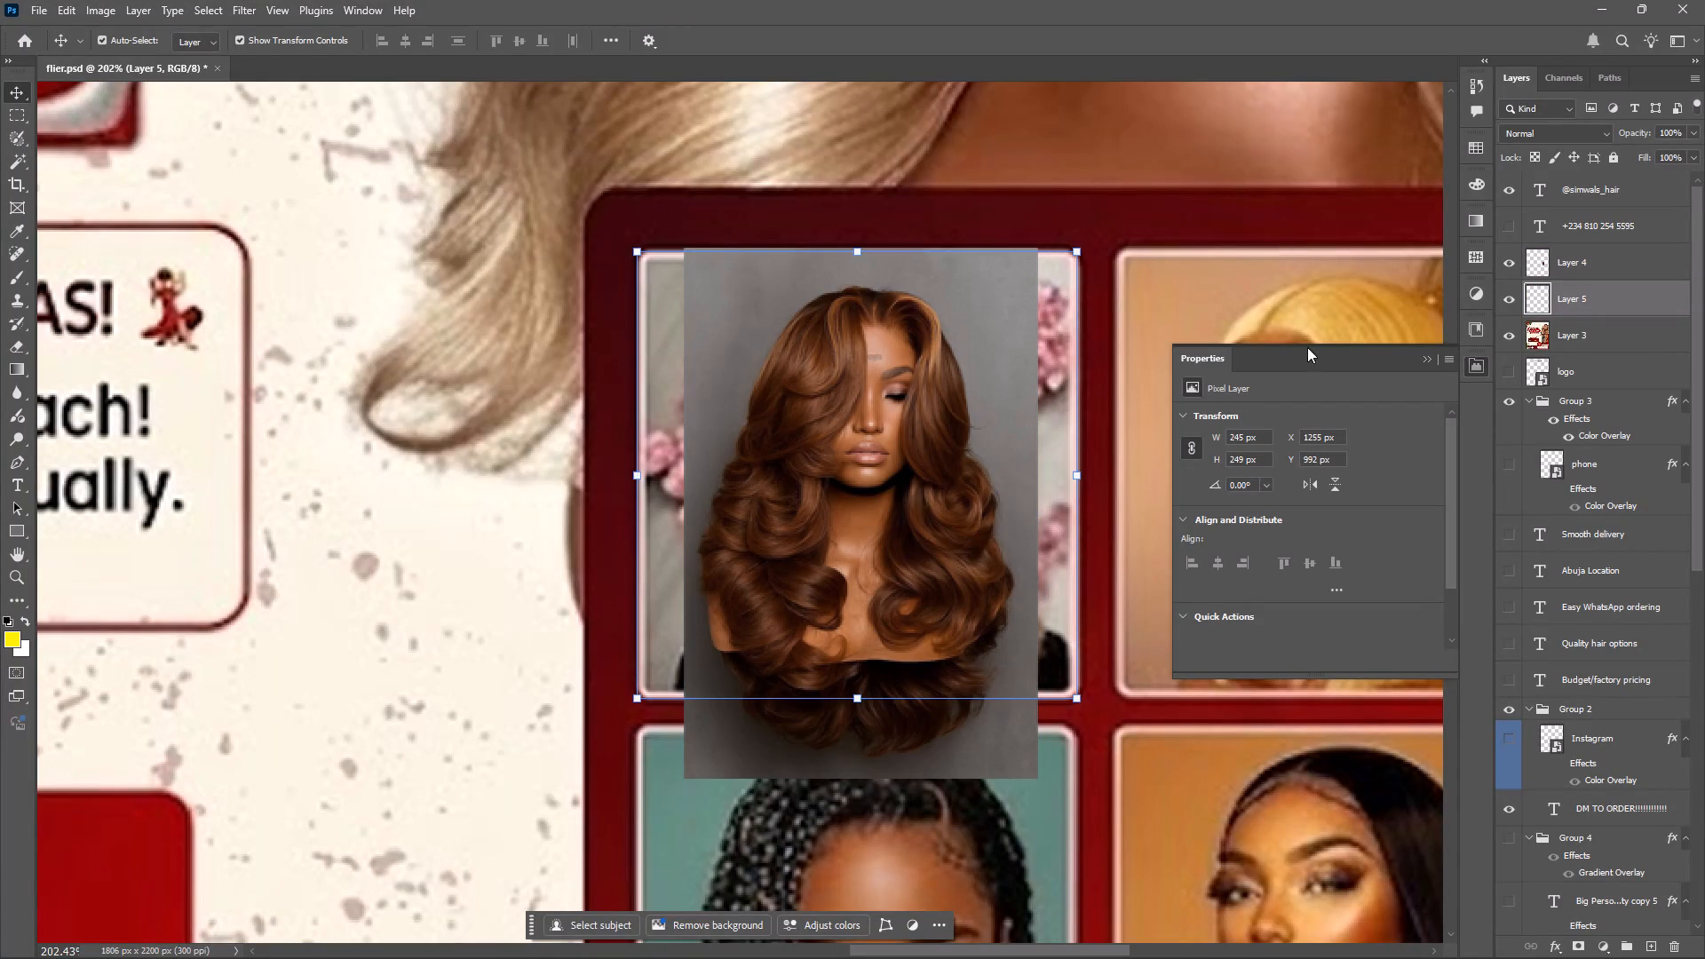
pyautogui.press('u')
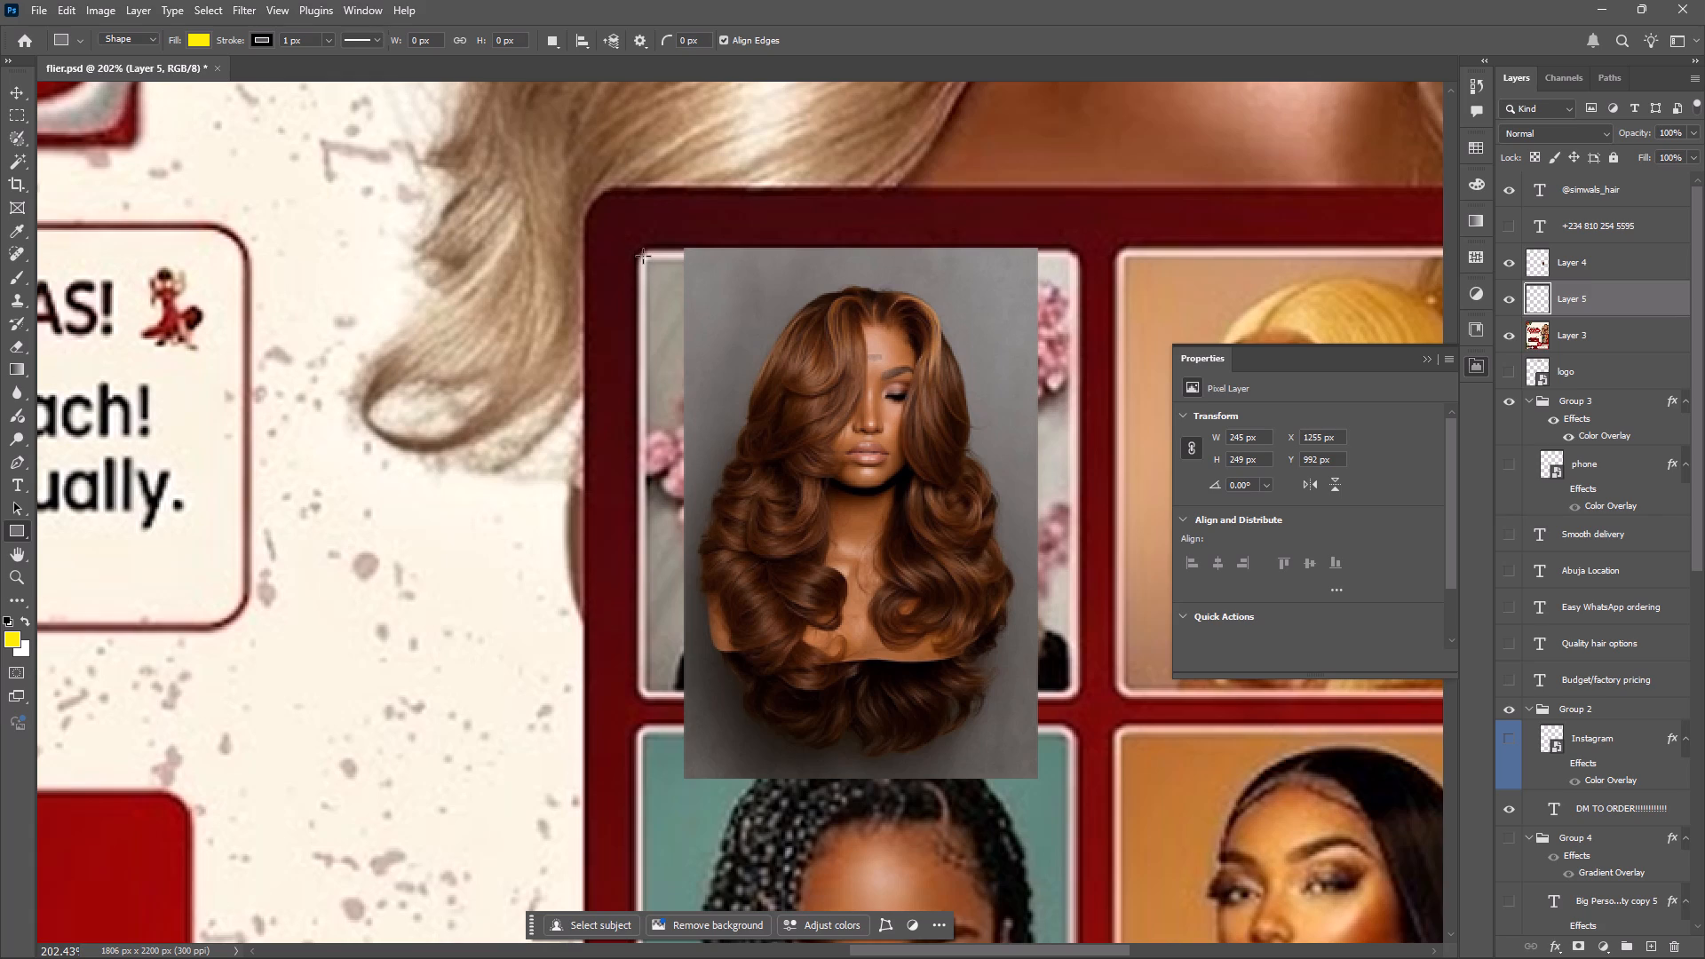
pyautogui.moveTo(643, 256); pyautogui.dragTo(1076, 688)
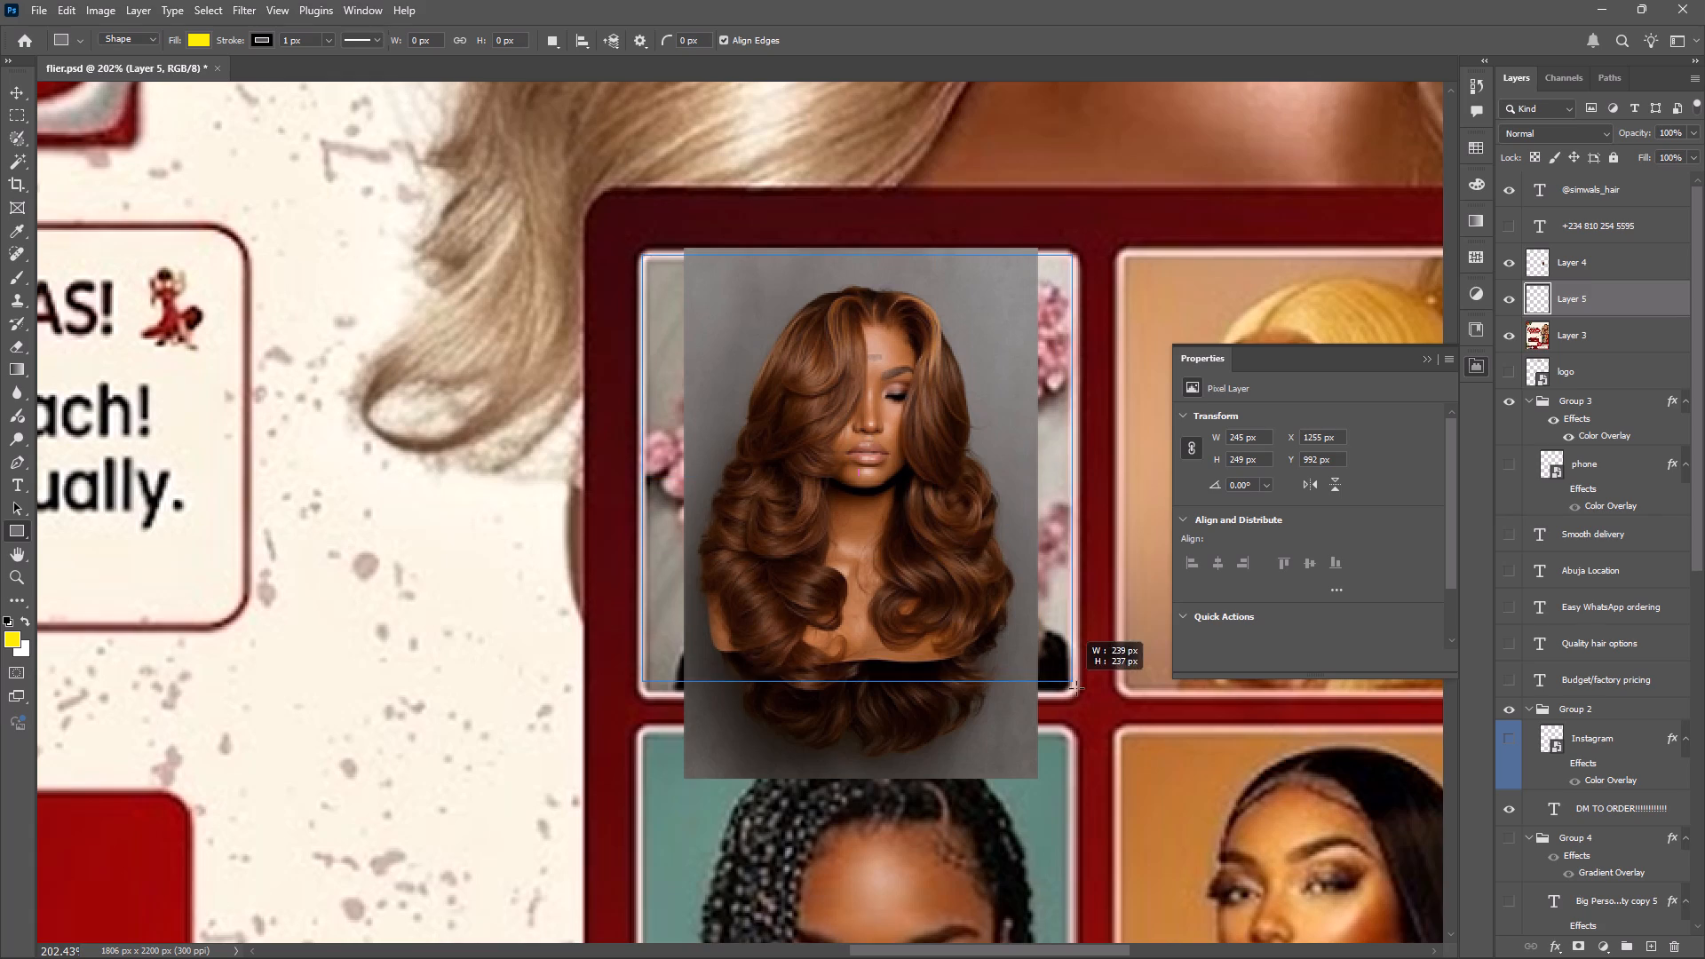
pyautogui.moveTo(1076, 688); pyautogui.dragTo(1072, 691)
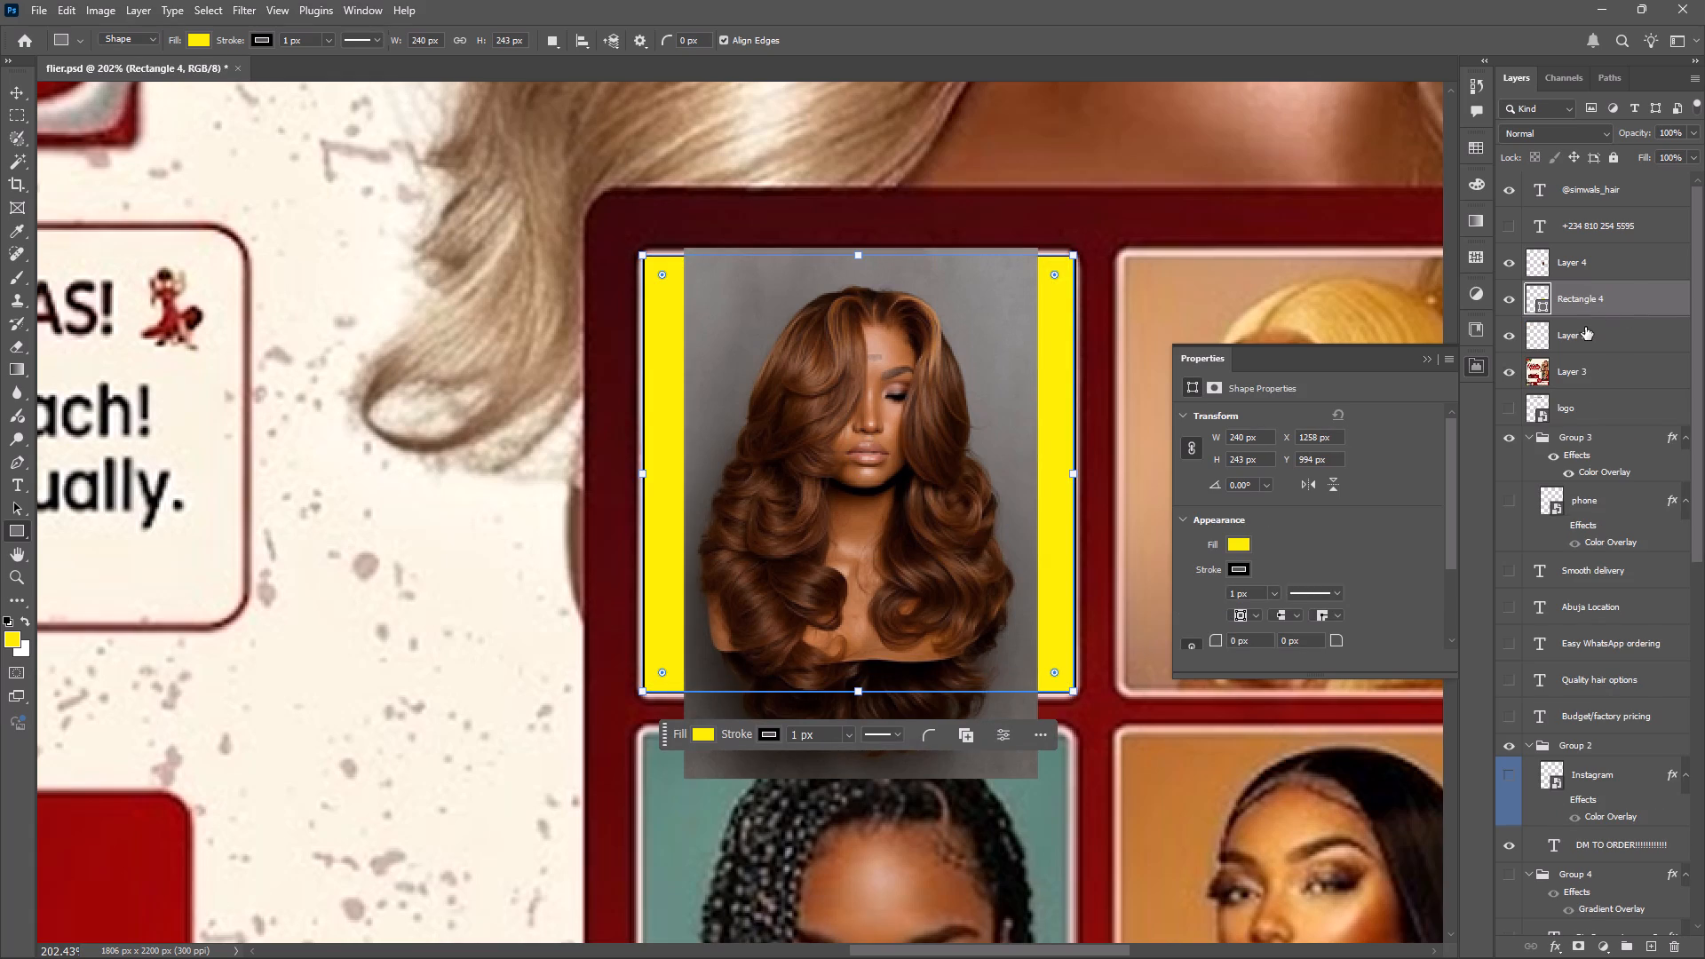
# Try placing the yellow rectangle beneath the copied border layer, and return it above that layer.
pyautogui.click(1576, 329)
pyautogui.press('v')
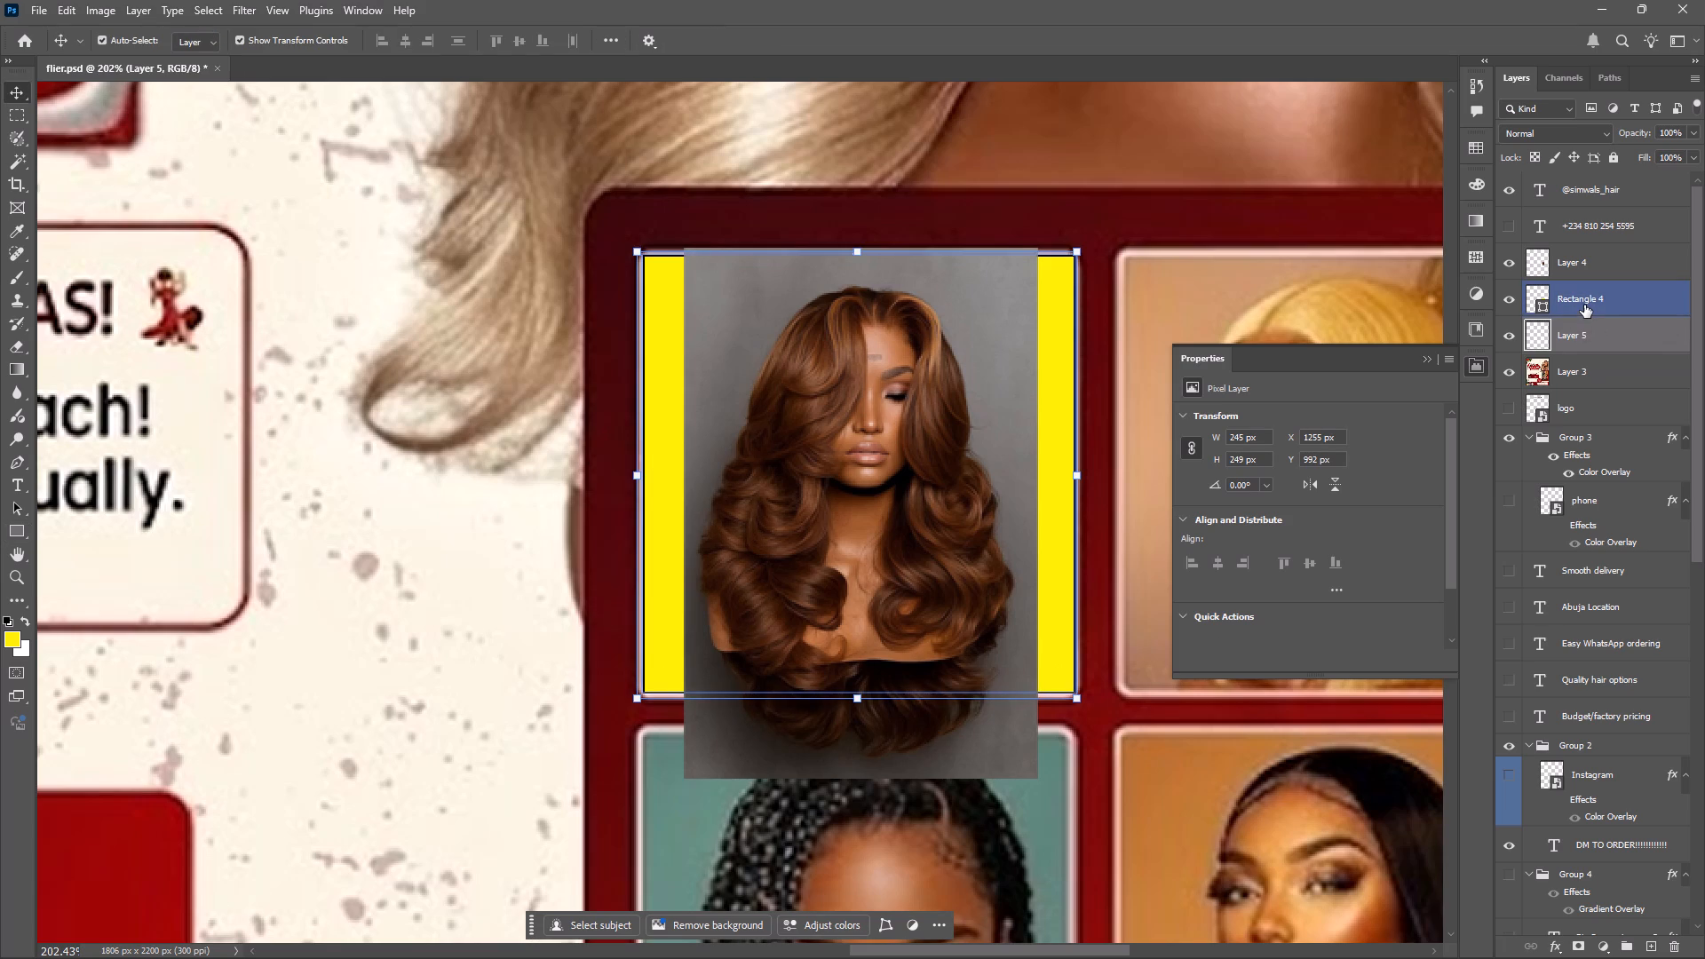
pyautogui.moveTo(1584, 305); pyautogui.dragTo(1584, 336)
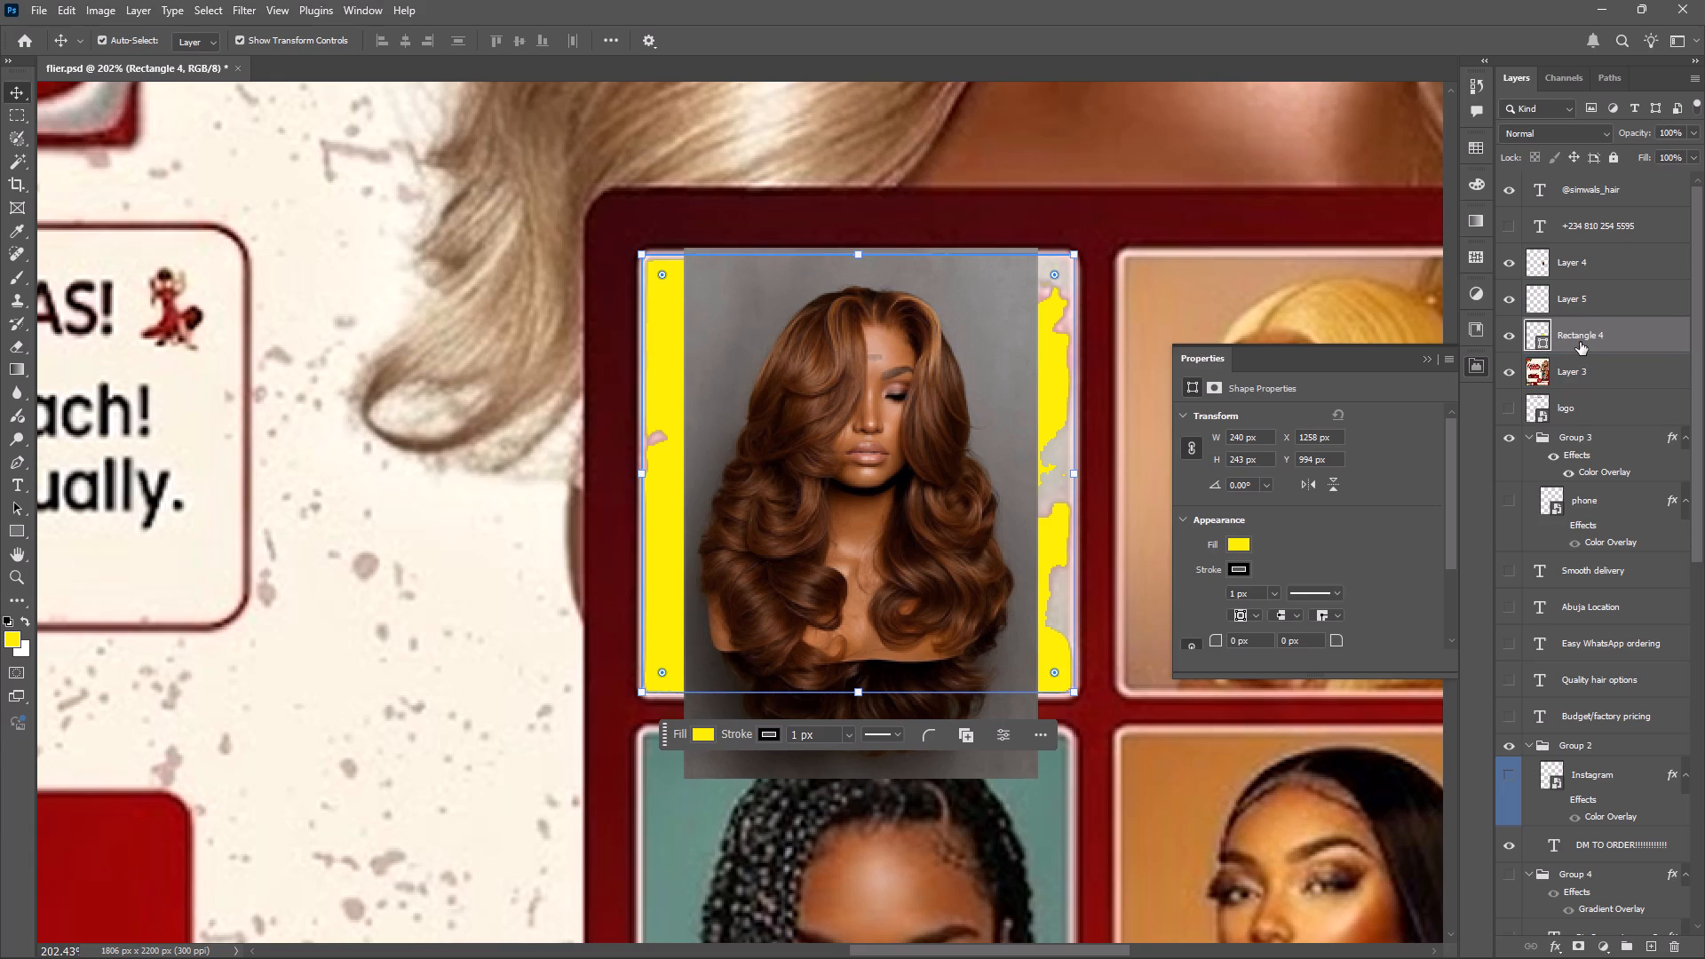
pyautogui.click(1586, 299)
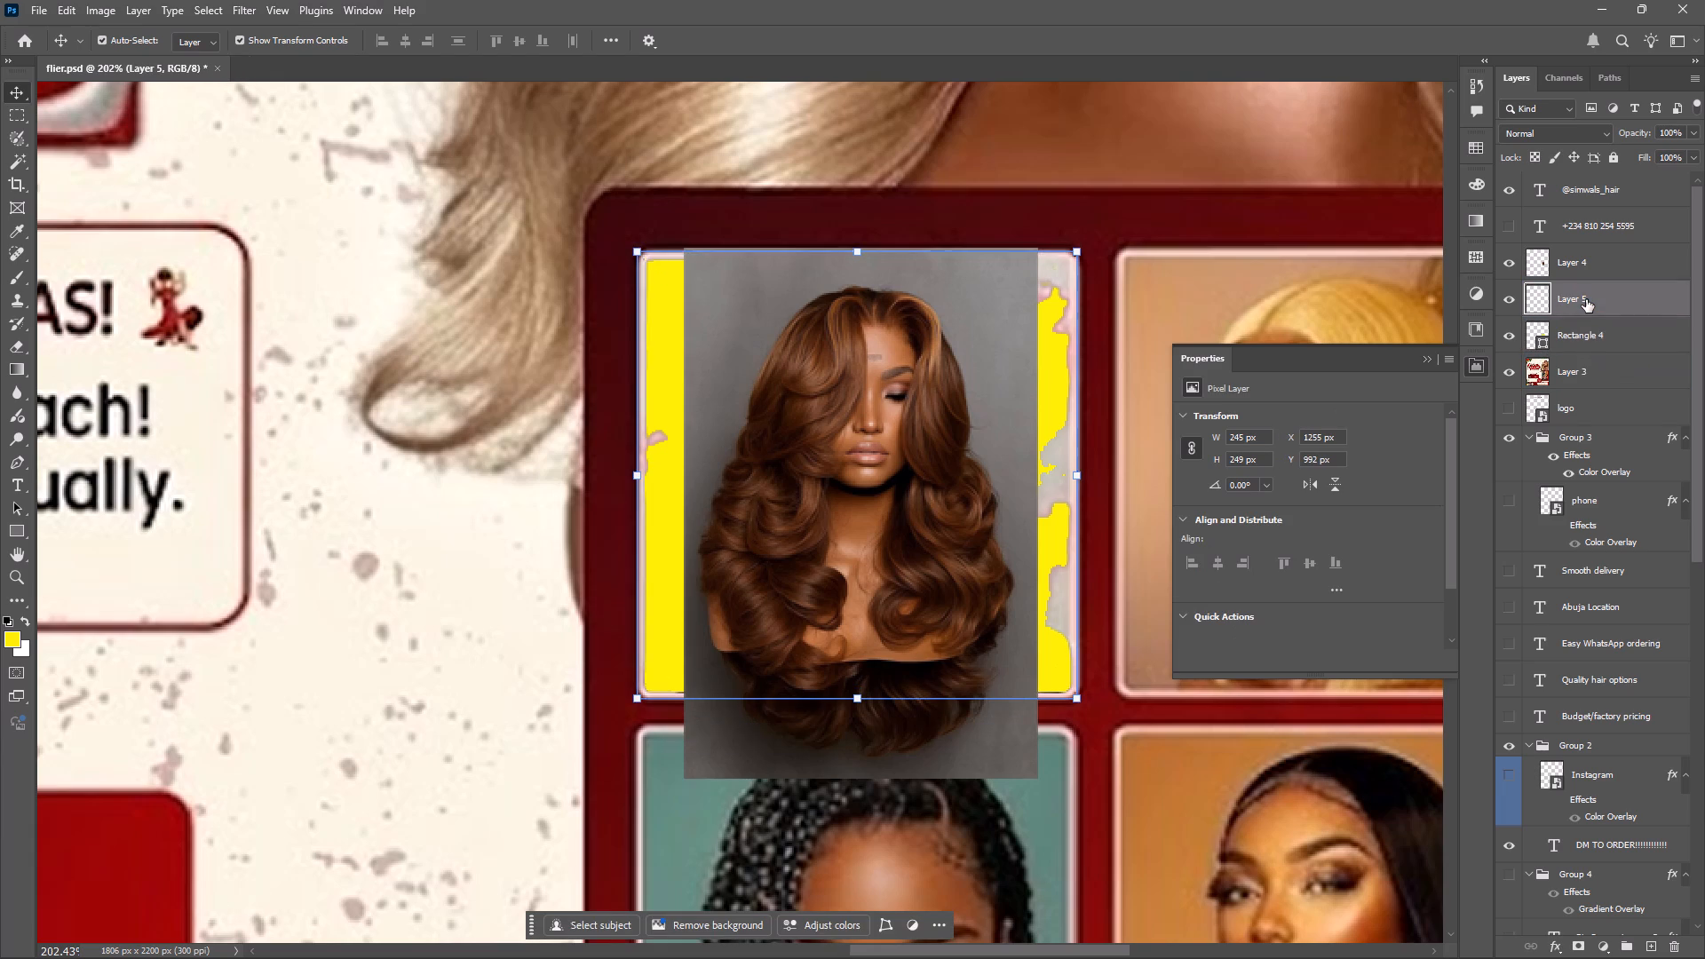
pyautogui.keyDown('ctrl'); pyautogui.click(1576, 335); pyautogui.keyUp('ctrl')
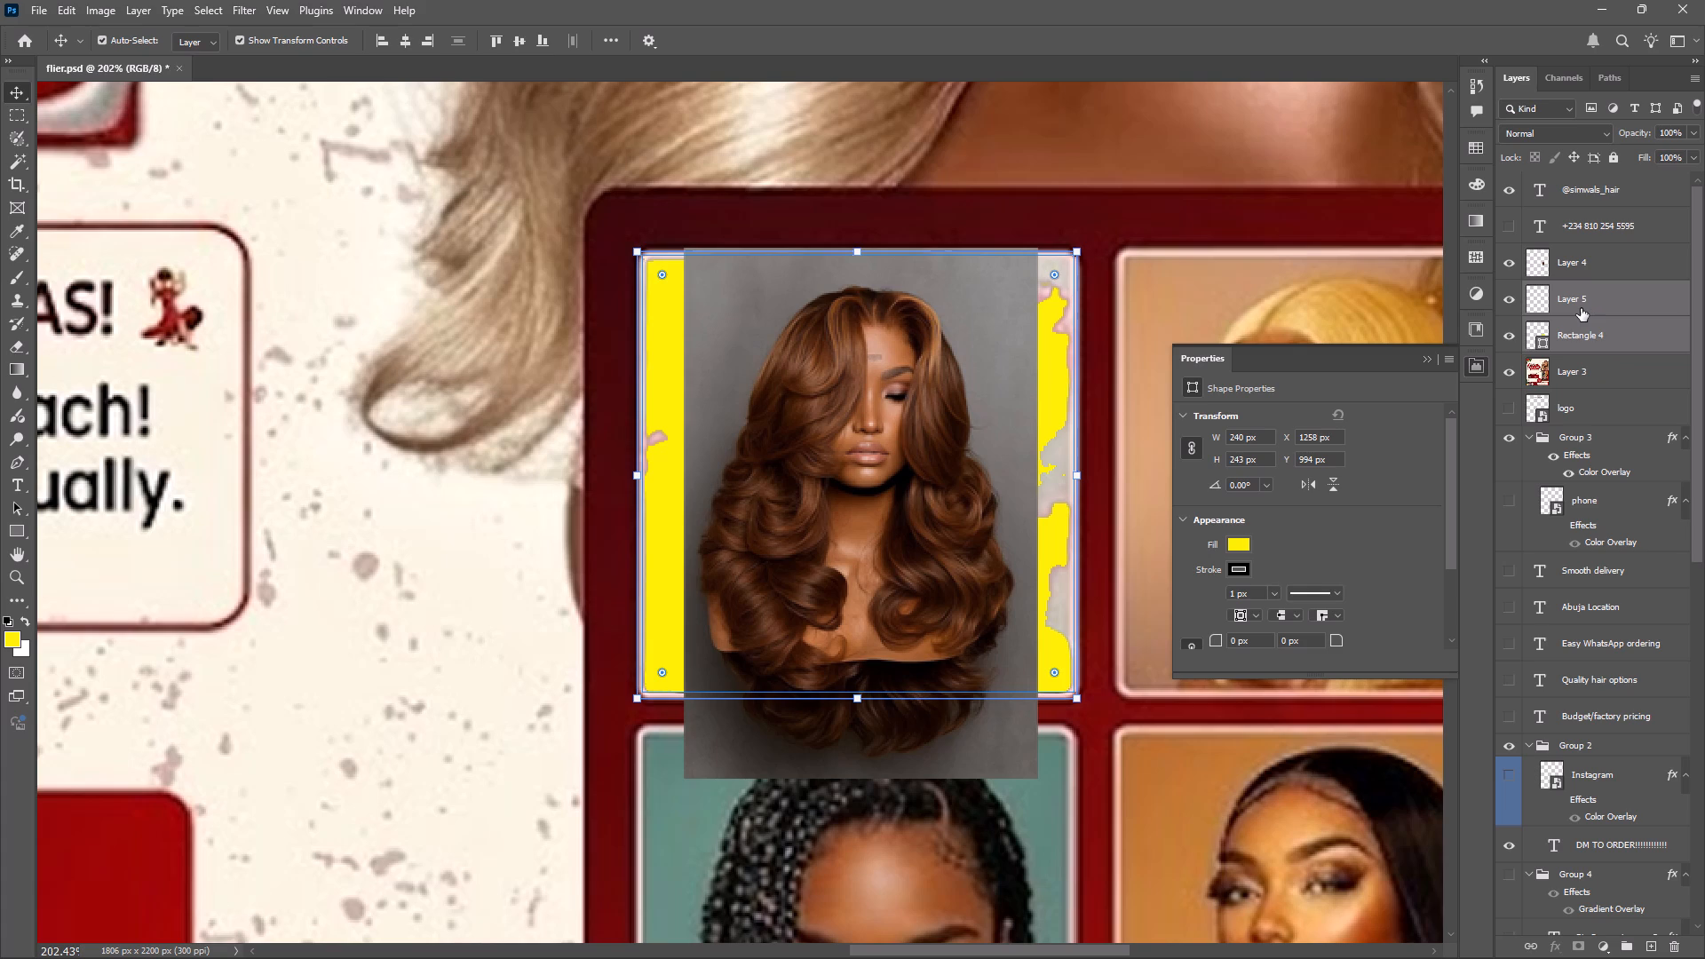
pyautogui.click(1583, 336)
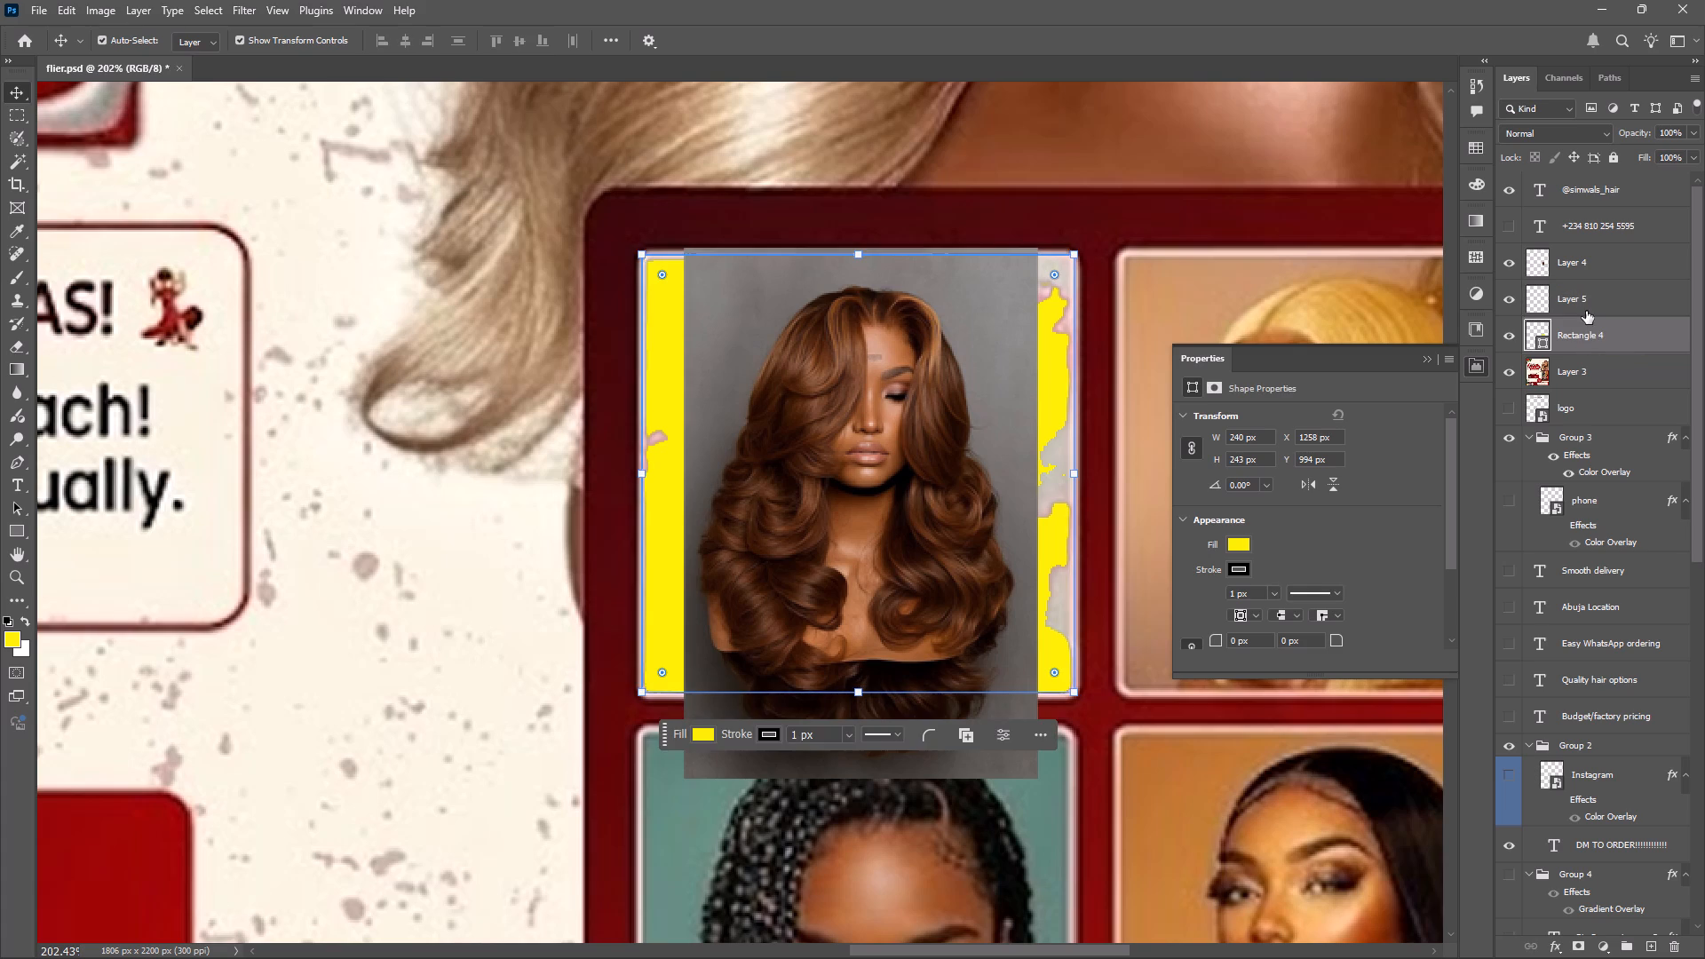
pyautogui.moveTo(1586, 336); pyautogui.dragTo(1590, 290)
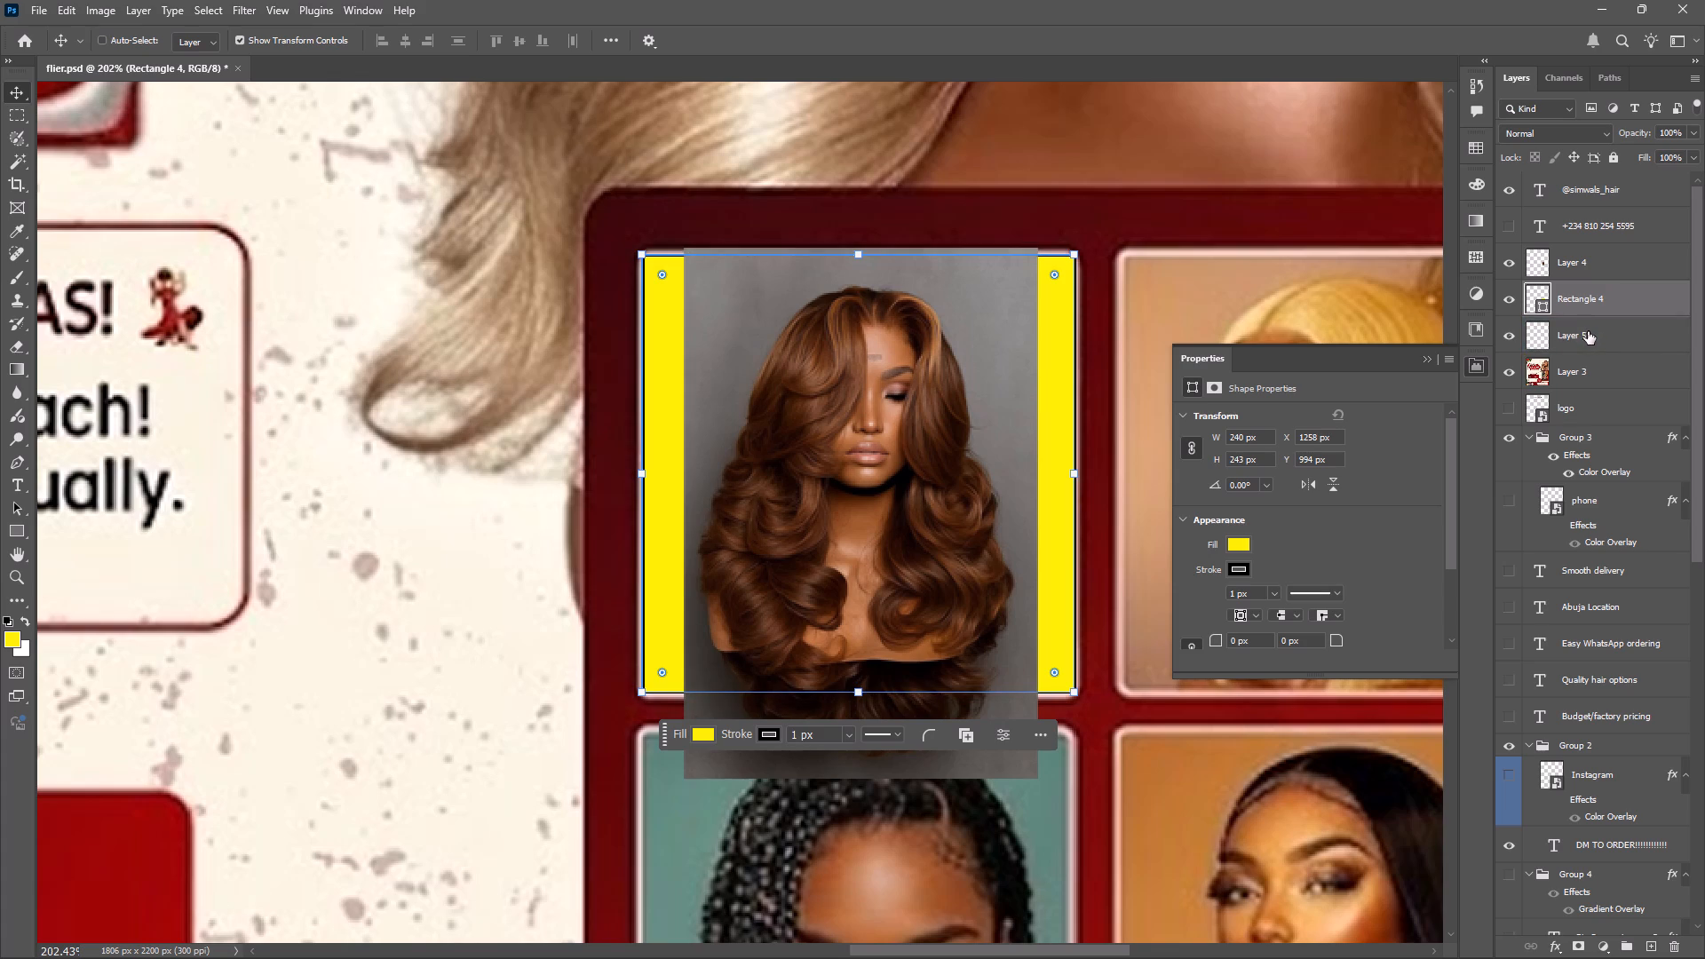
# Merge the yellow rectangle with the copied border layer and select the merged layer.
pyautogui.keyDown('ctrl'); pyautogui.click(1588, 330); pyautogui.keyUp('ctrl')
pyautogui.rightClick(1588, 330)
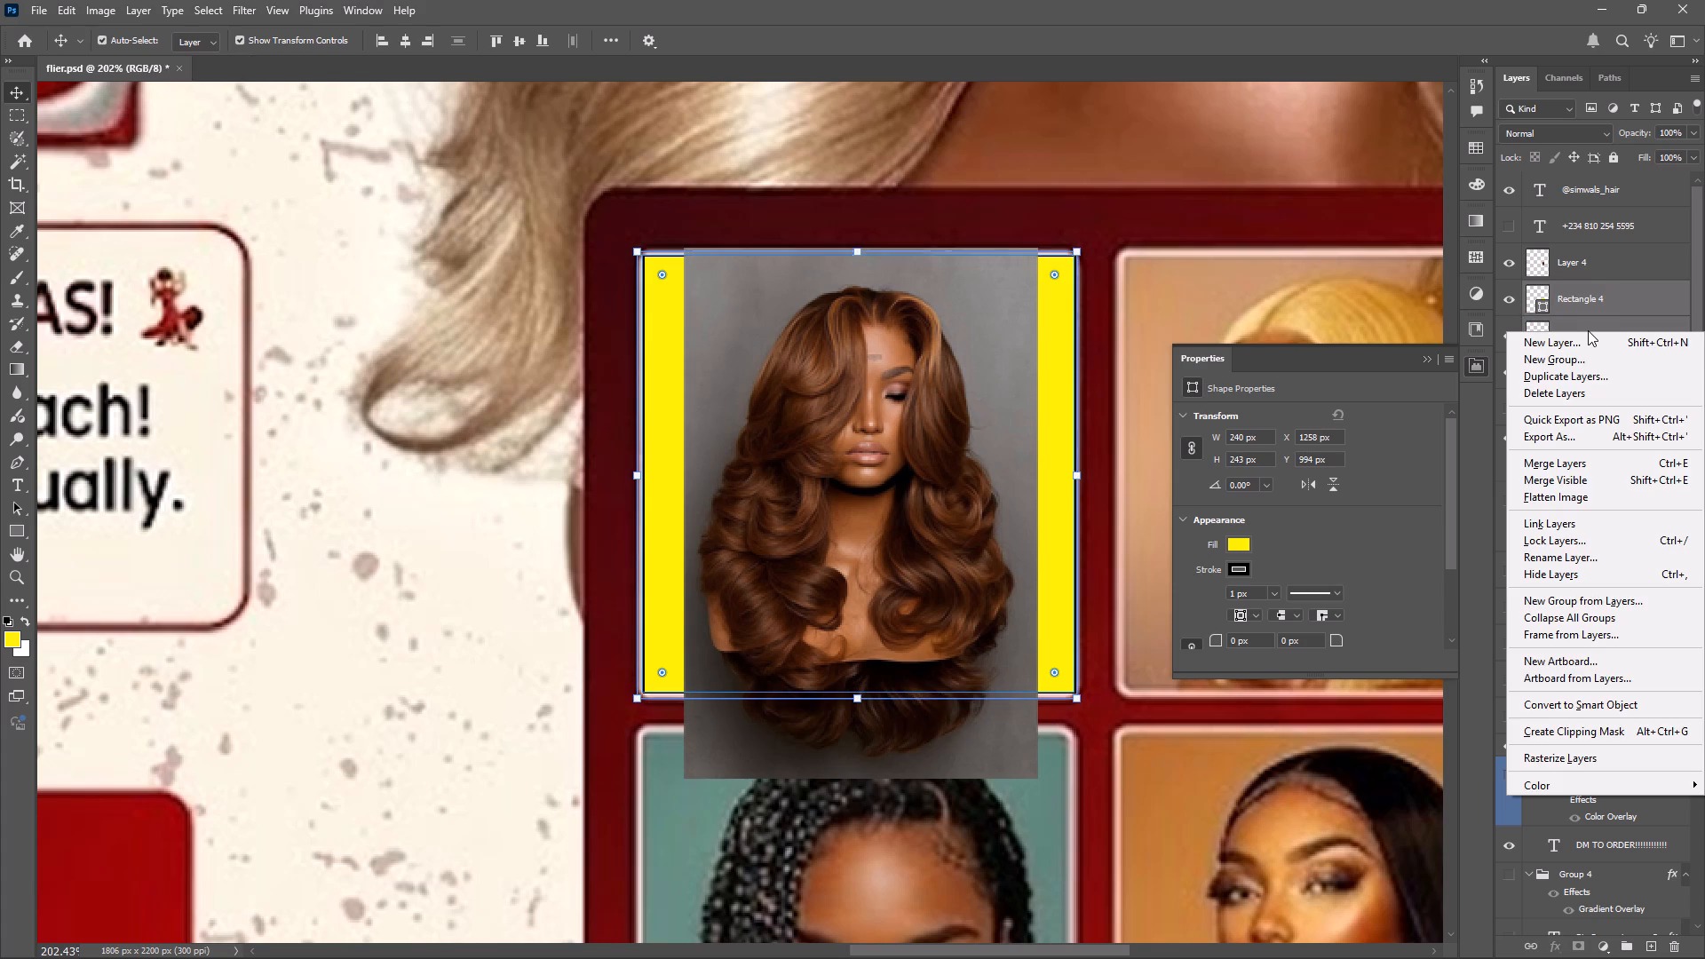
pyautogui.click(1559, 461)
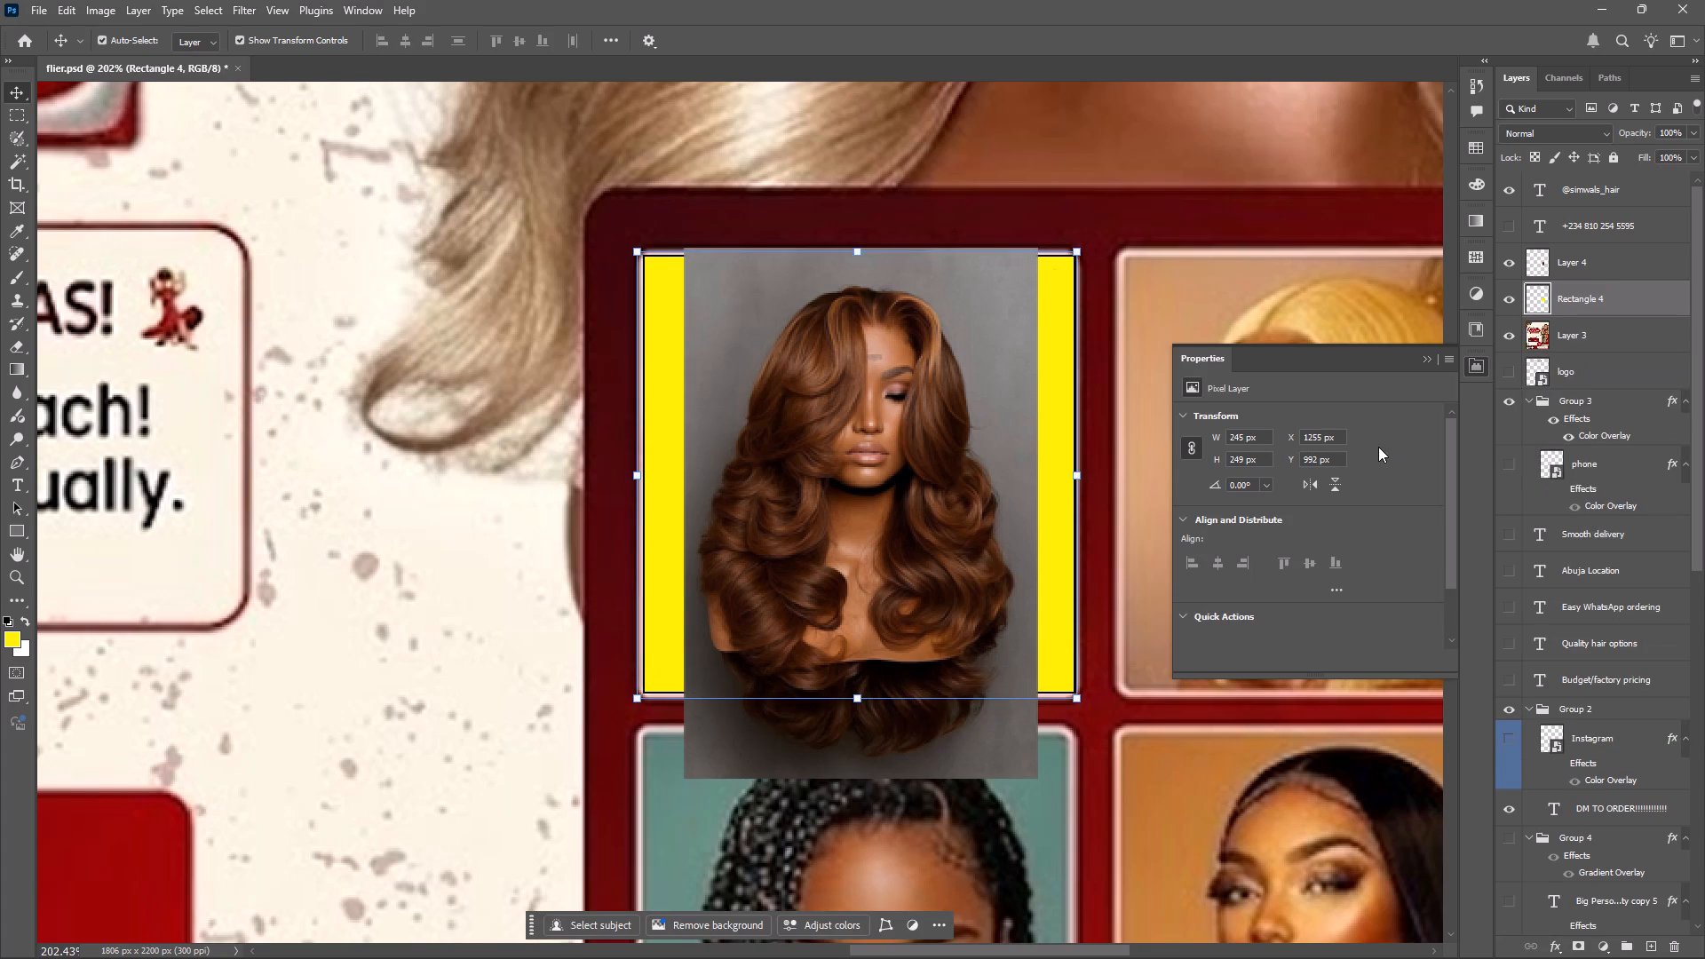
pyautogui.click(1567, 301)
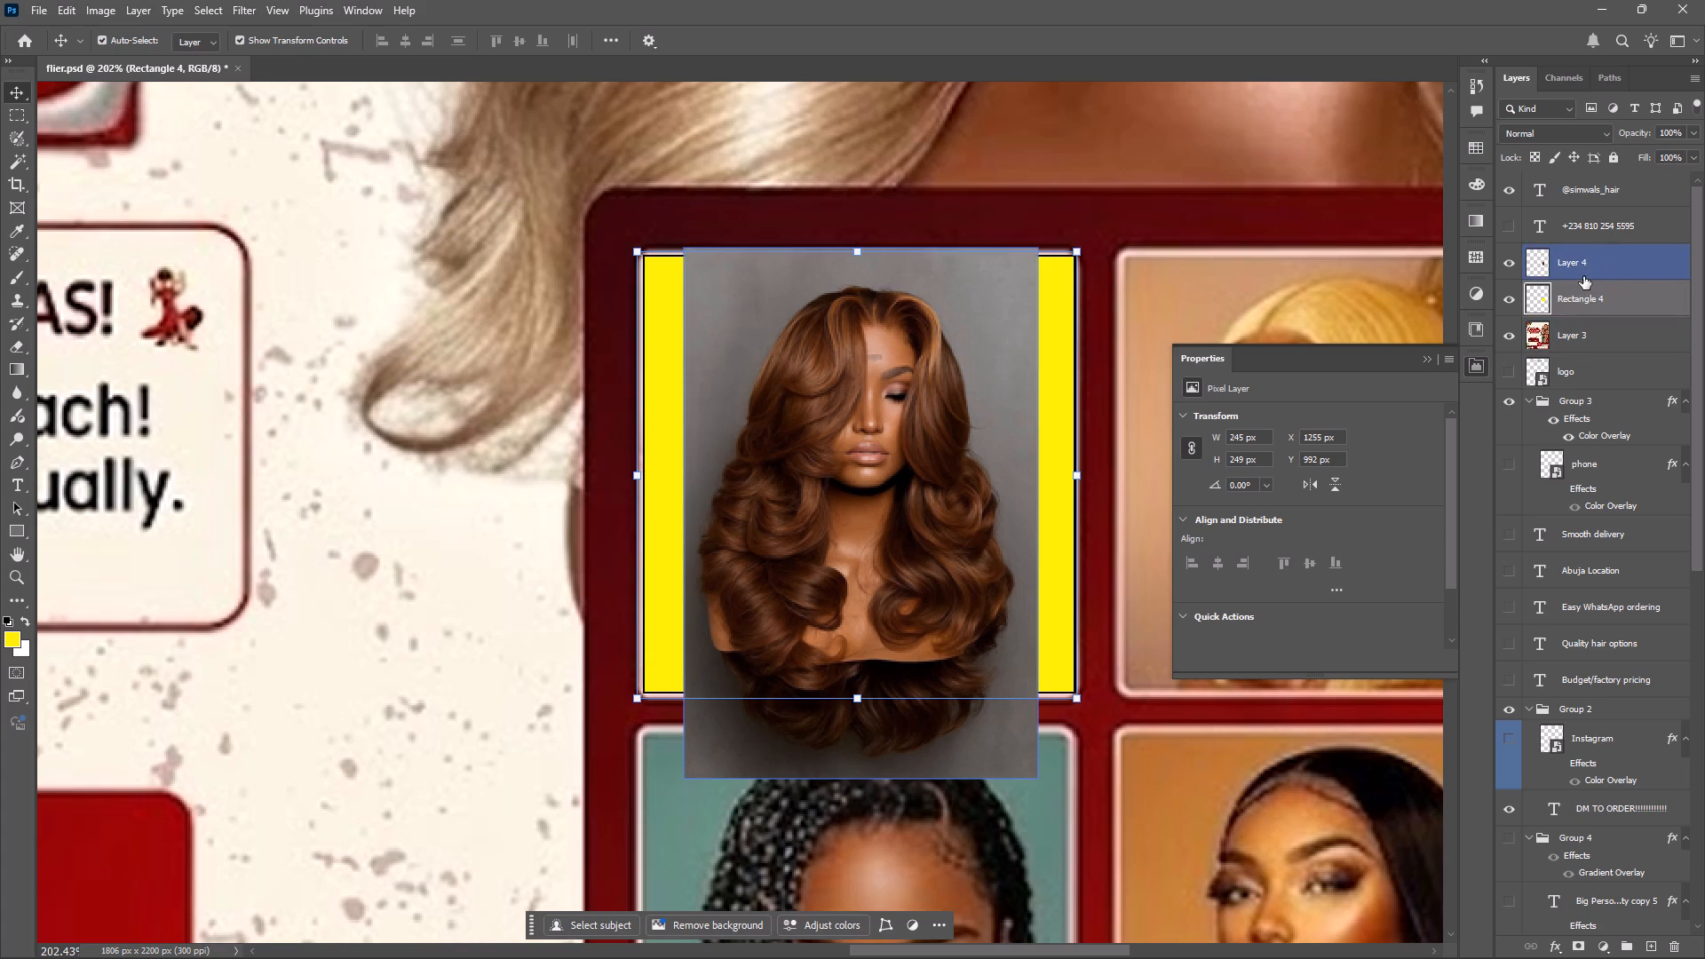
# Clip the Layer 4 wig photo to the merged Rectangle 4 layer.
pyautogui.keyDown('alt'); pyautogui.click(1593, 279); pyautogui.keyUp('alt')
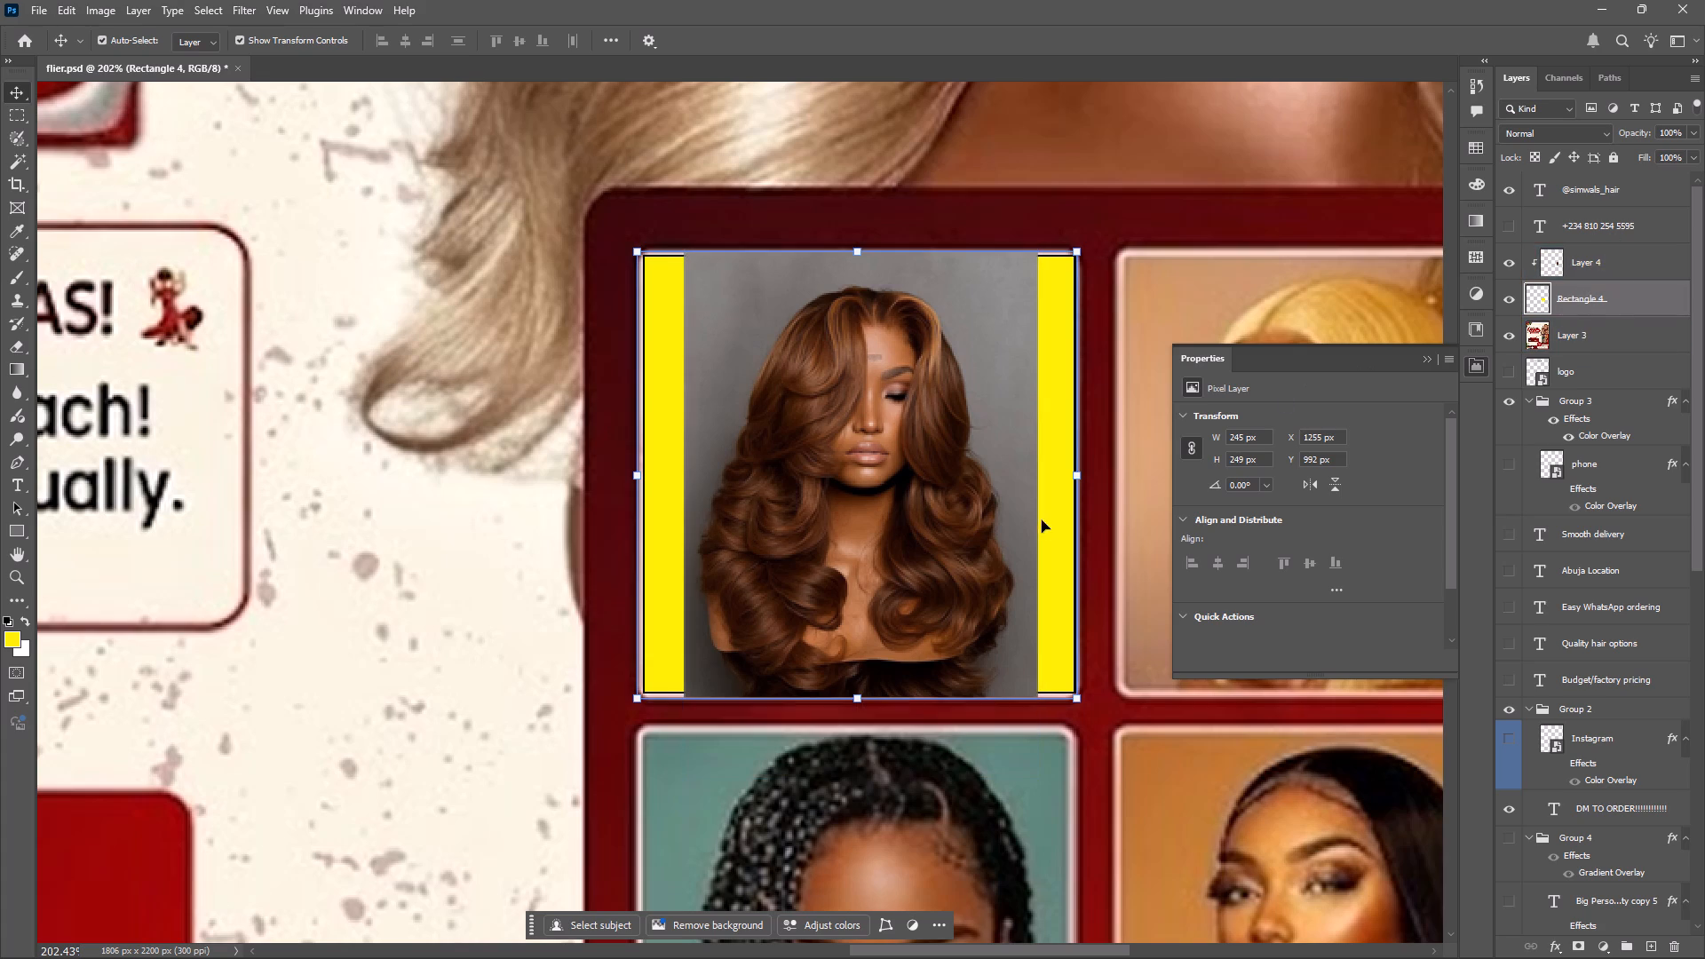
# Enlarge the clipped Layer 4 photo proportionally to about 253 by 379 px and shift it down so the wig fills the first frame.
pyautogui.click(1598, 266)
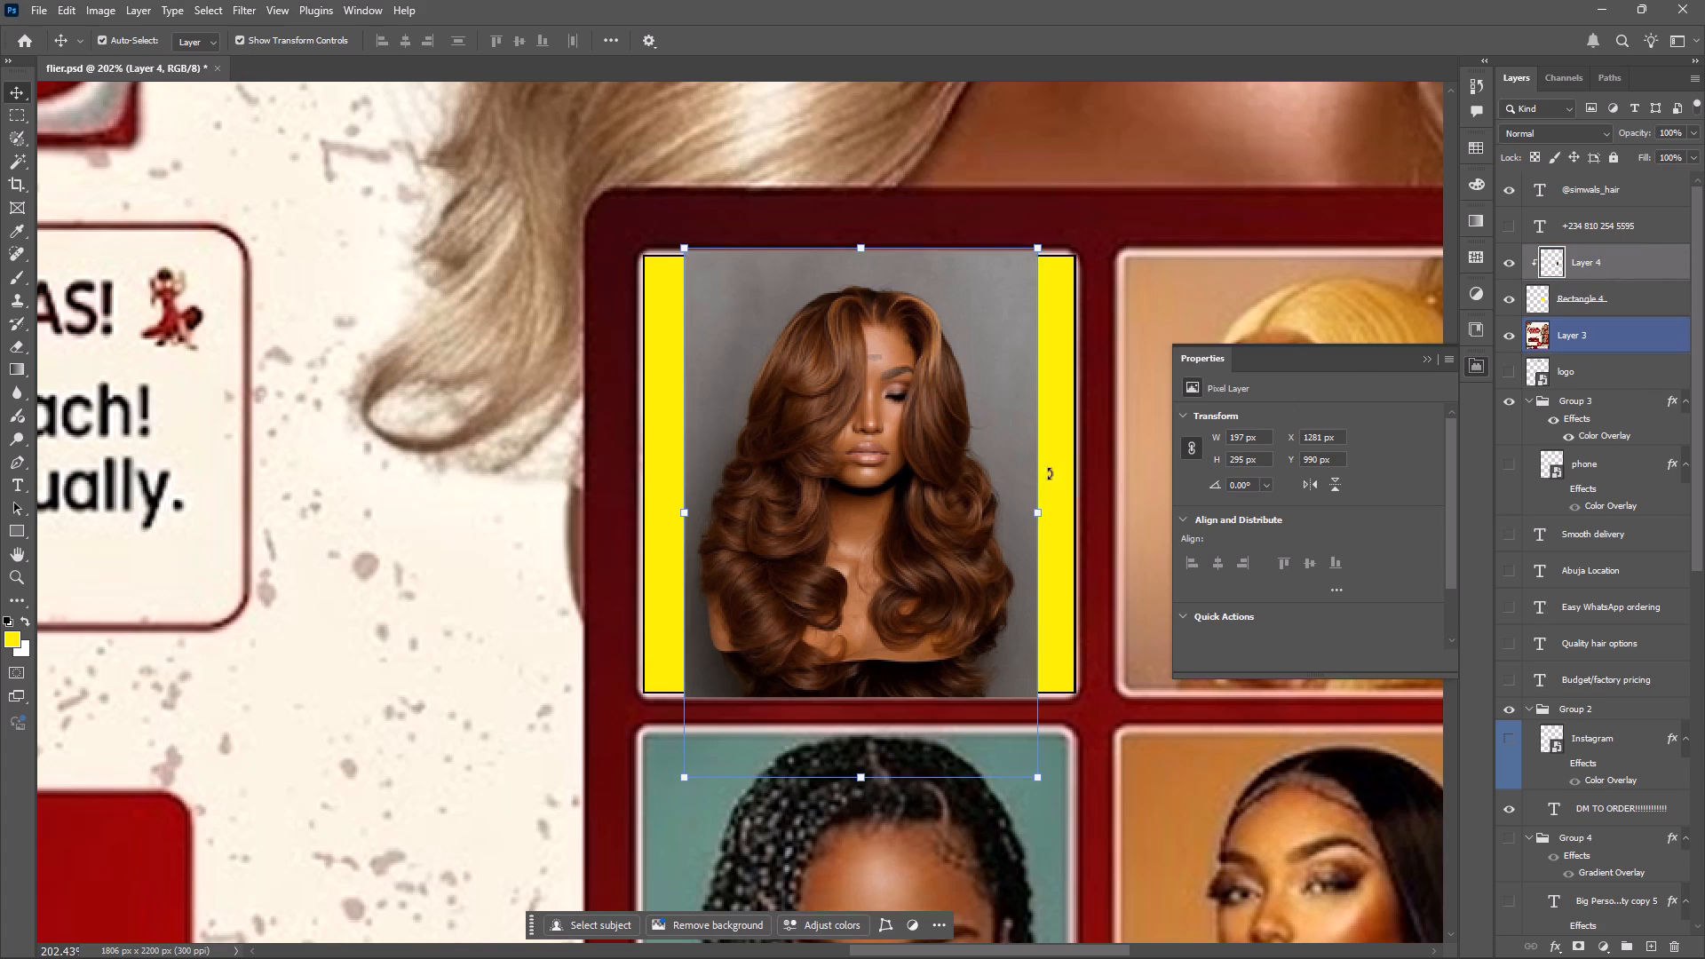
pyautogui.keyDown('alt'); pyautogui.moveTo(1039, 508); pyautogui.dragTo(1064, 508); pyautogui.keyUp('alt')
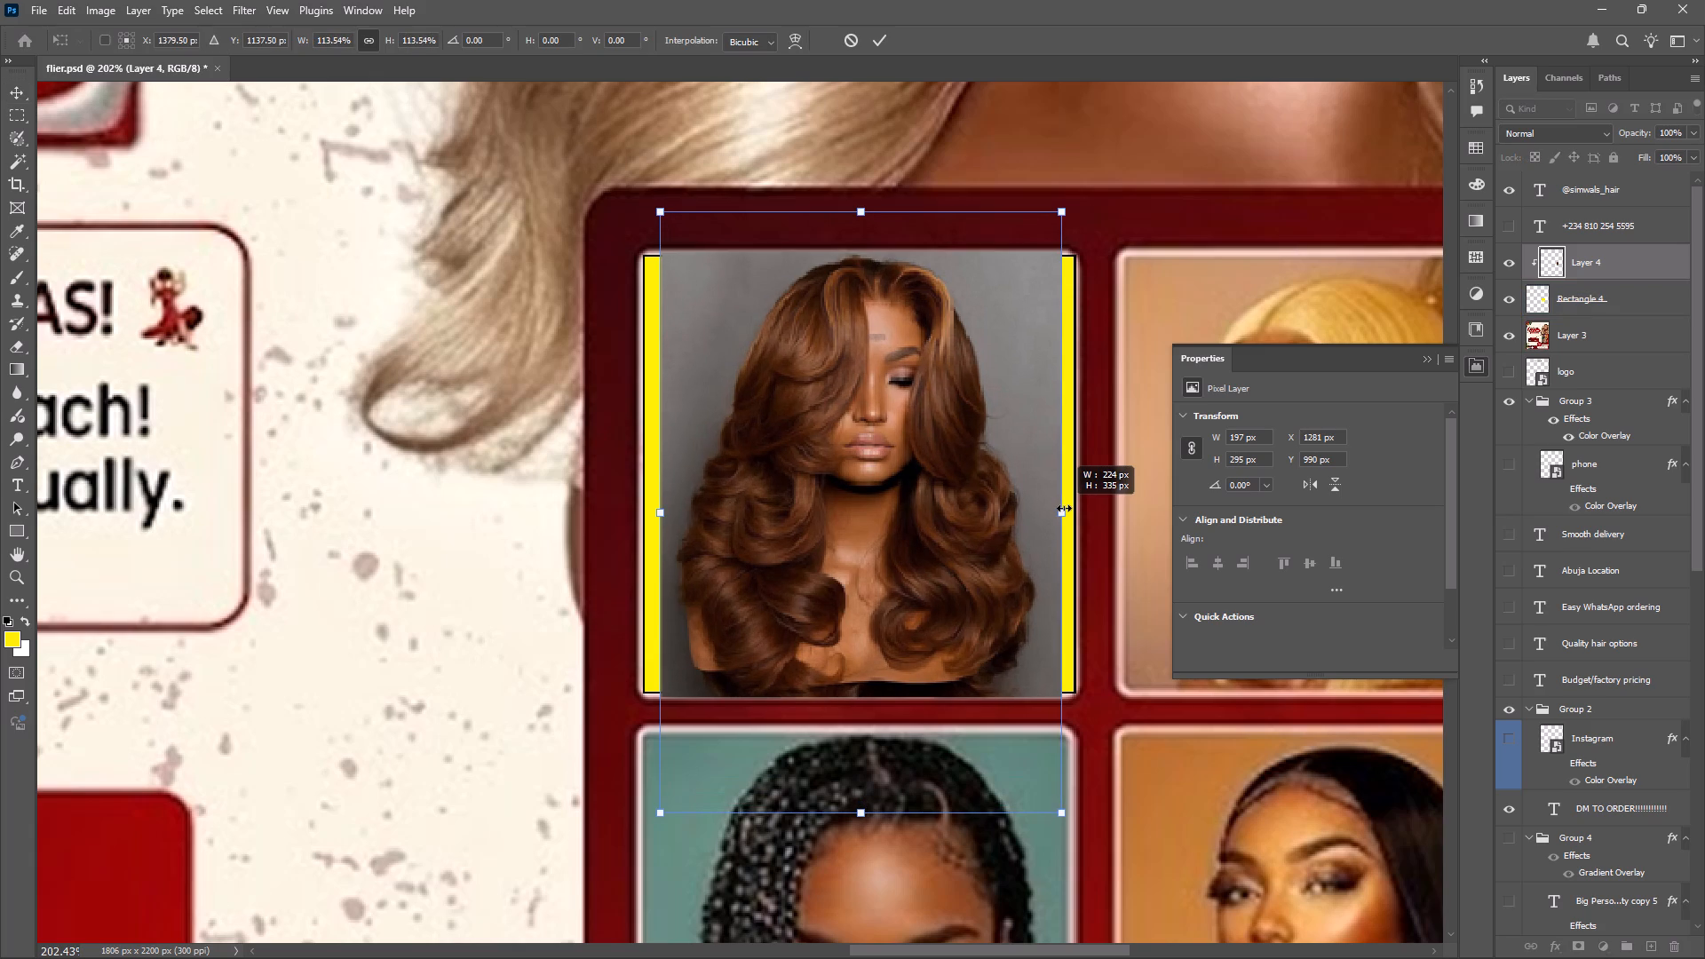
pyautogui.keyDown('alt'); pyautogui.moveTo(1064, 508); pyautogui.dragTo(1093, 508); pyautogui.keyUp('alt')
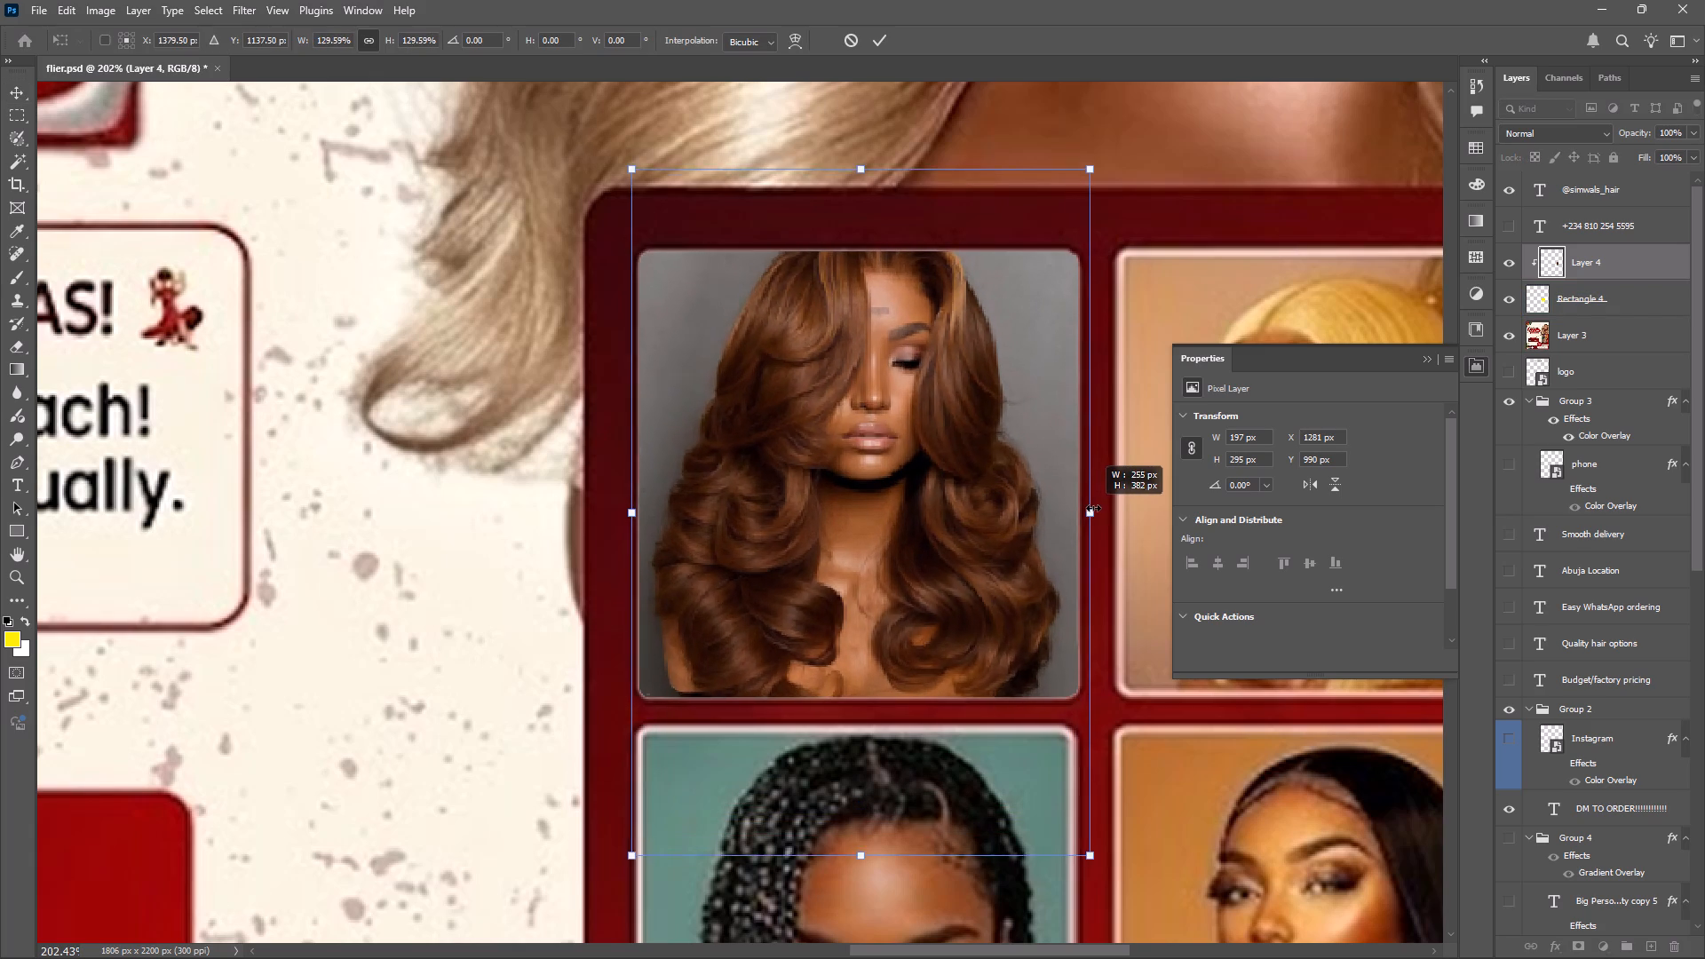
pyautogui.keyDown('alt'); pyautogui.moveTo(1093, 508); pyautogui.dragTo(1090, 508); pyautogui.keyUp('alt')
pyautogui.keyDown('shift'); pyautogui.moveTo(908, 465); pyautogui.dragTo(912, 478); pyautogui.keyUp('shift')
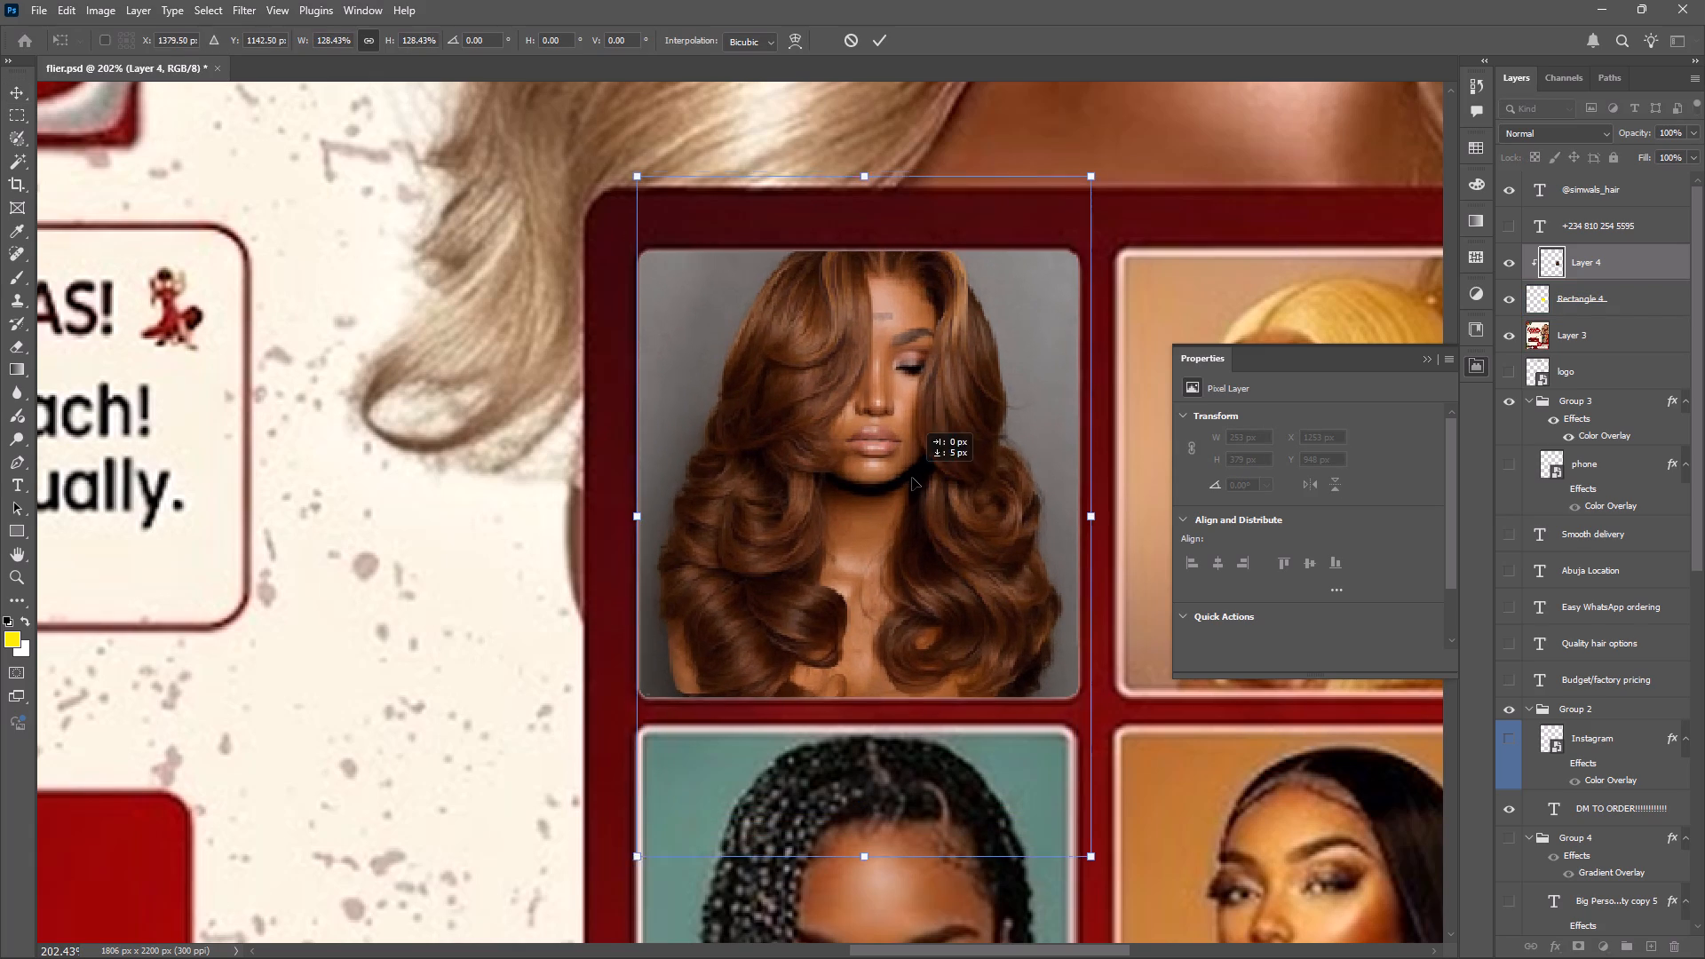
pyautogui.keyDown('shift'); pyautogui.moveTo(912, 478); pyautogui.dragTo(912, 519); pyautogui.keyUp('shift')
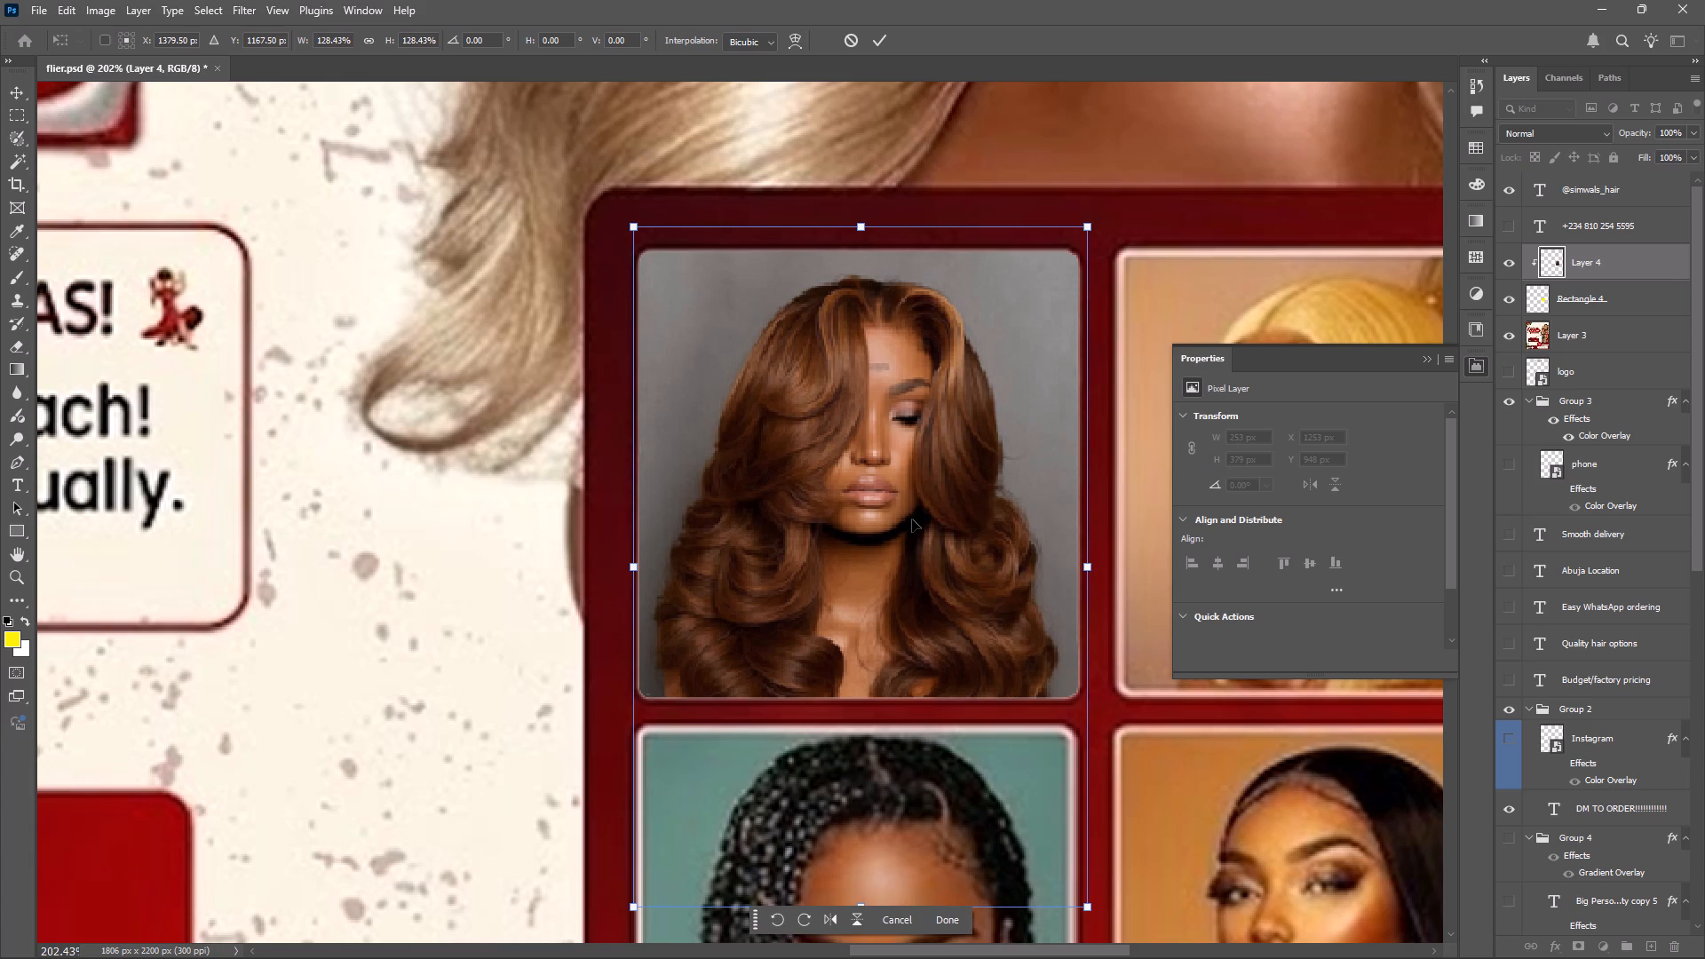
pyautogui.keyDown('alt'); pyautogui.click(494, 363); pyautogui.keyUp('alt')
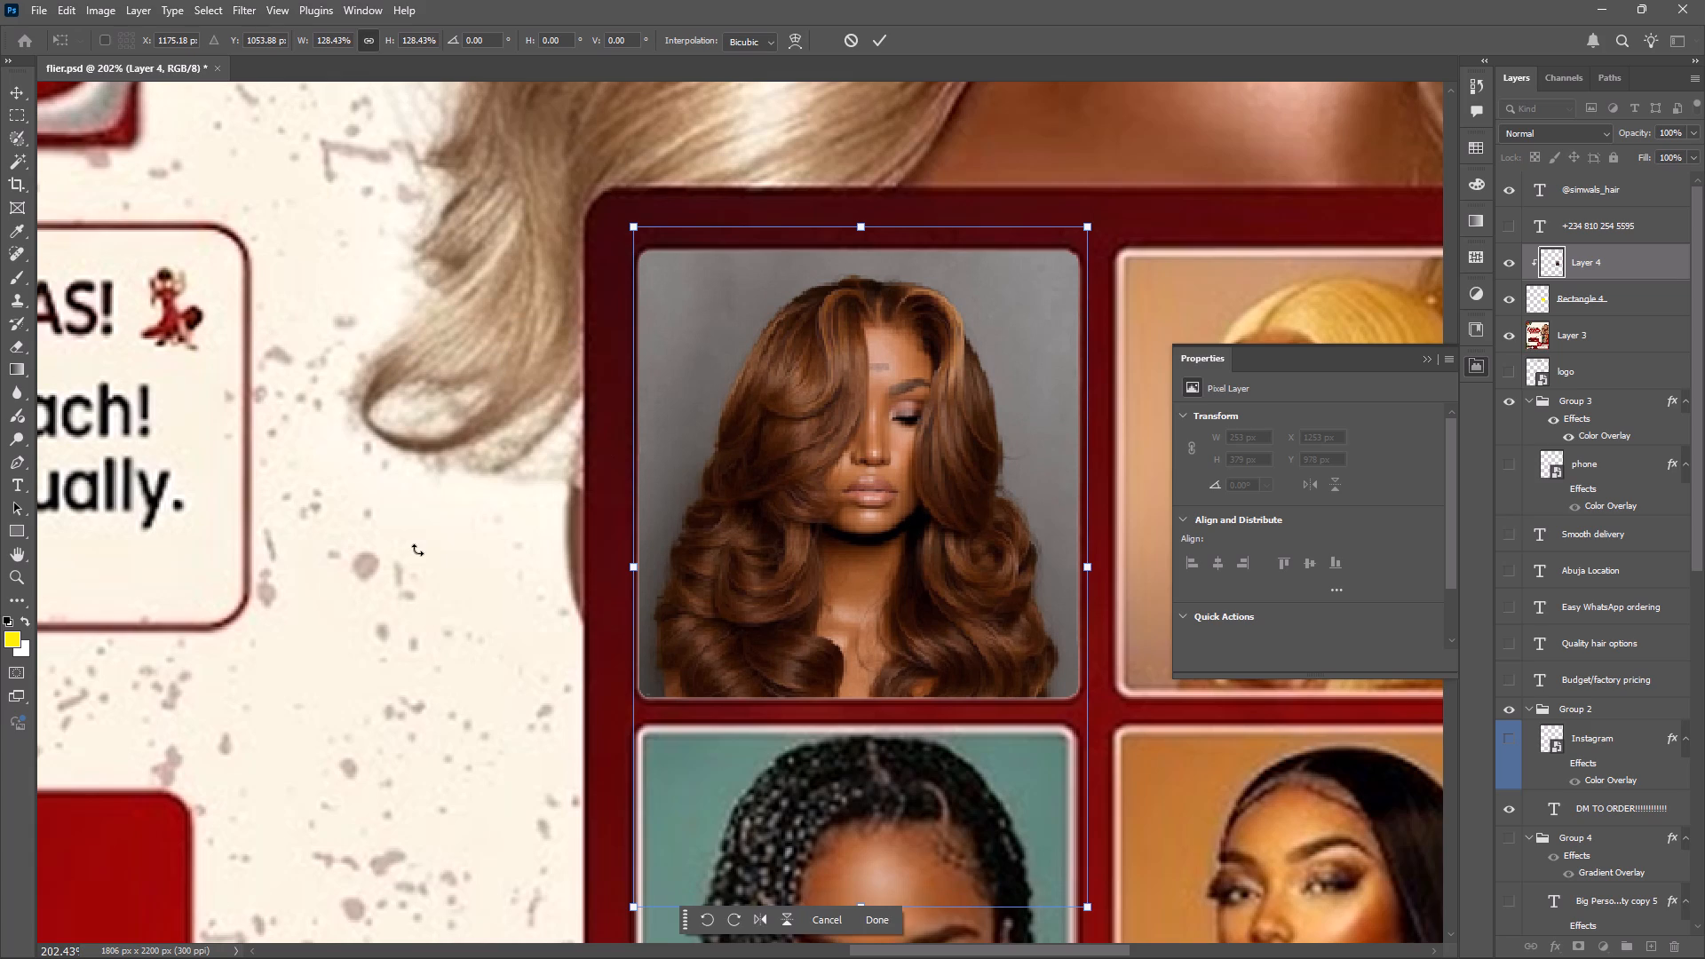
pyautogui.click(197, 702)
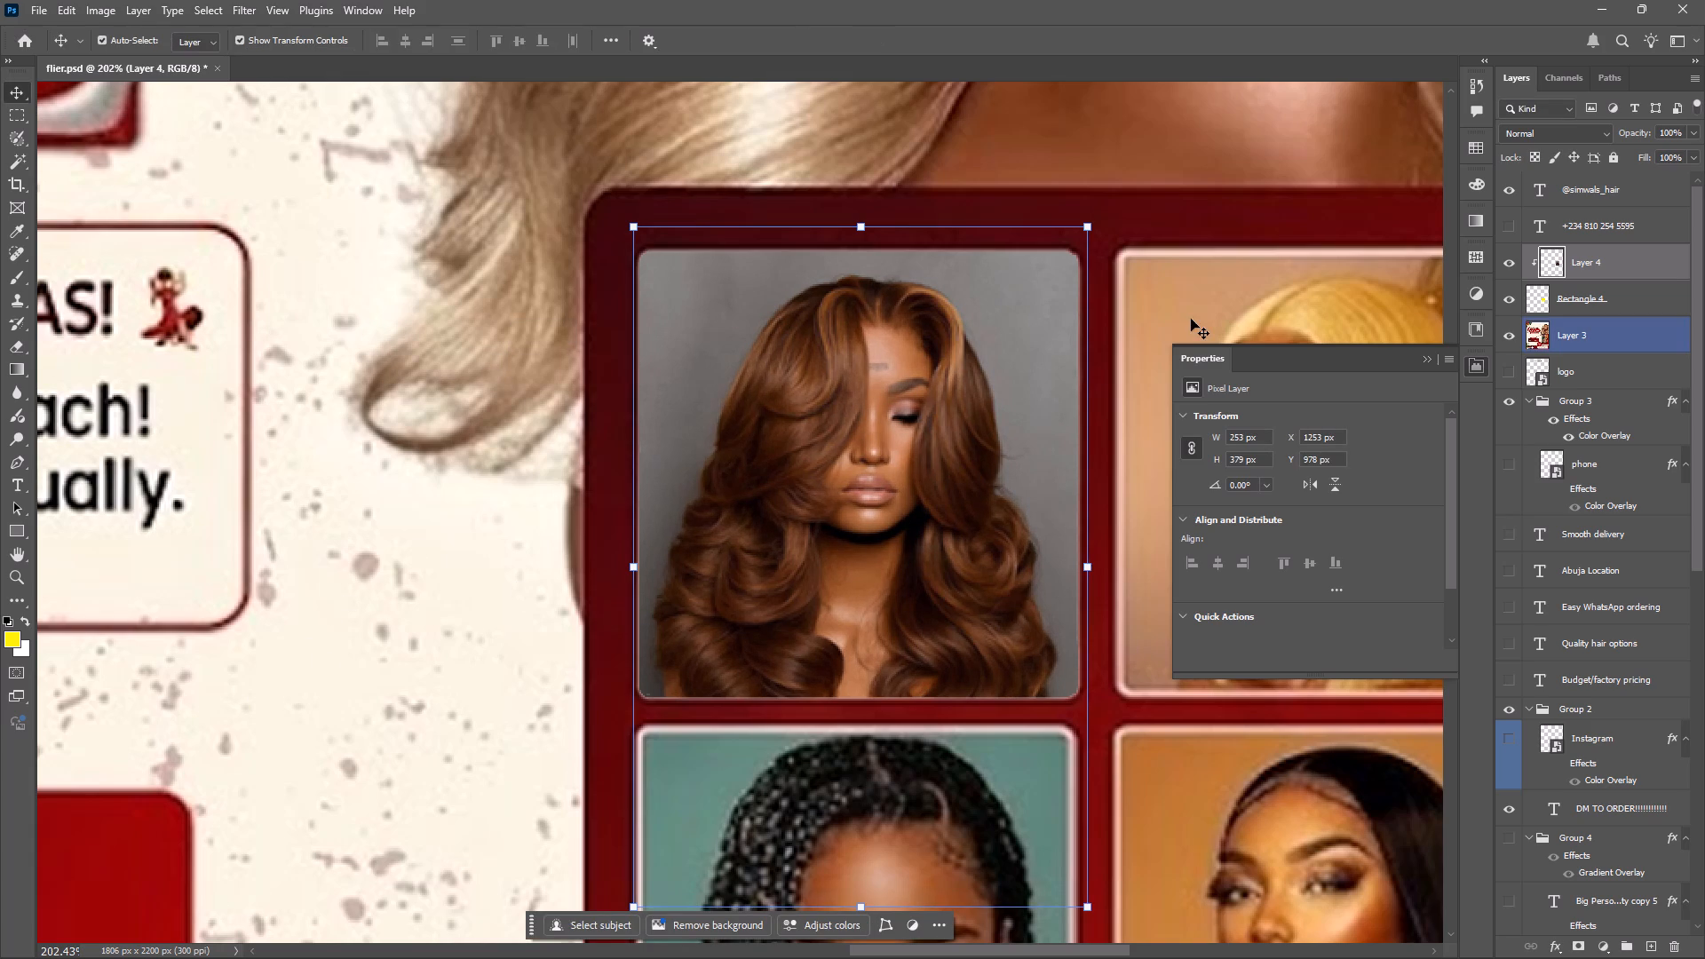
# Add a 3 px inside stroke to Rectangle 4, using a pale pink sampled from the neighbouring frame border and lightened.
pyautogui.click(1563, 303)
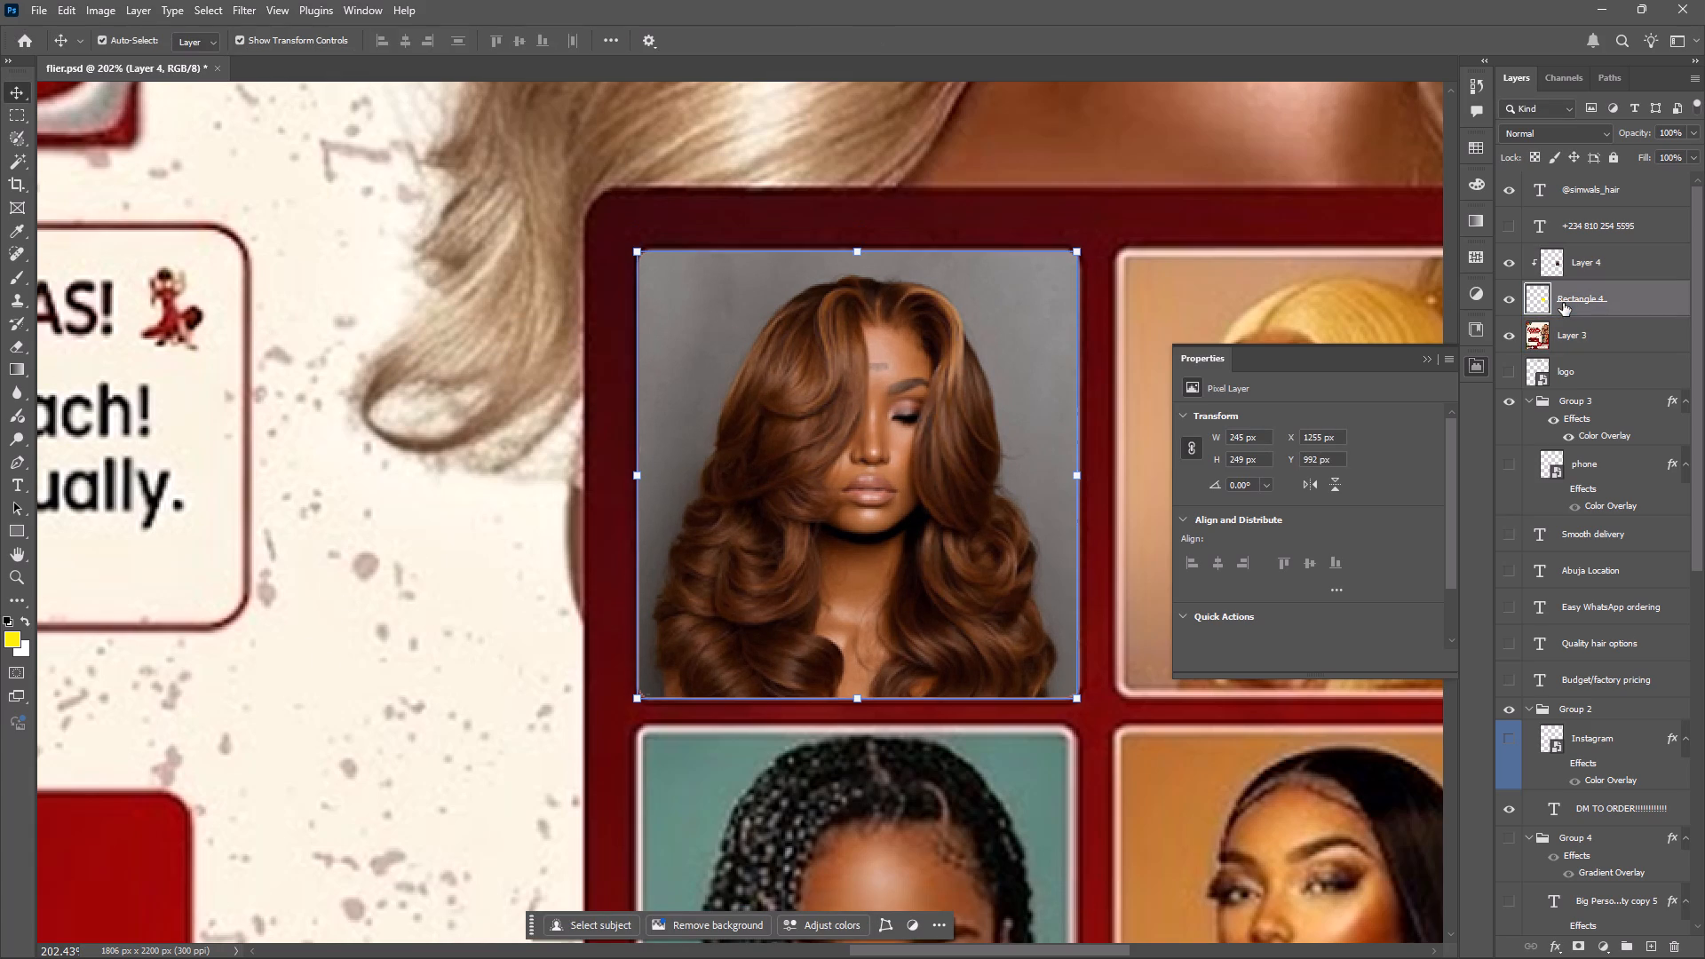
pyautogui.click(1595, 267)
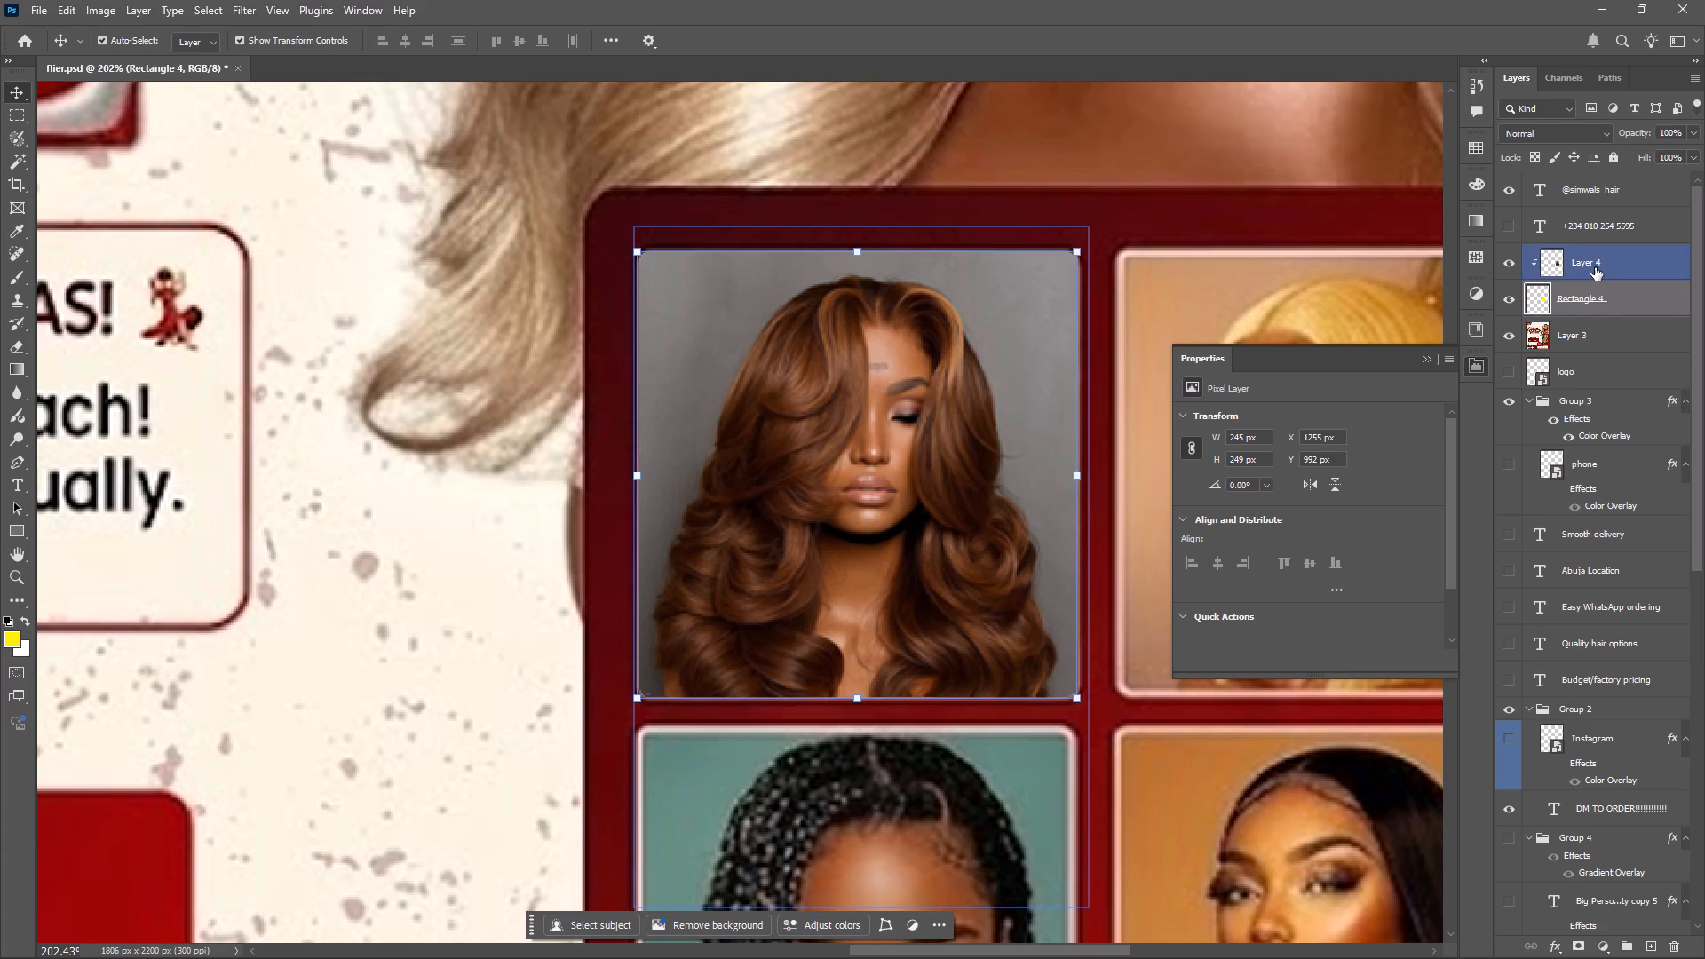
pyautogui.click(1569, 298)
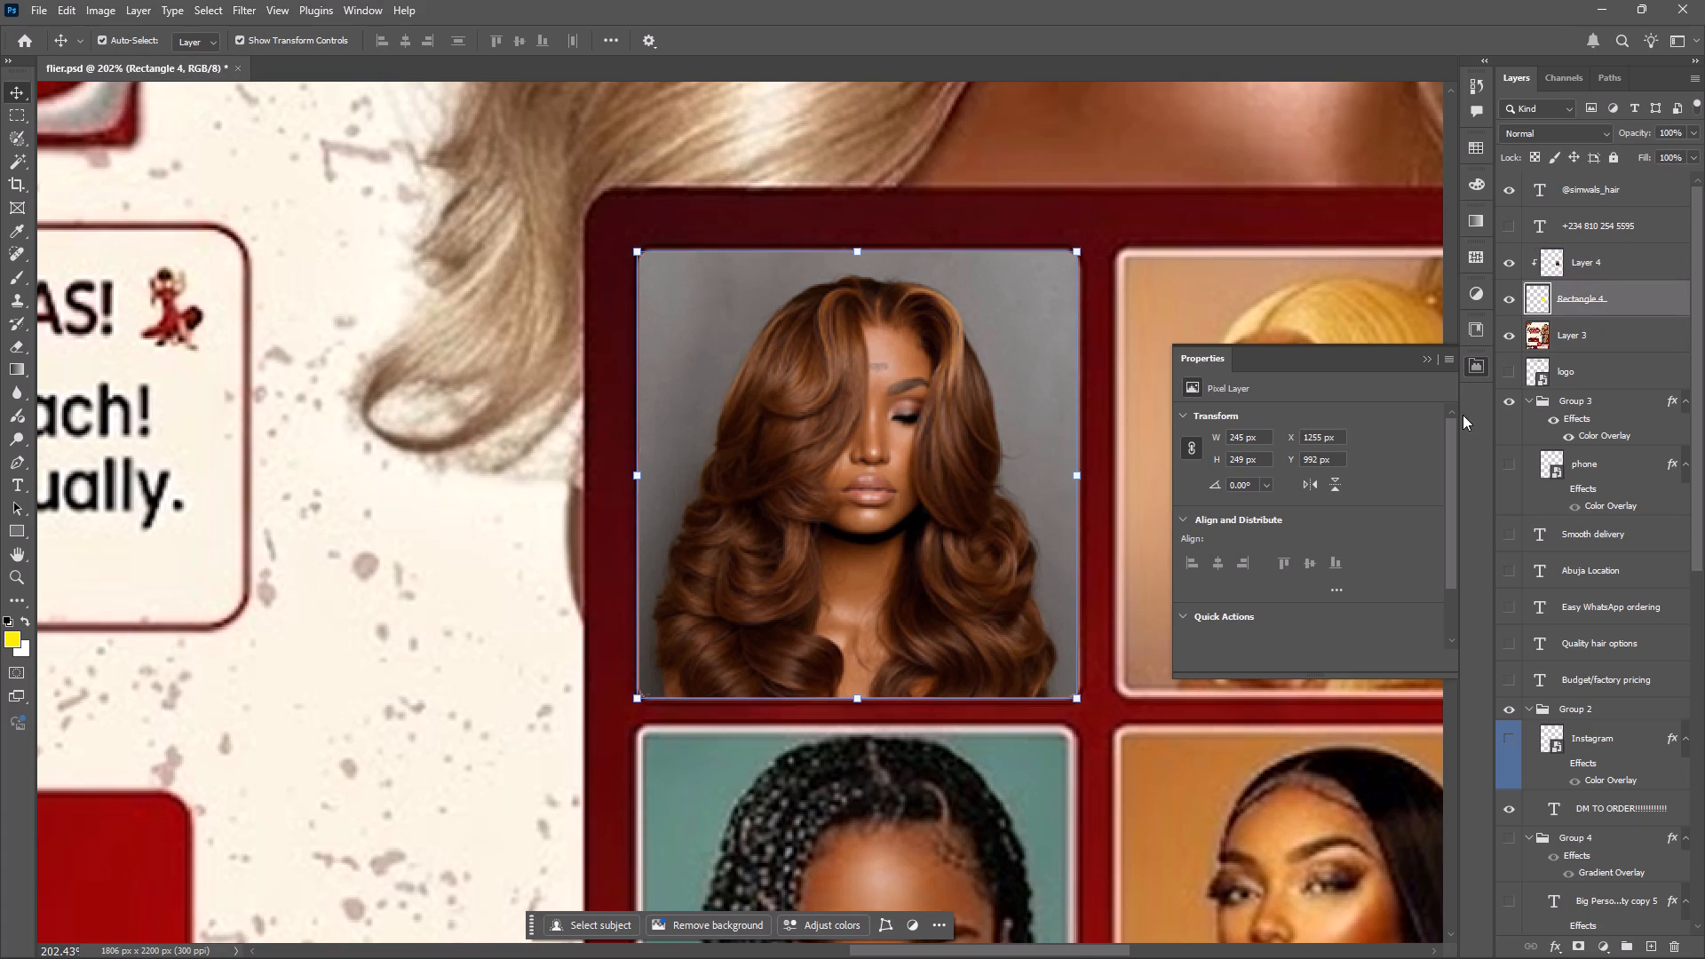
pyautogui.click(1559, 946)
pyautogui.click(1582, 820)
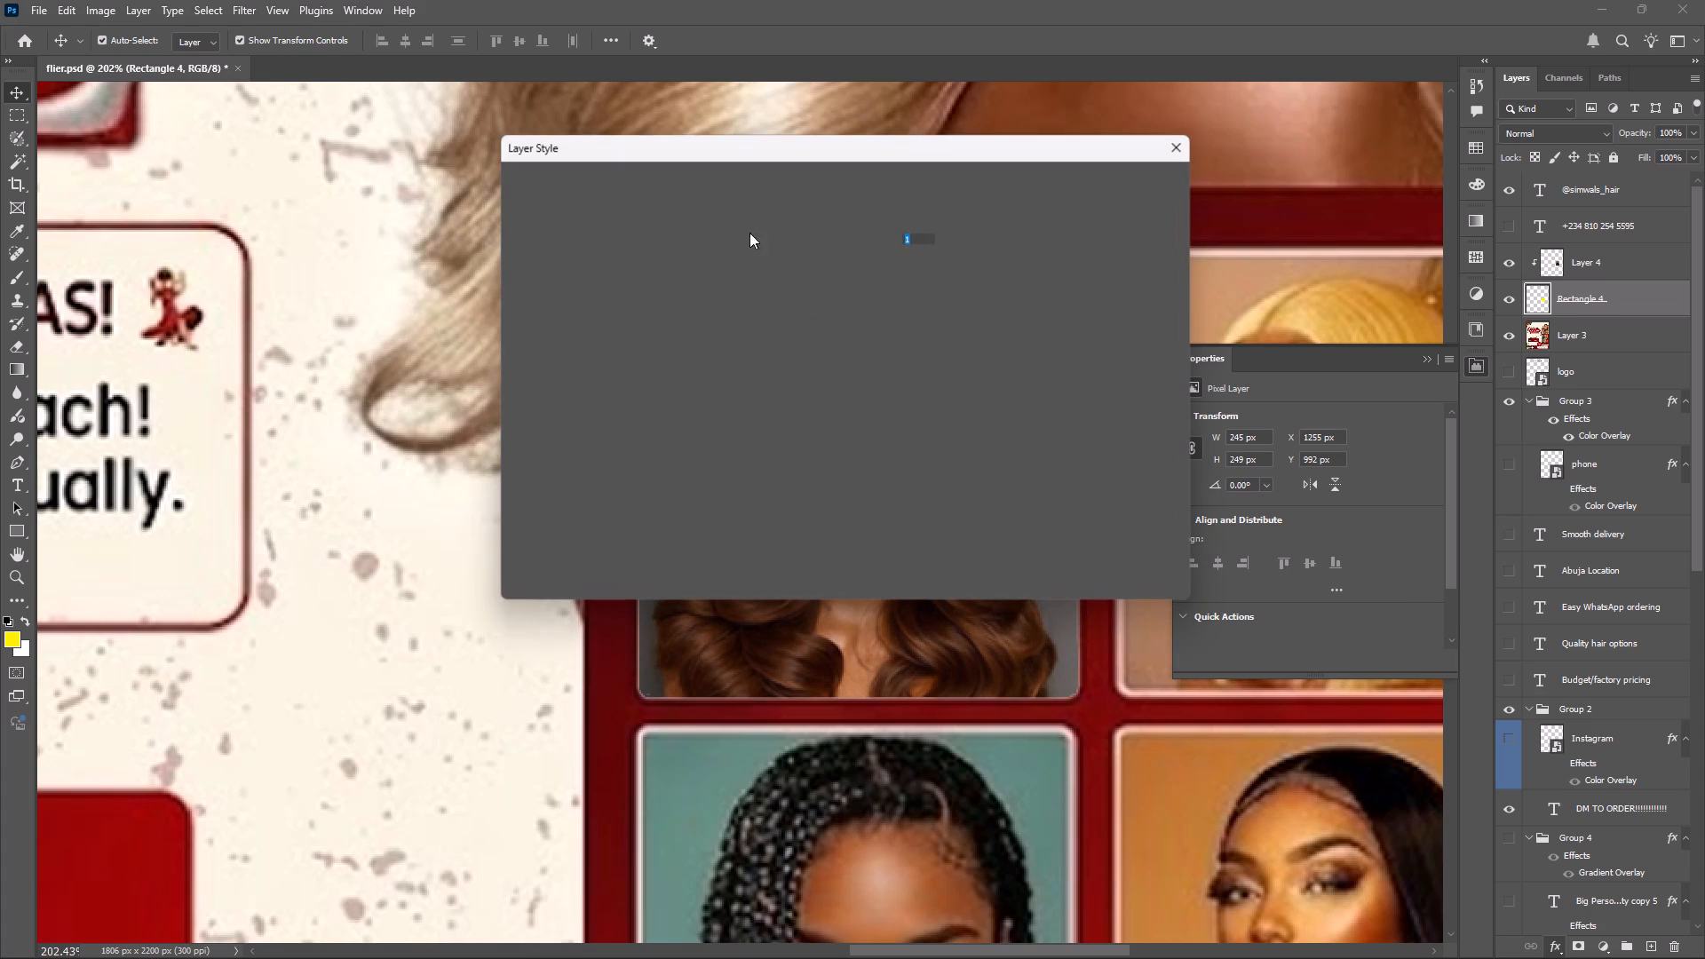
pyautogui.moveTo(670, 148); pyautogui.dragTo(1083, 275)
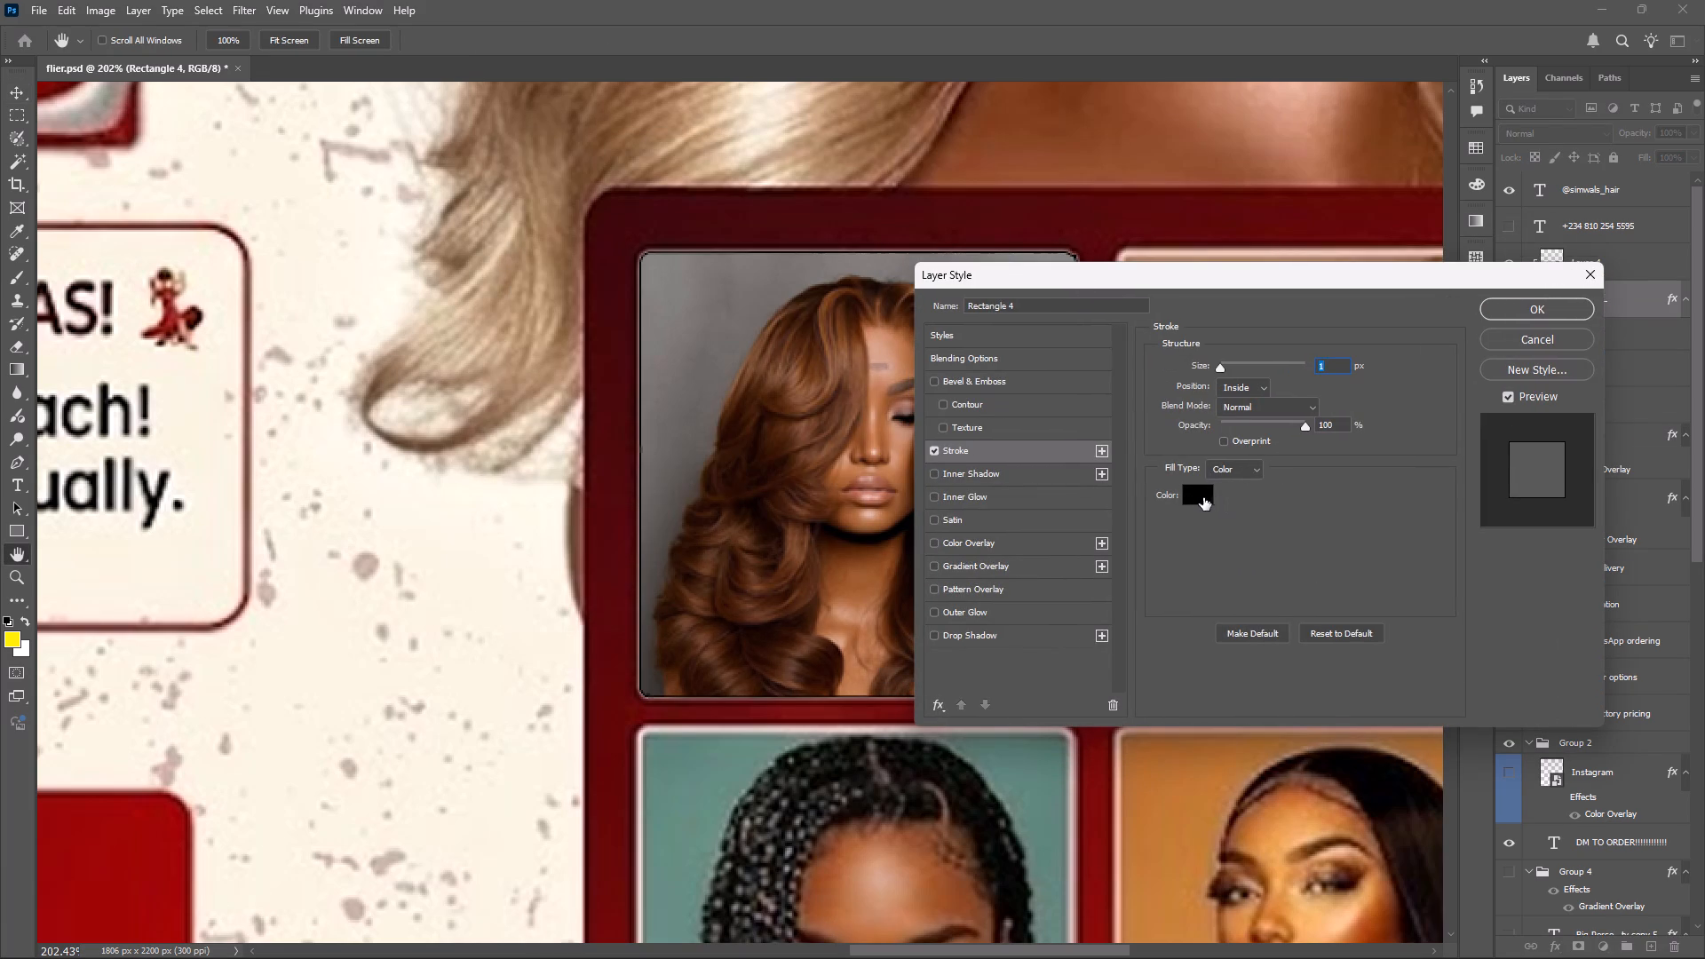
pyautogui.click(1197, 496)
pyautogui.click(638, 787)
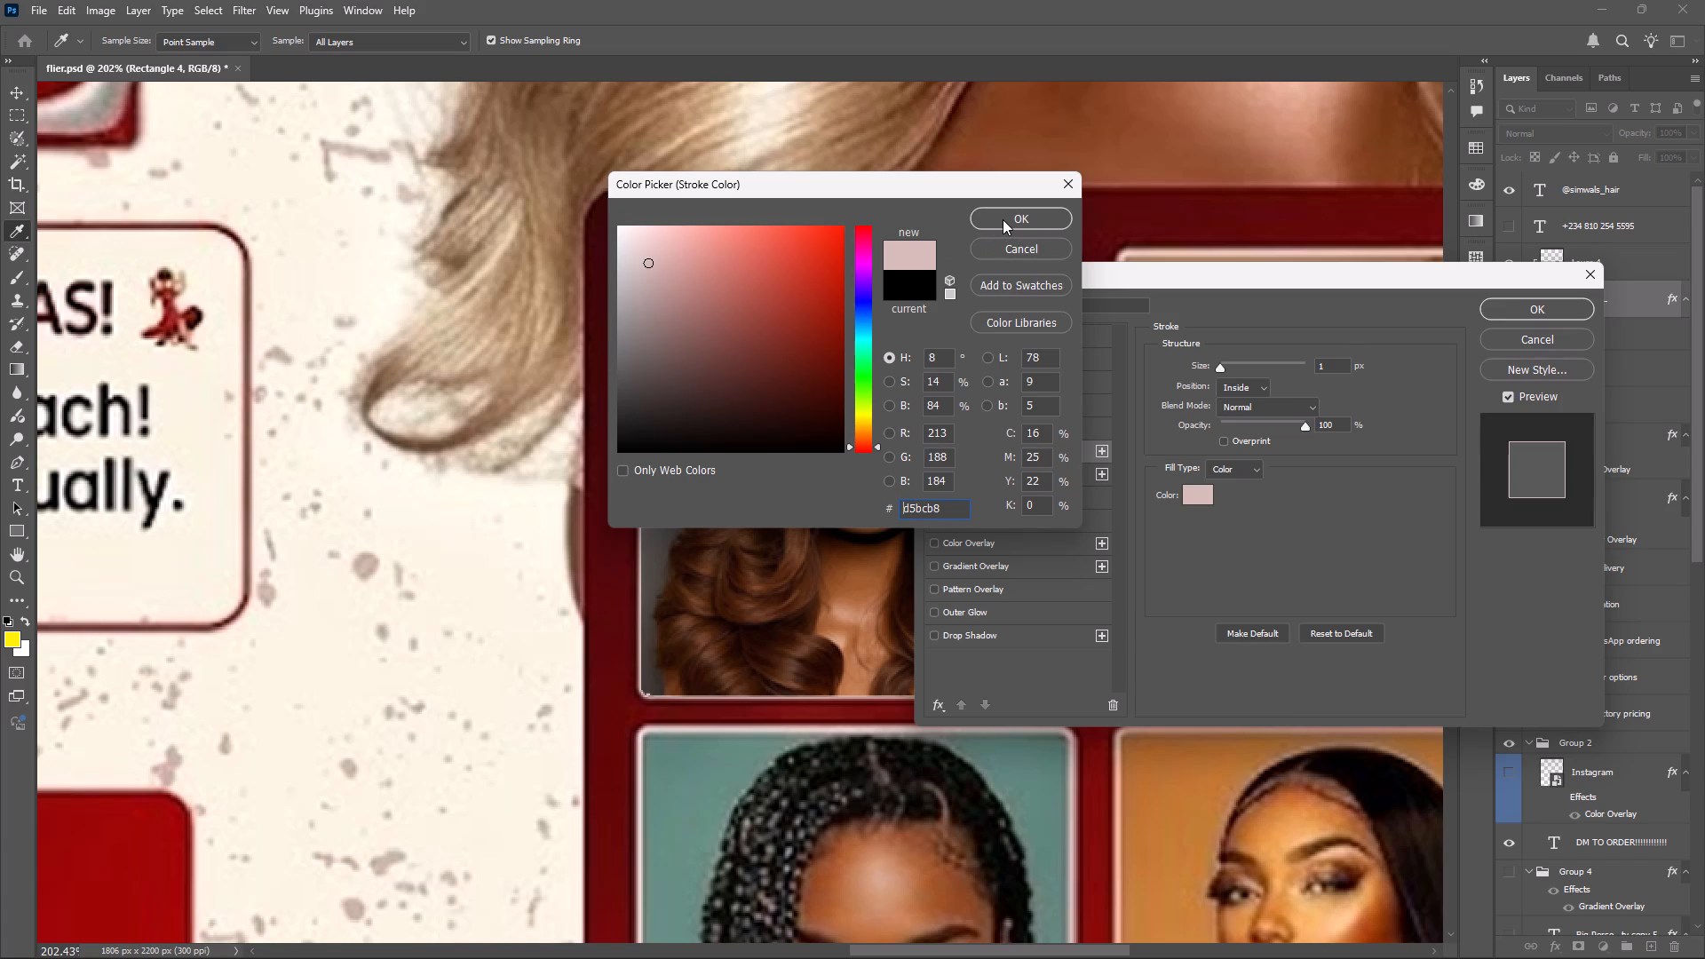
pyautogui.moveTo(650, 263); pyautogui.dragTo(632, 257)
pyautogui.moveTo(632, 257); pyautogui.dragTo(631, 249)
pyautogui.click(1020, 216)
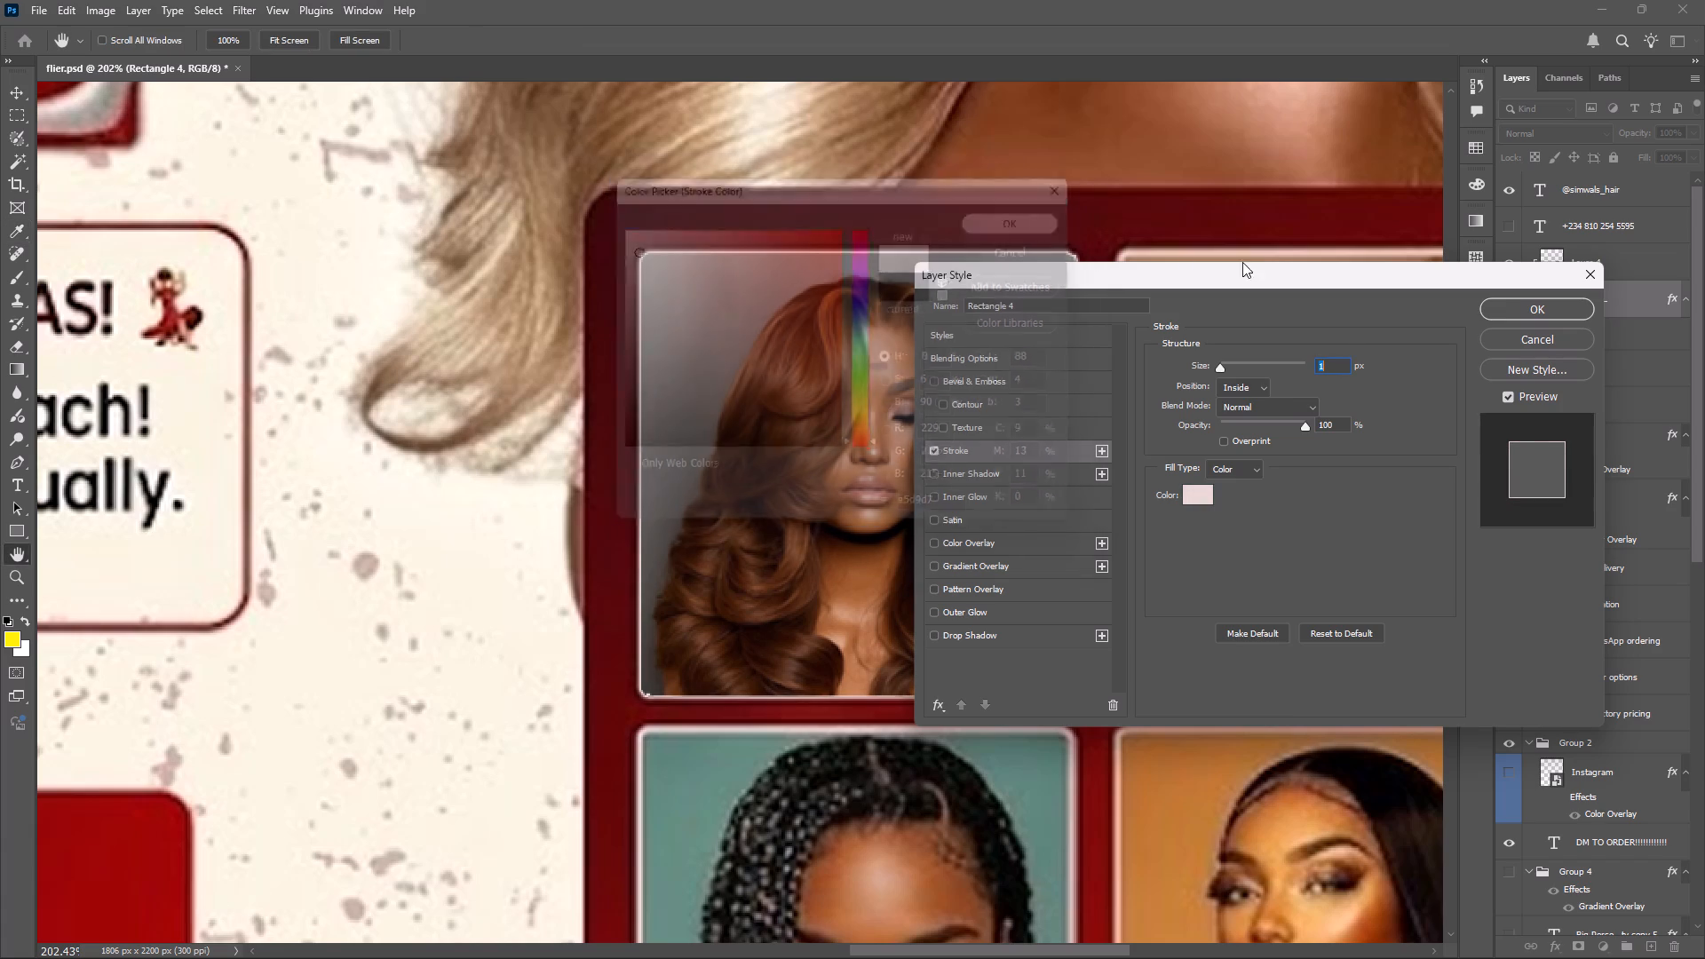
pyautogui.click(1223, 364)
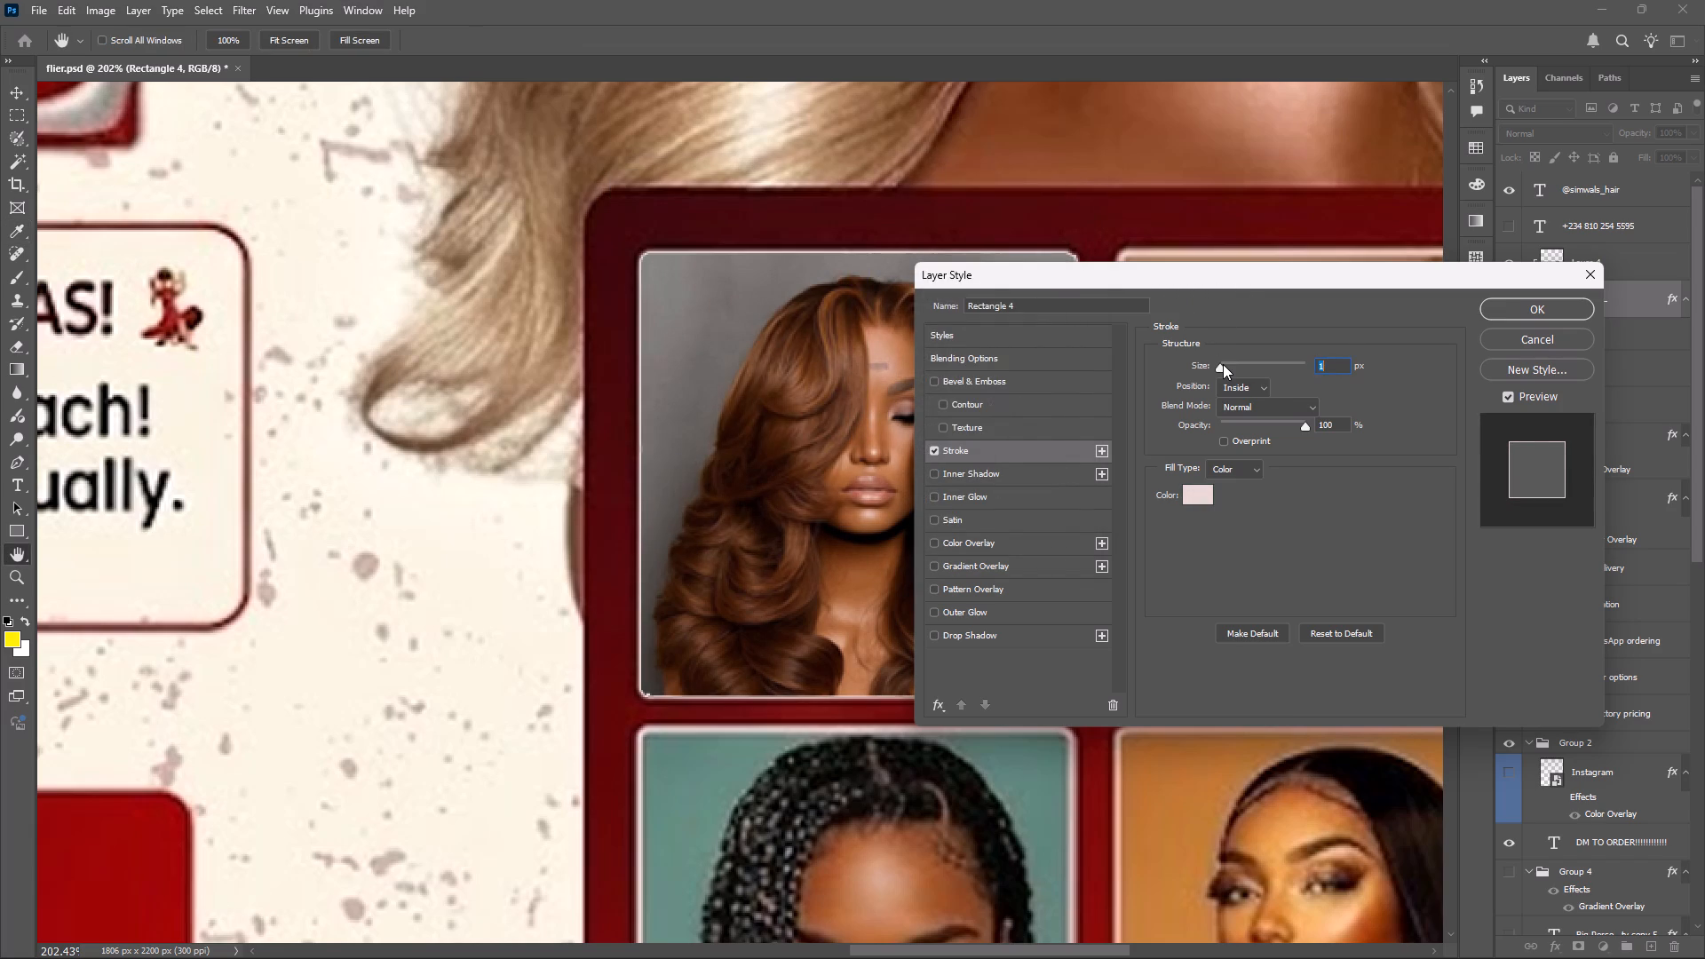
pyautogui.click(1511, 310)
# Duplicate the stroked Rectangle 4 and move the lower, unclipped rectangle straight down about 265 px over the braids photo.
pyautogui.keyDown('alt'); pyautogui.scroll(-1, 1012, 378); pyautogui.keyUp('alt')
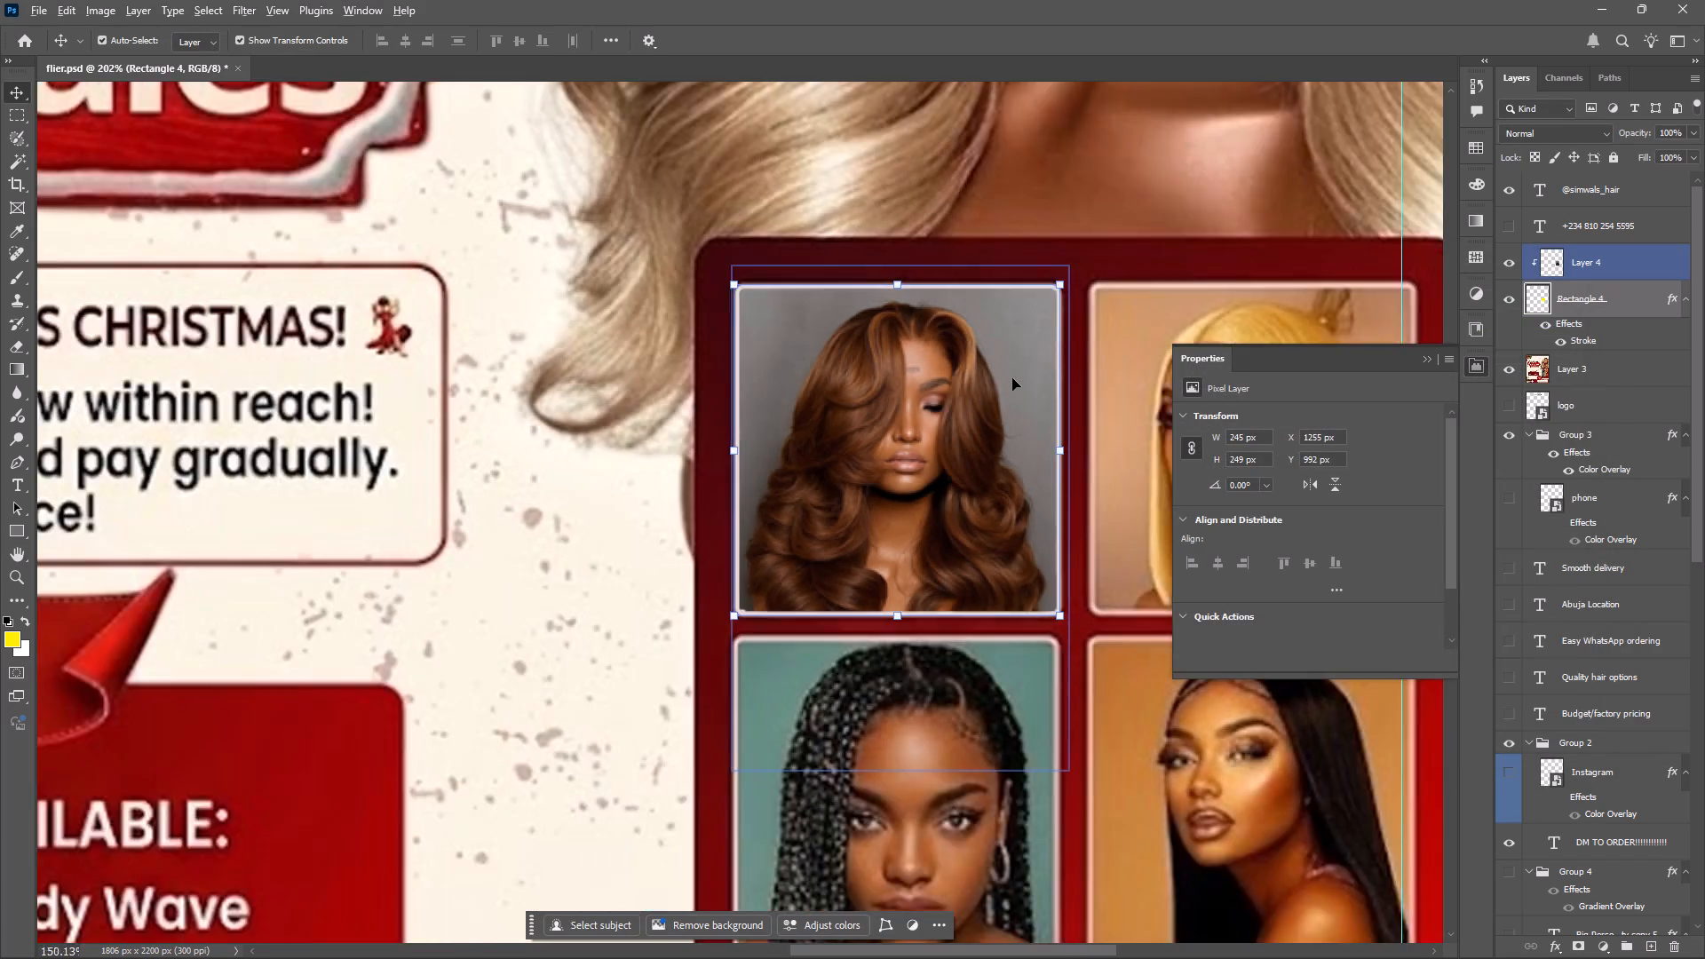
pyautogui.keyDown('alt'); pyautogui.scroll(-2, 1012, 378); pyautogui.keyUp('alt')
pyautogui.click(1237, 250)
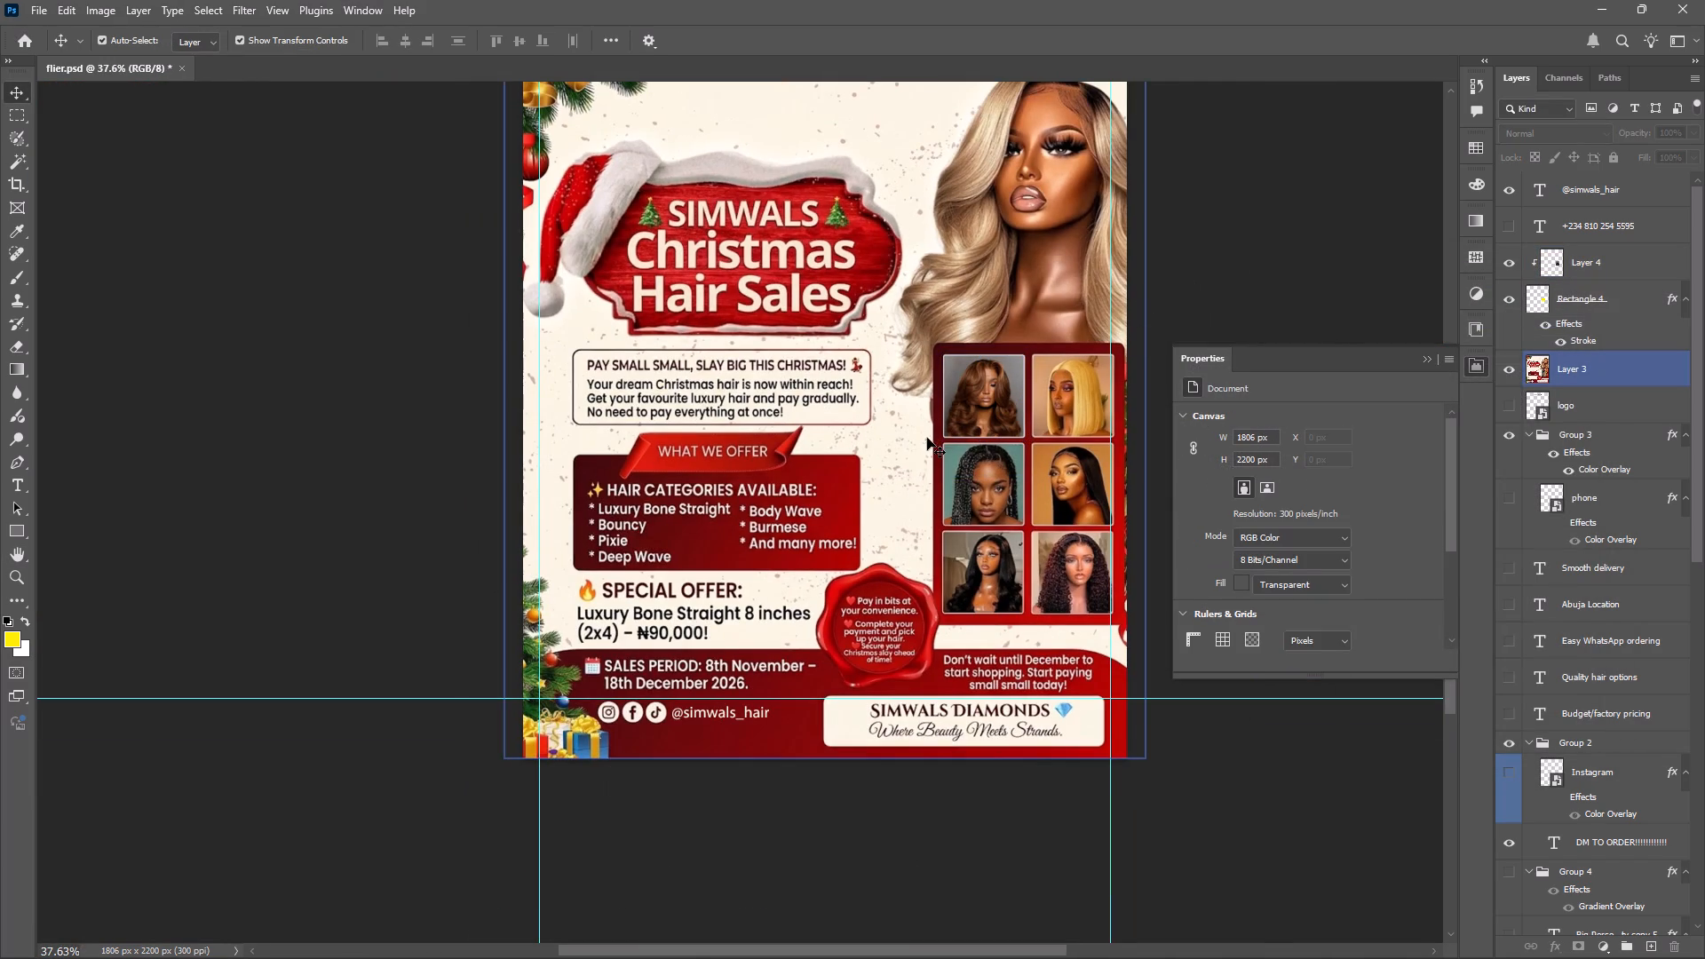
pyautogui.keyDown('alt'); pyautogui.scroll(2, 999, 411); pyautogui.keyUp('alt')
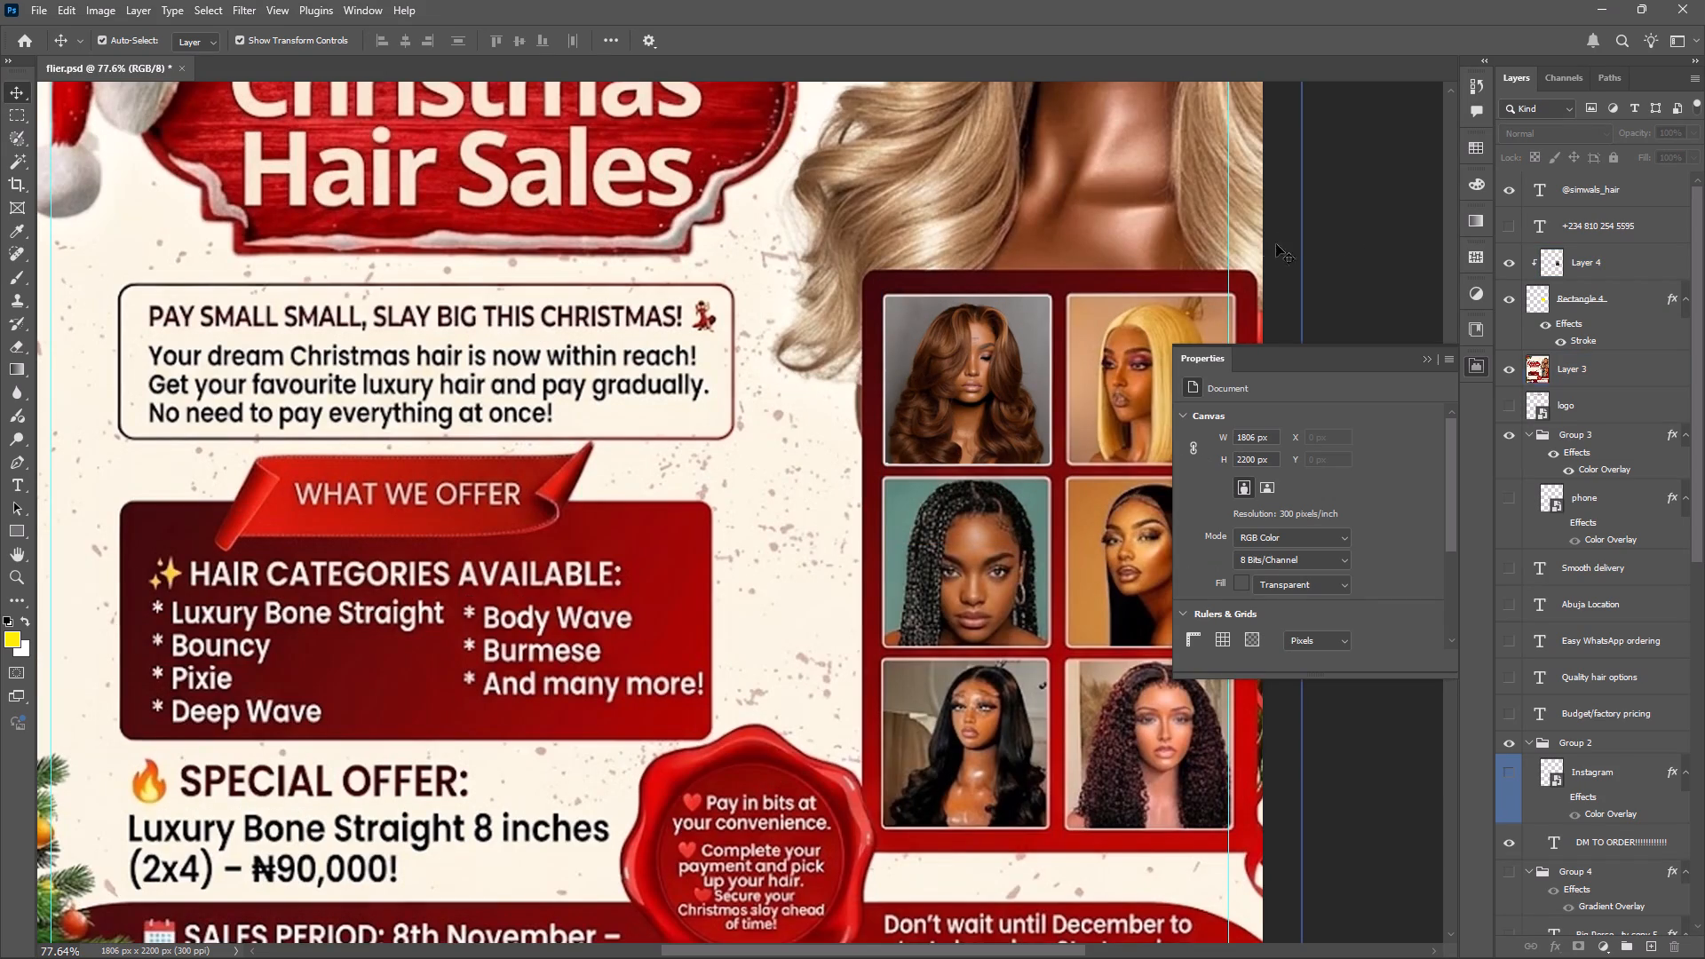
pyautogui.scroll(-1, 1264, 242)
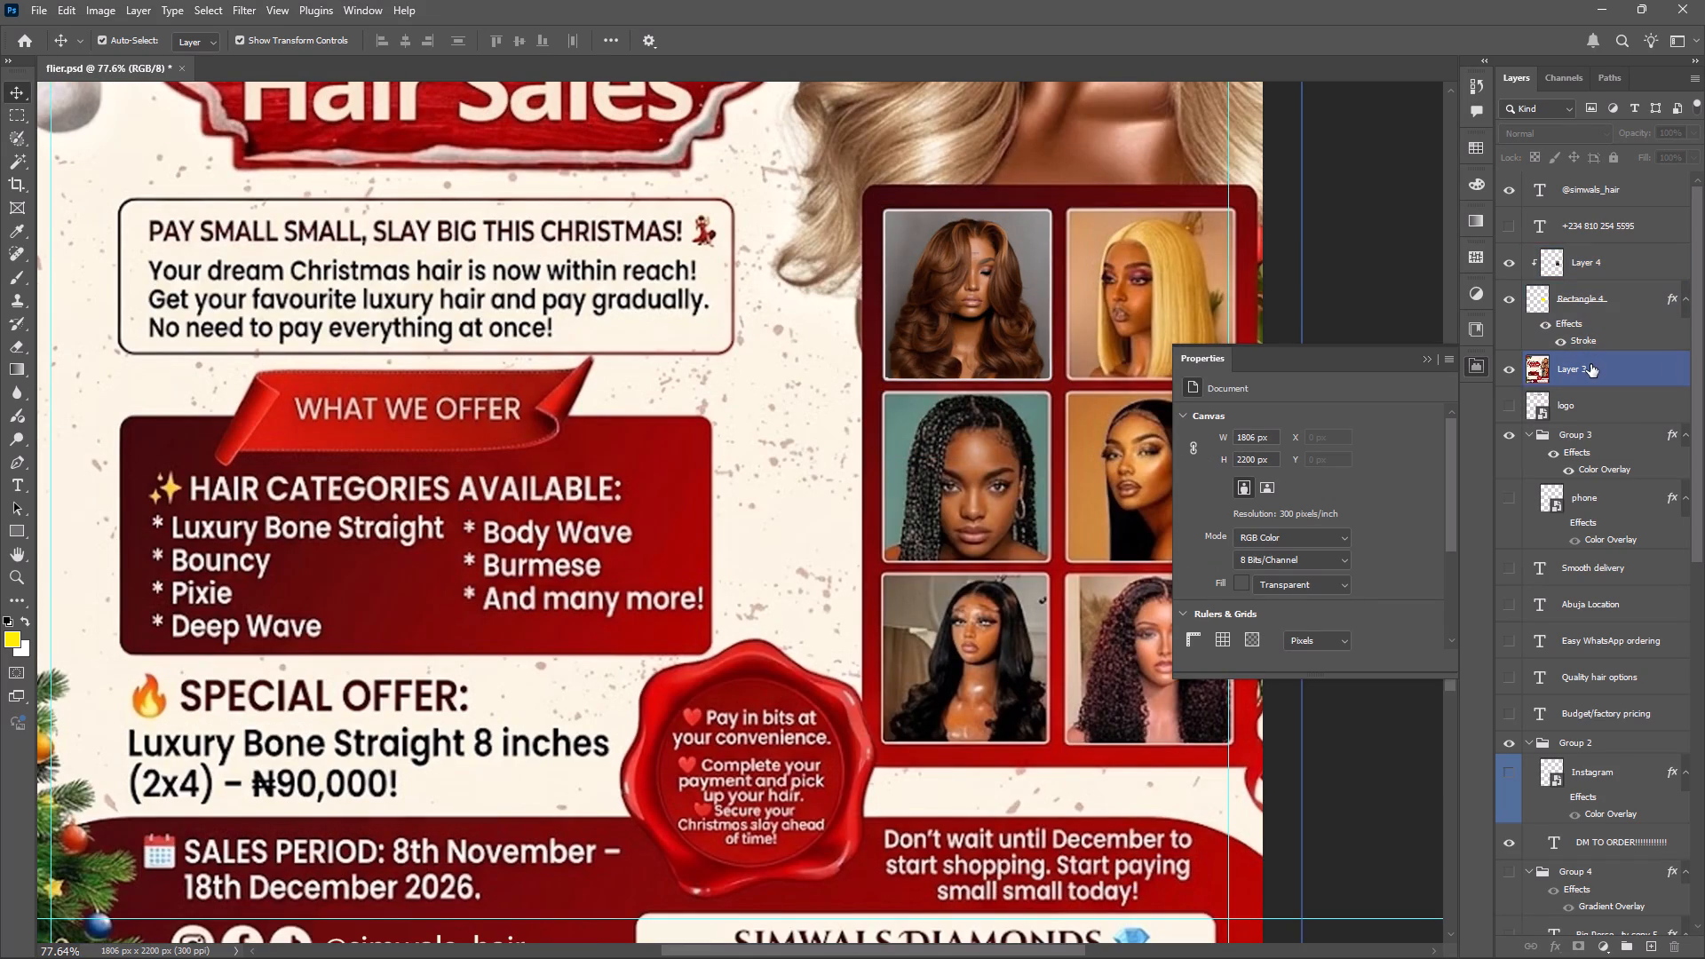
pyautogui.click(1598, 303)
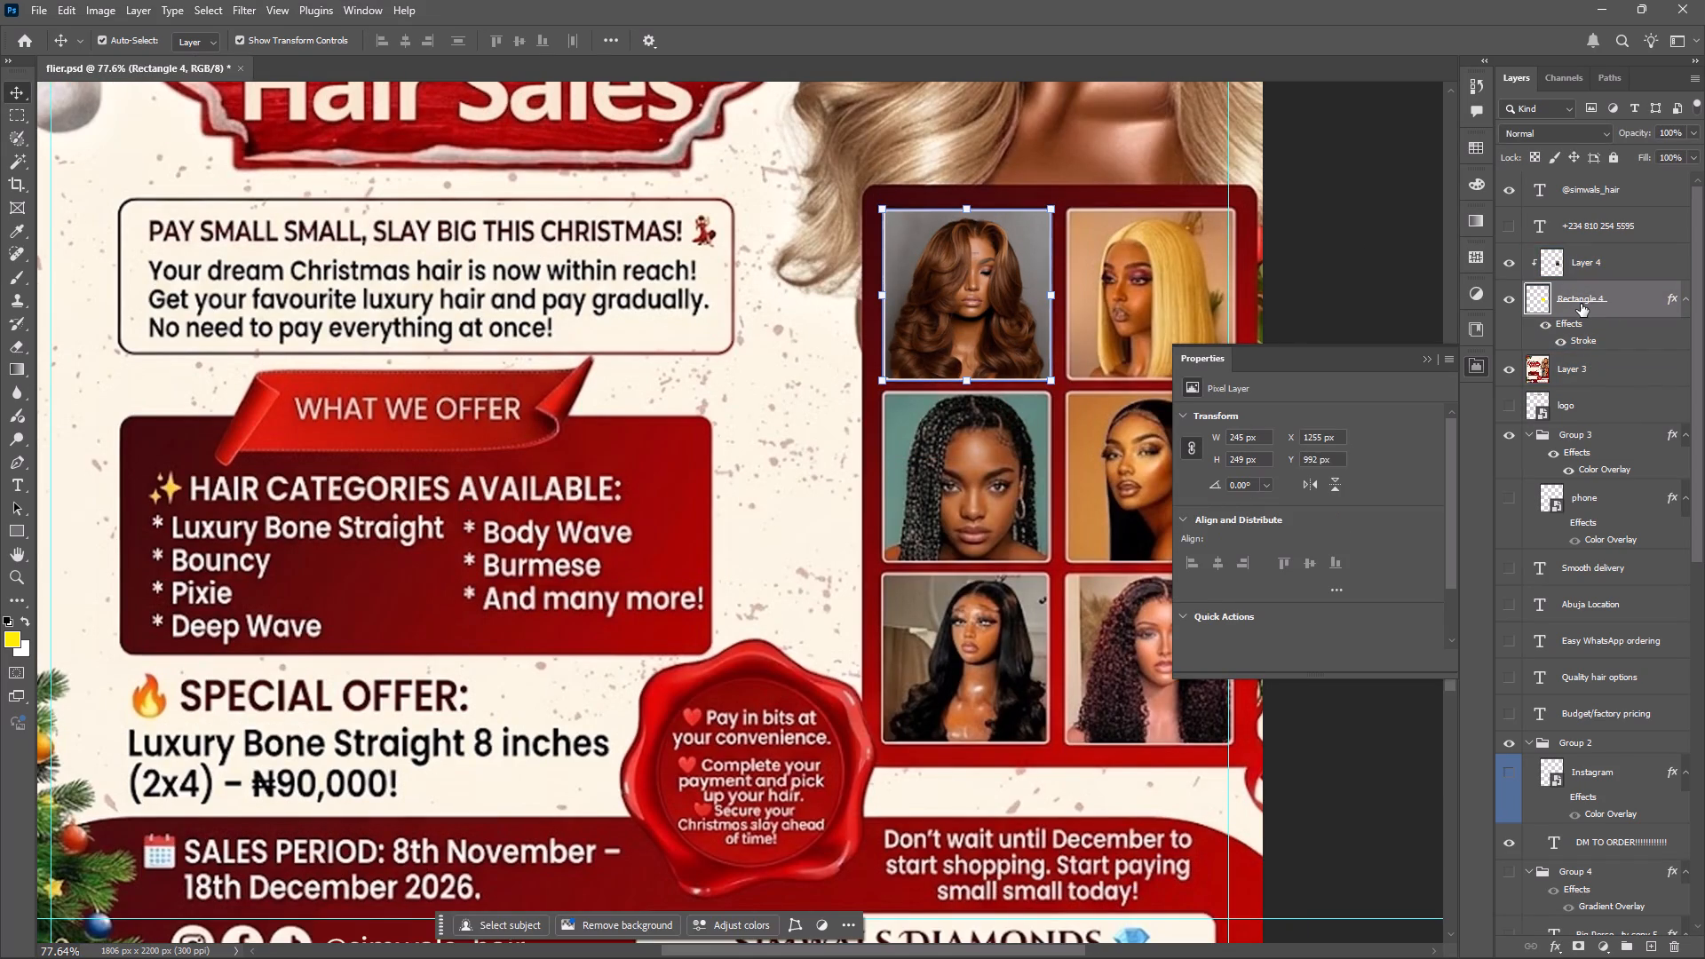
pyautogui.hotkey('ctrl', 'j')
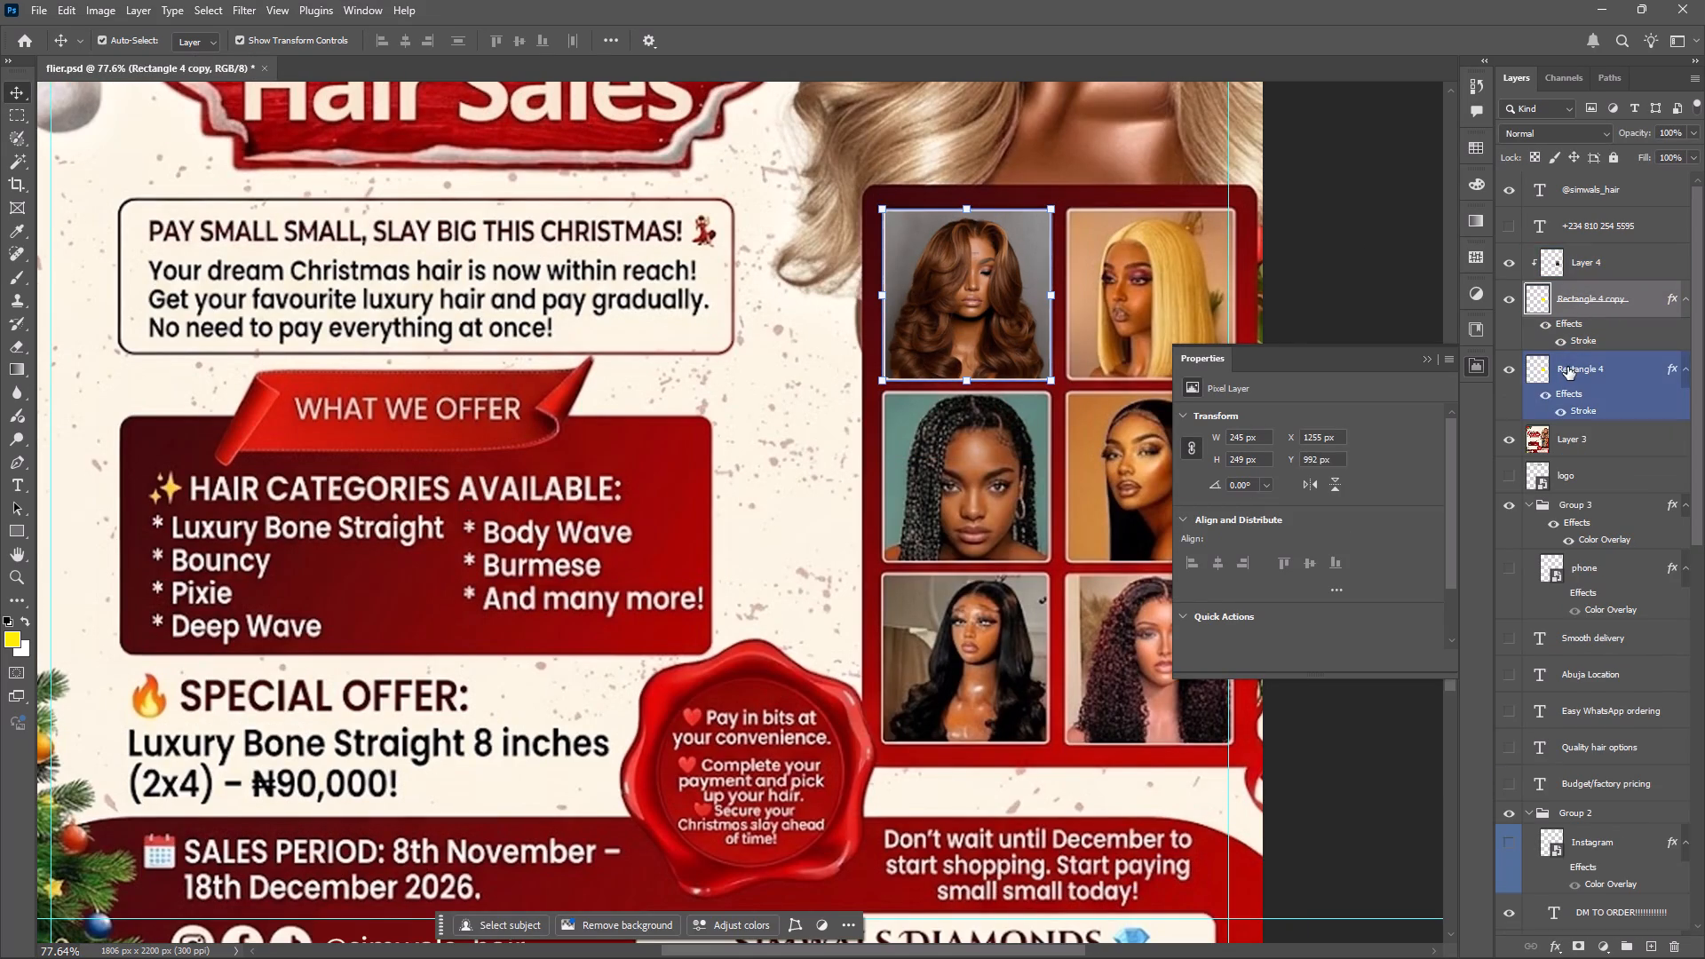
pyautogui.click(1567, 365)
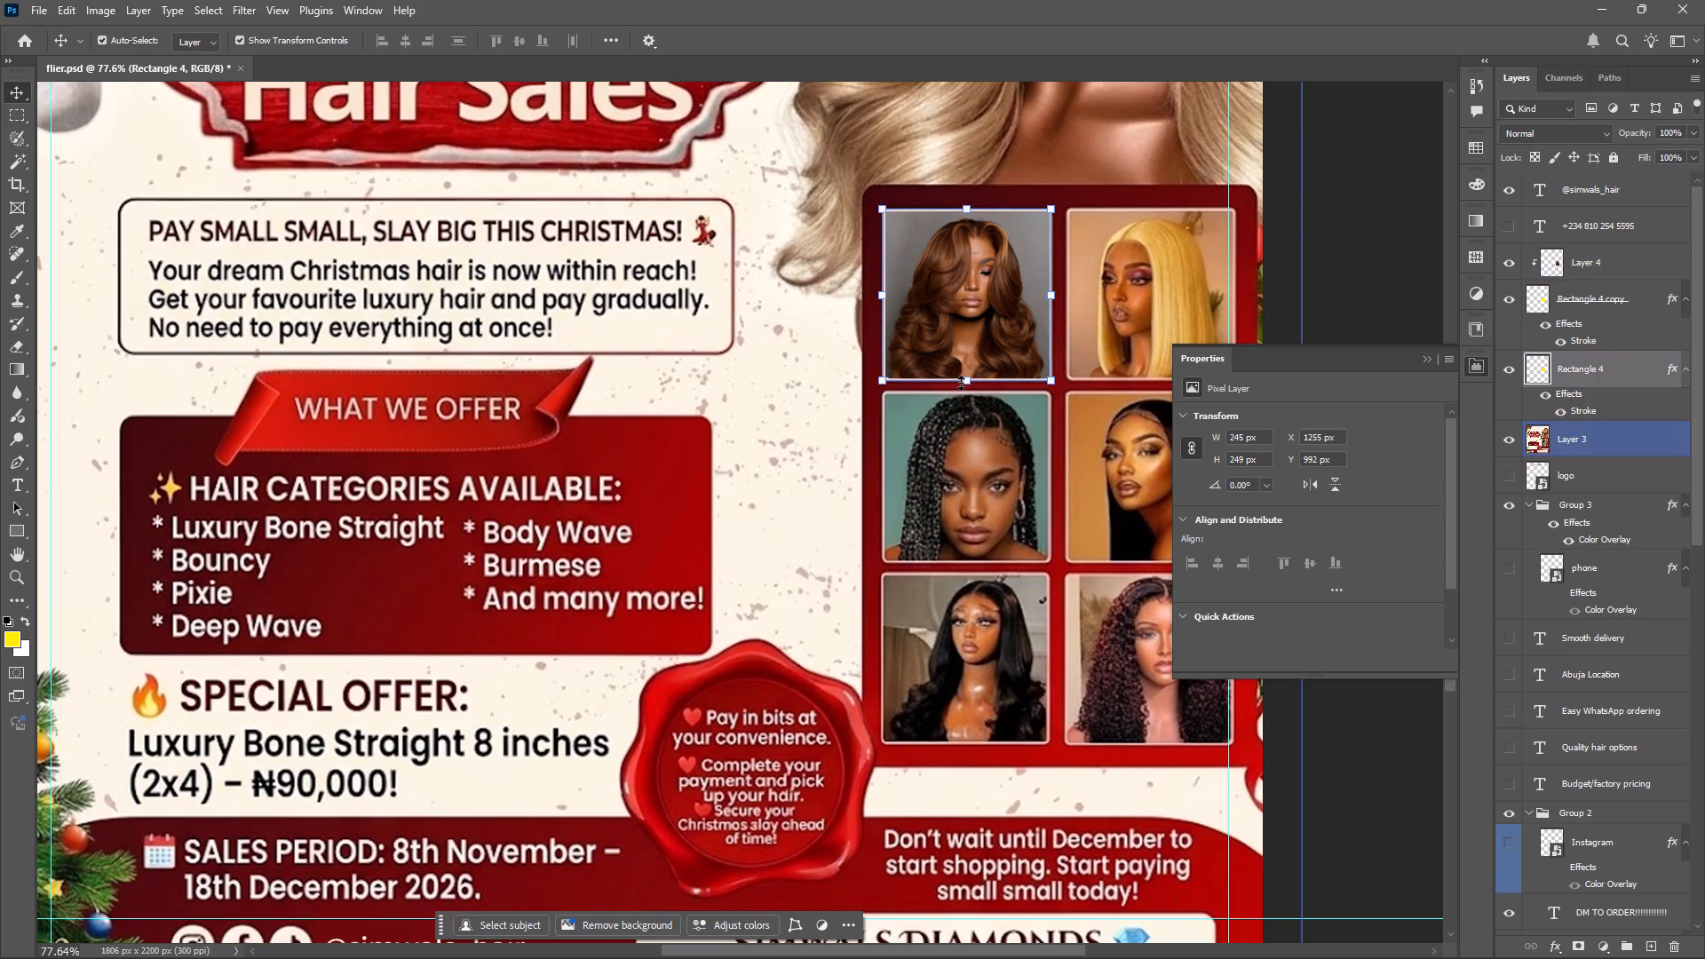
pyautogui.keyDown('alt'); pyautogui.scroll(2, 961, 382); pyautogui.keyUp('alt')
pyautogui.click(970, 379)
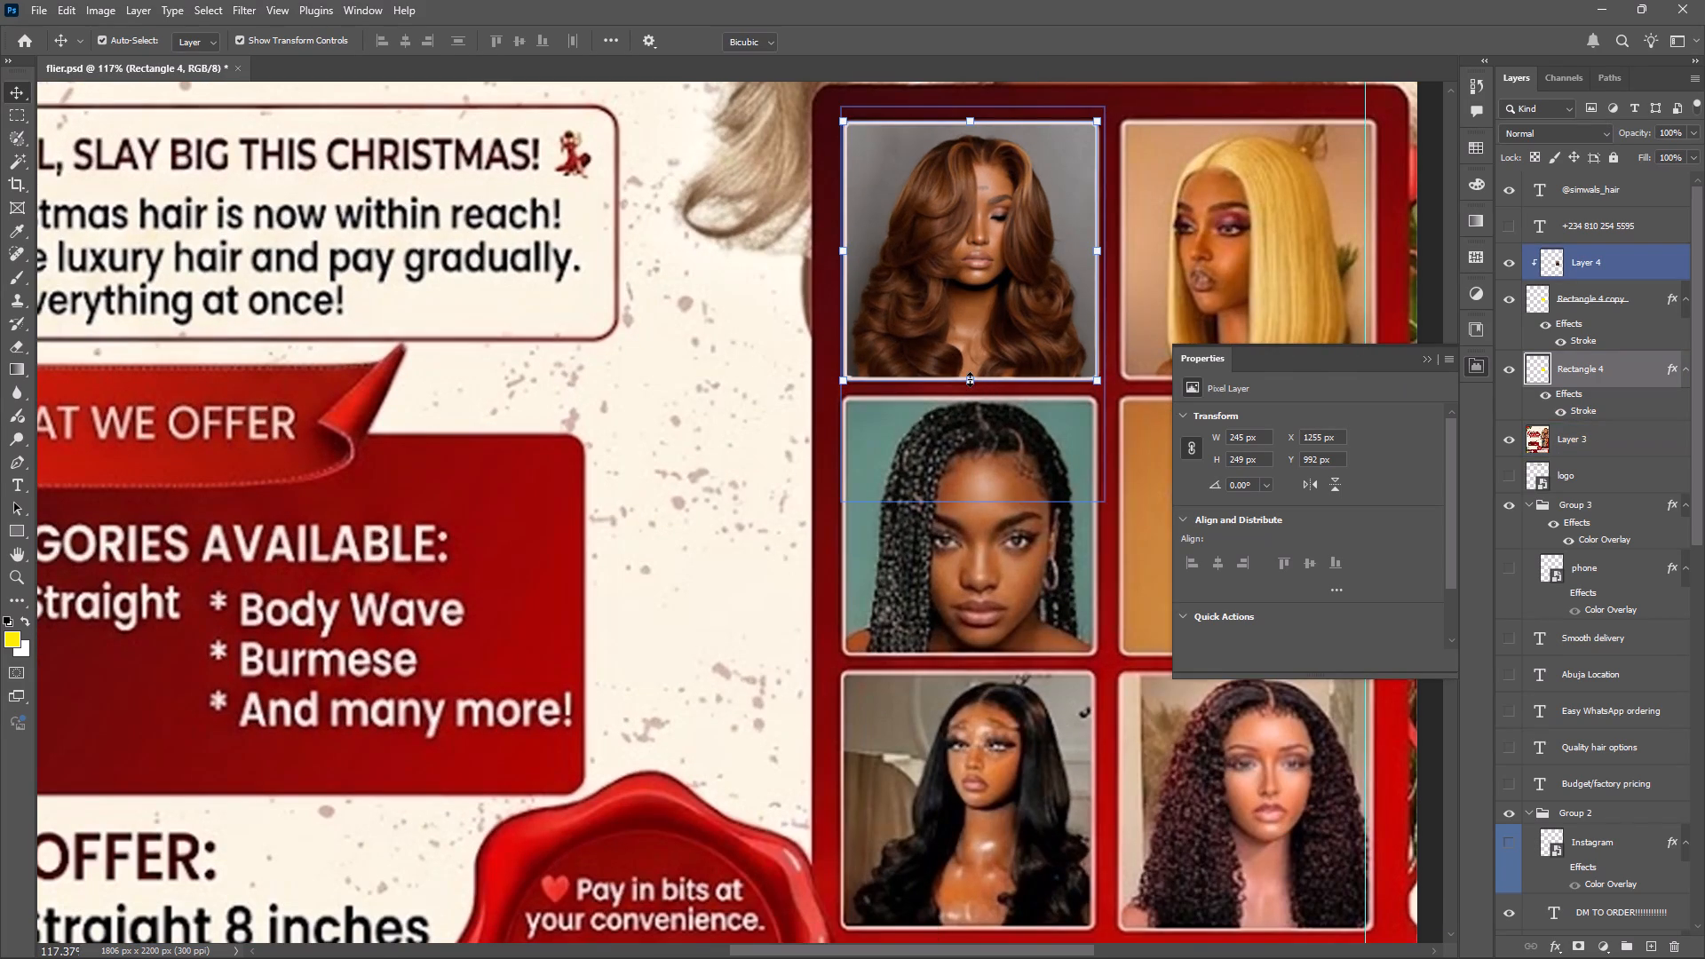
pyautogui.keyDown('shift'); pyautogui.moveTo(968, 289); pyautogui.dragTo(972, 330); pyautogui.keyUp('shift')
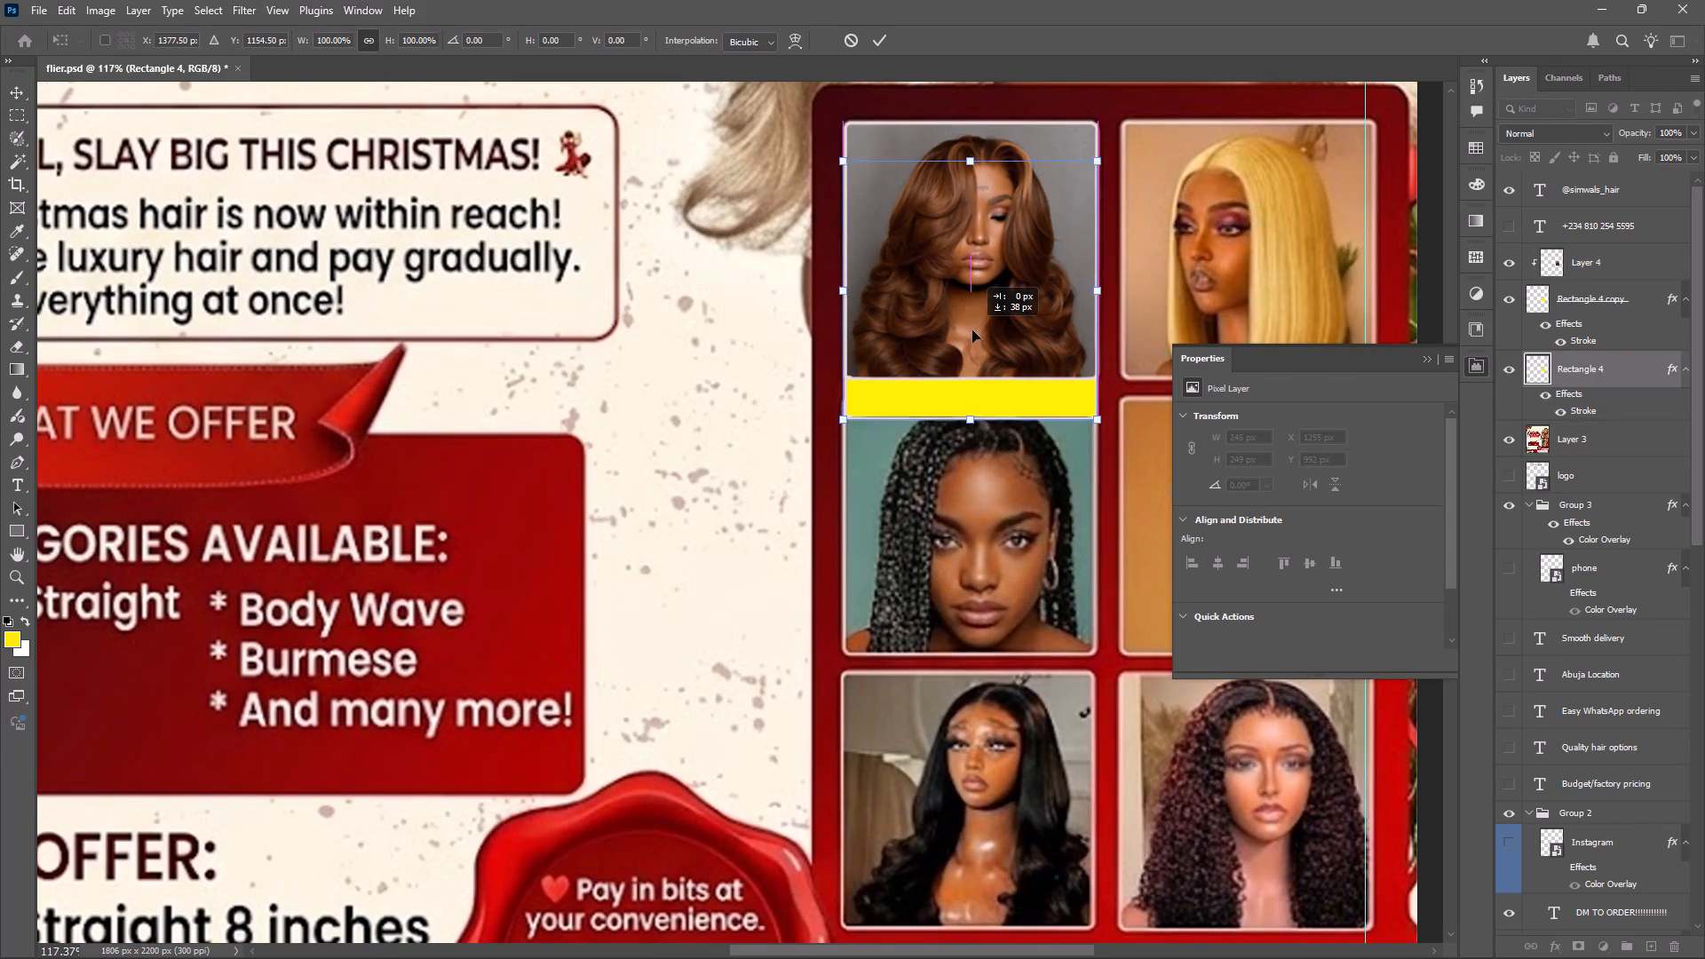
pyautogui.keyDown('shift'); pyautogui.moveTo(972, 330); pyautogui.dragTo(993, 550); pyautogui.keyUp('shift')
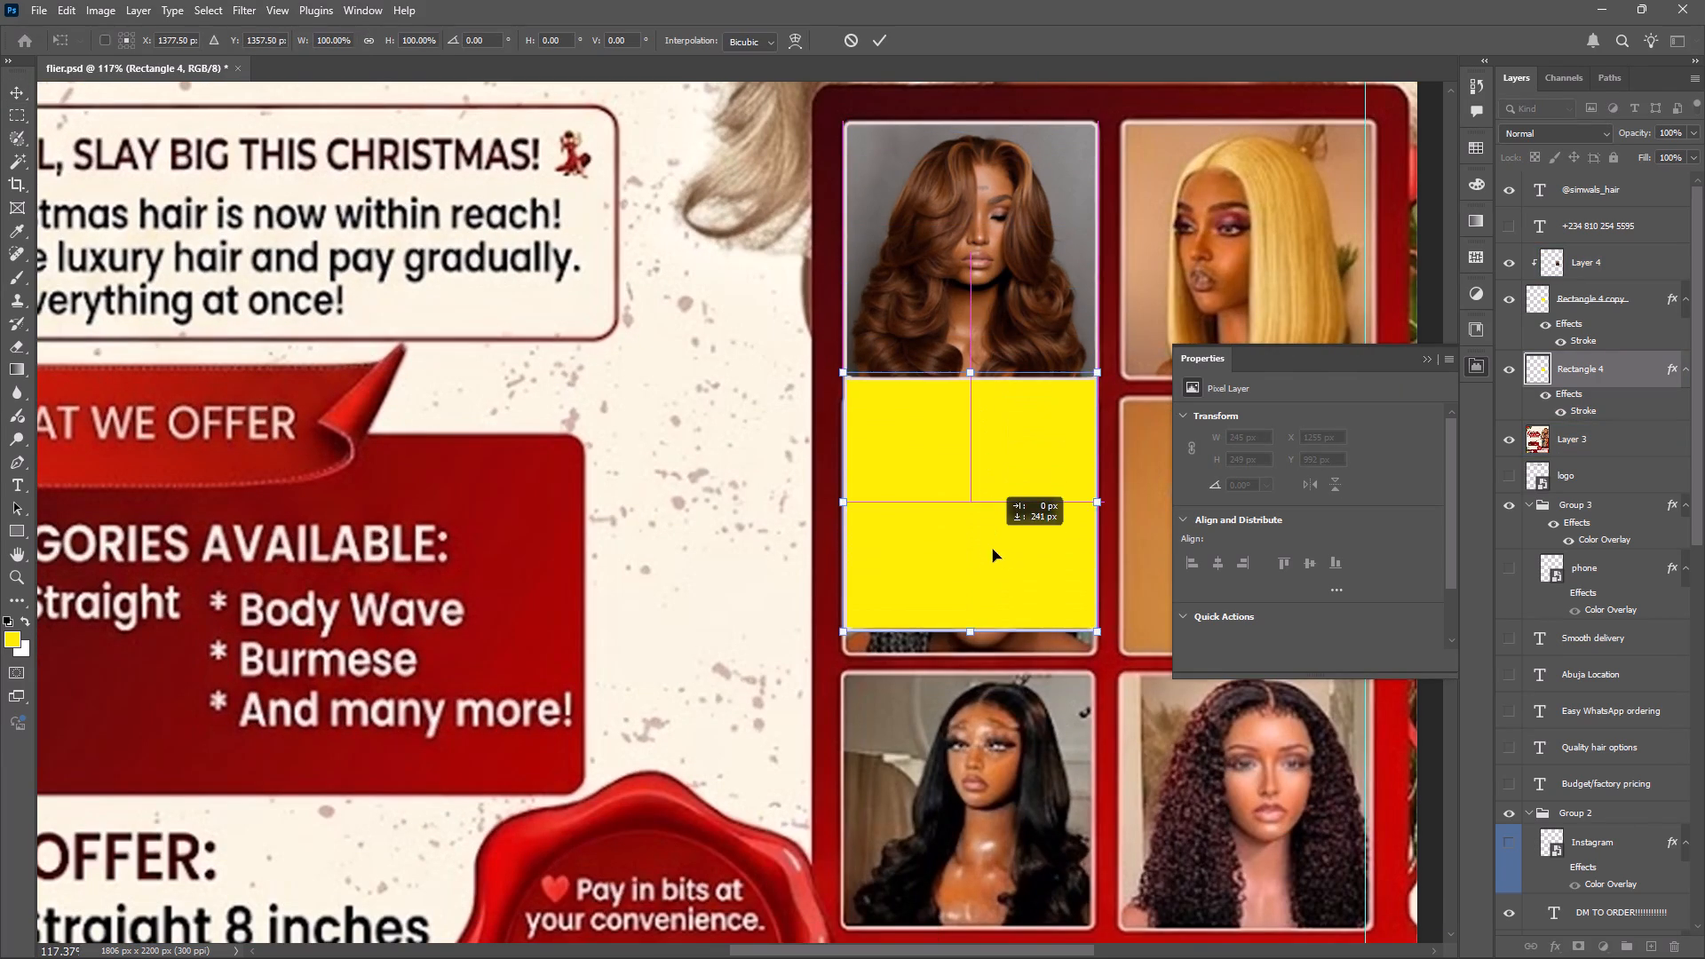
pyautogui.keyDown('shift'); pyautogui.moveTo(993, 550); pyautogui.dragTo(996, 566); pyautogui.keyUp('shift')
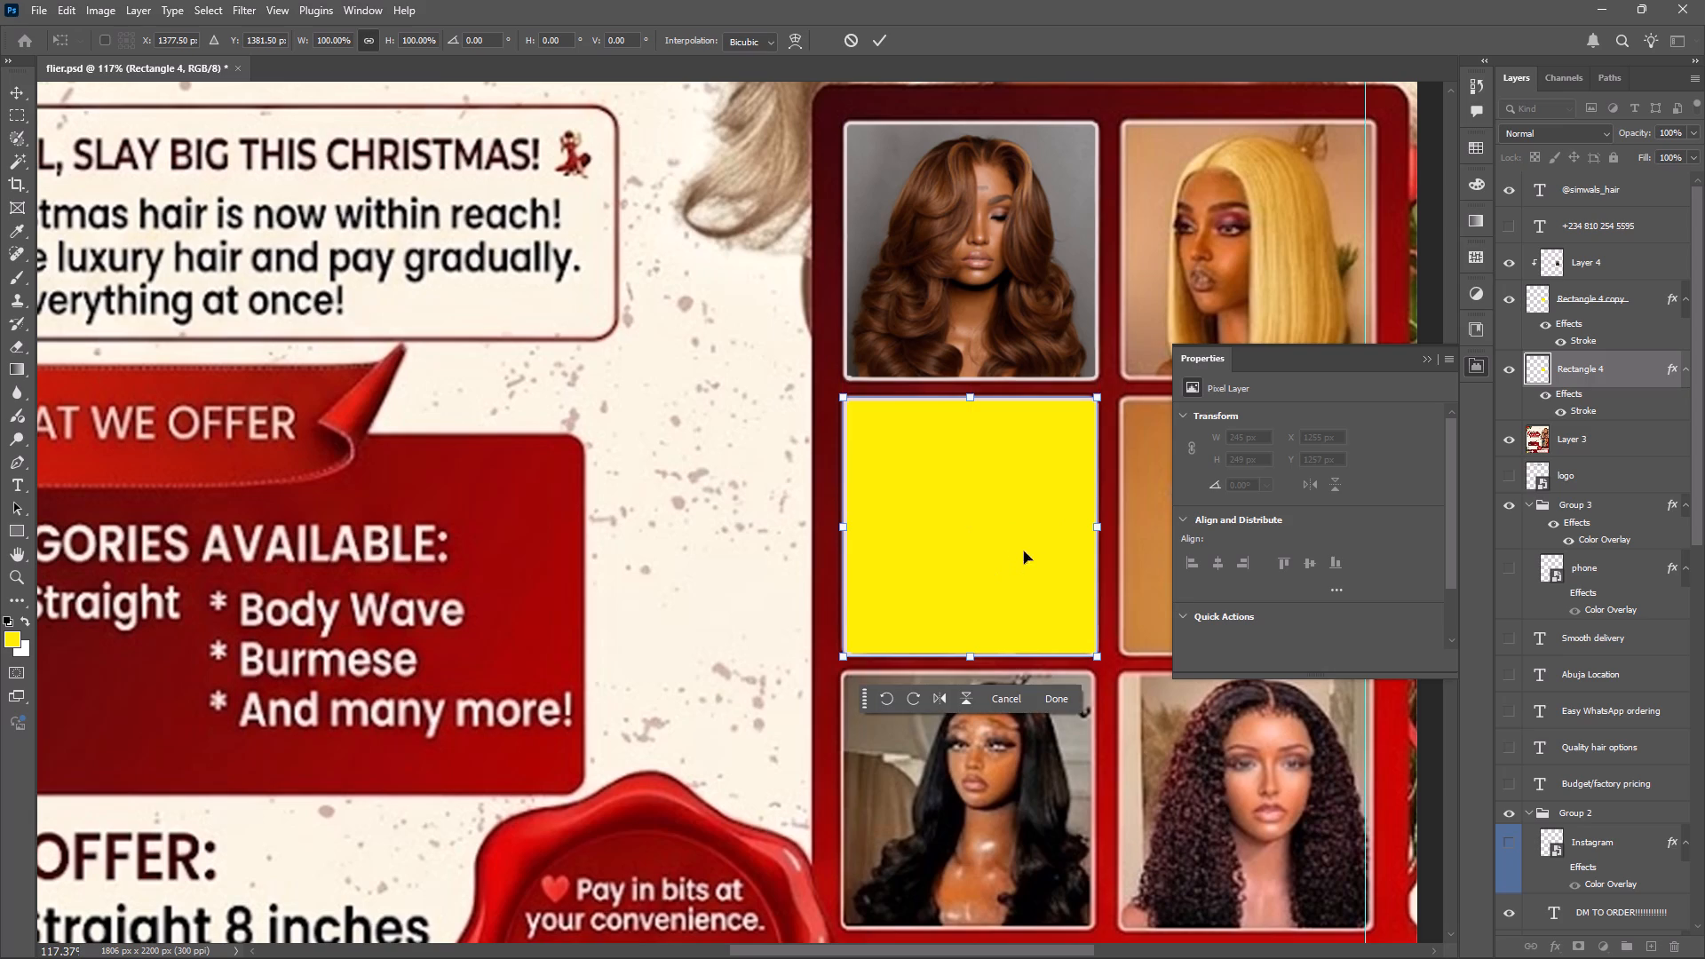
# Switch to Edge to look through the Pinterest wig pins for a replacement photo, and return to the flyer's photo grid in Photoshop.
pyautogui.hotkey('alt', 'Tab')
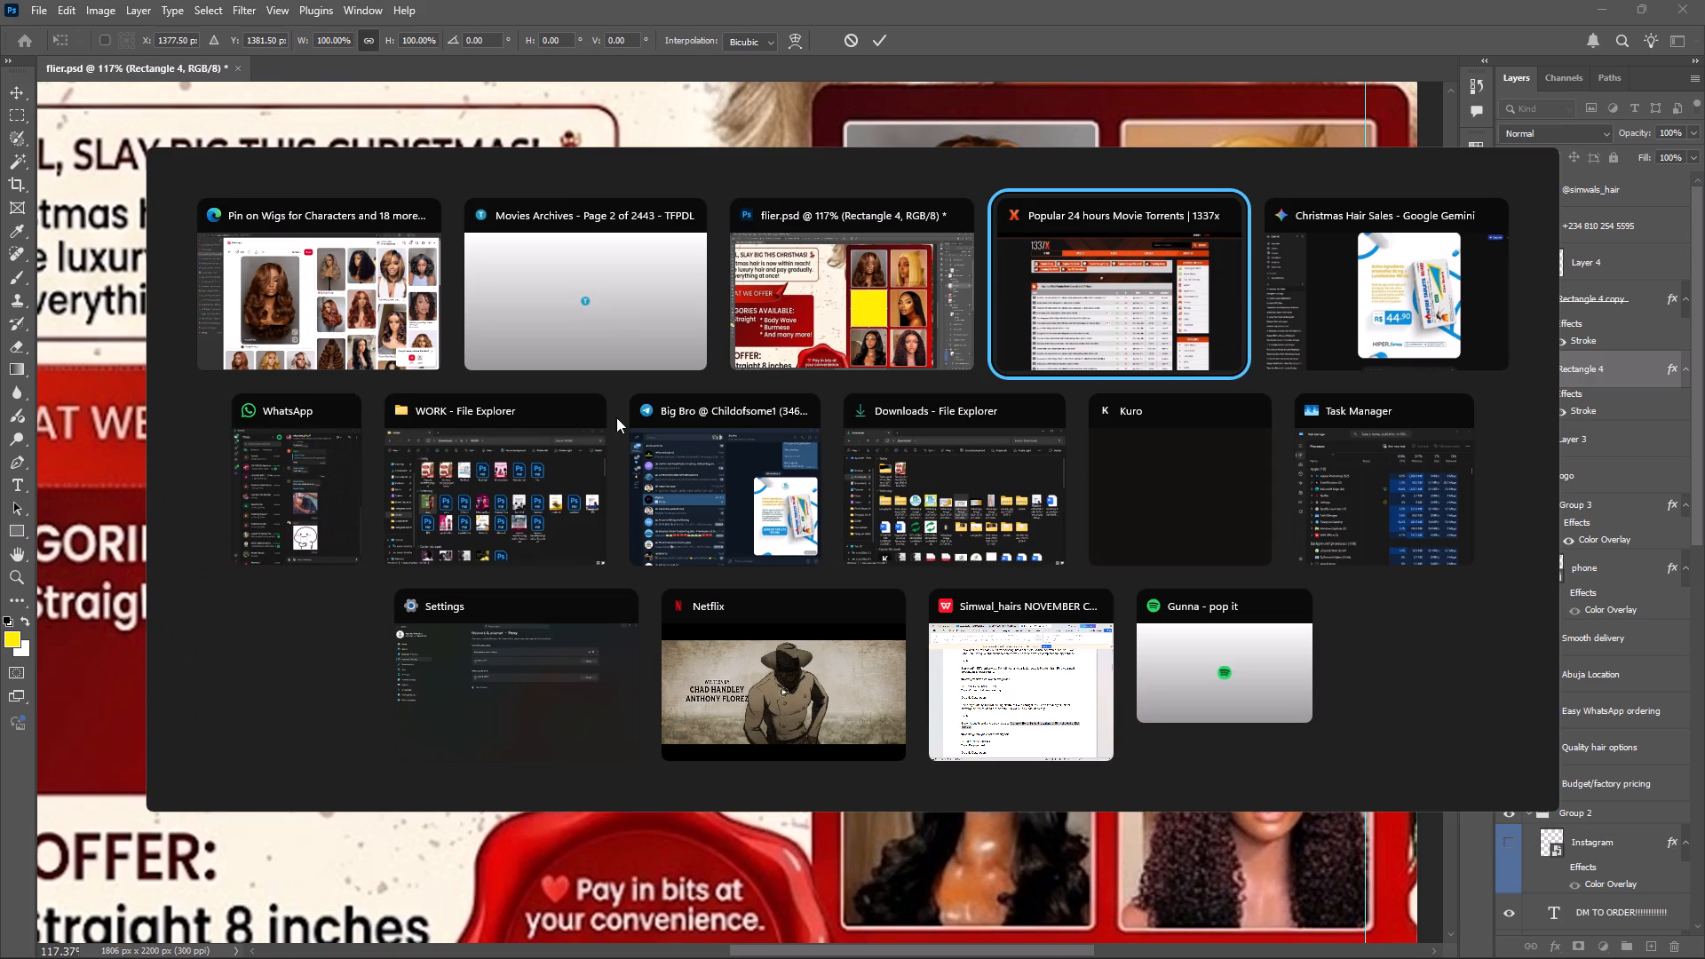
pyautogui.keyDown('alt'); pyautogui.click(366, 330); pyautogui.keyUp('alt')
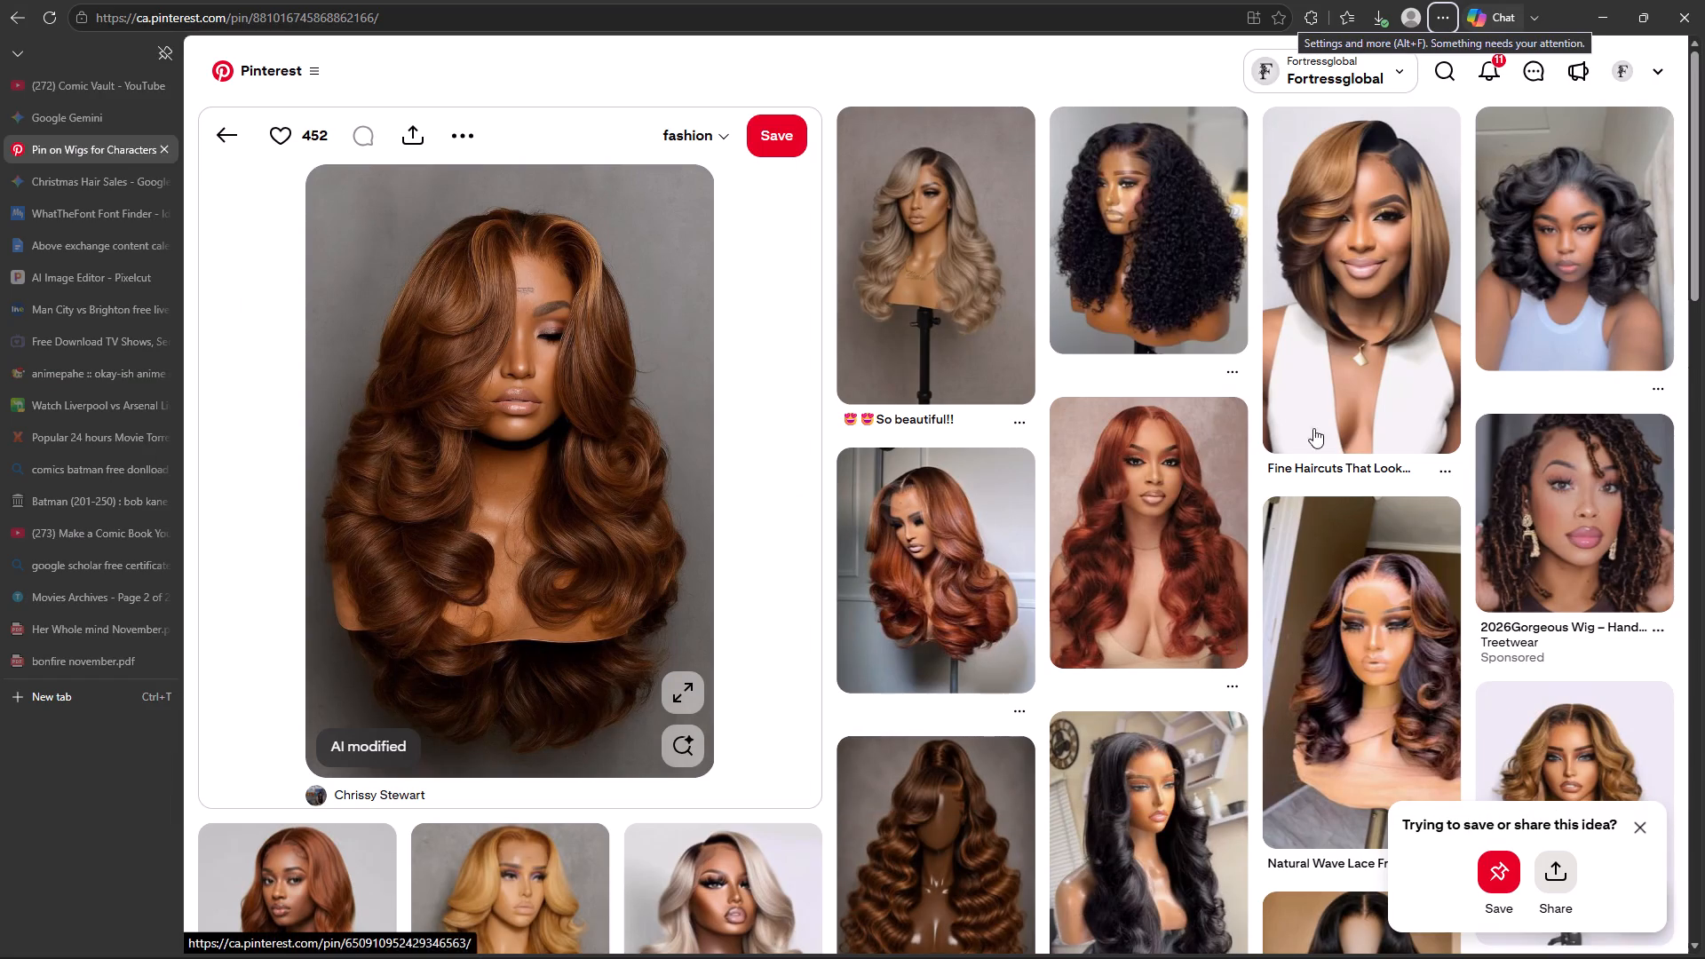
pyautogui.scroll(-3, 1225, 517)
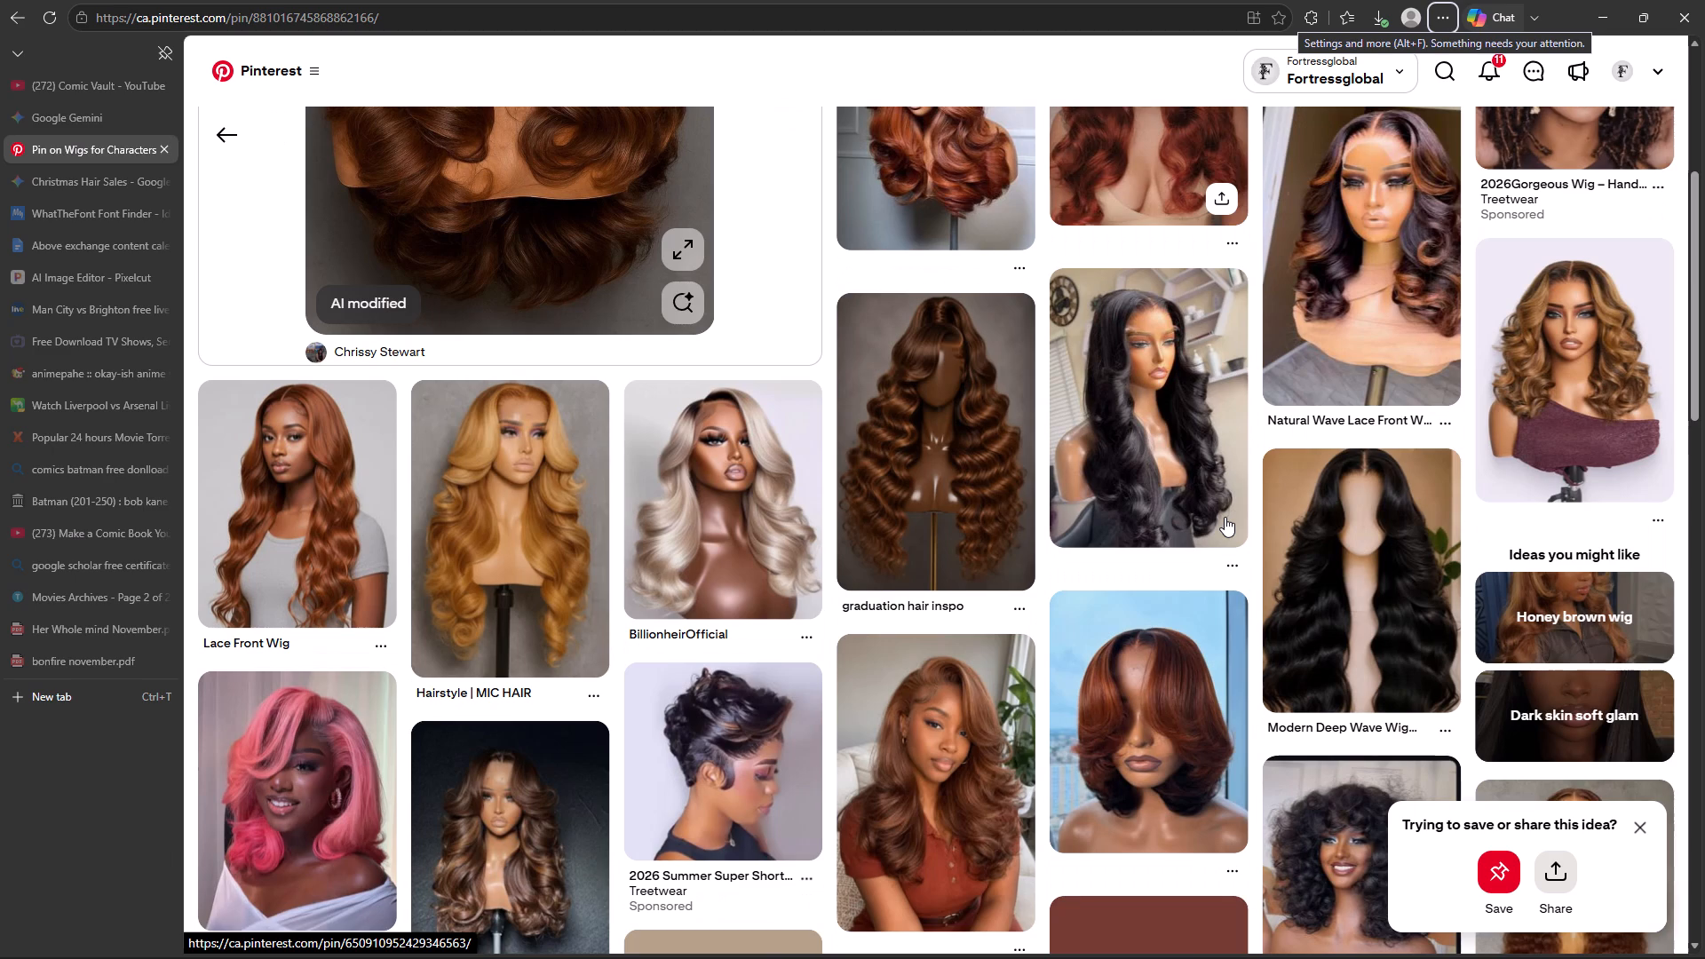
pyautogui.scroll(-3, 1225, 517)
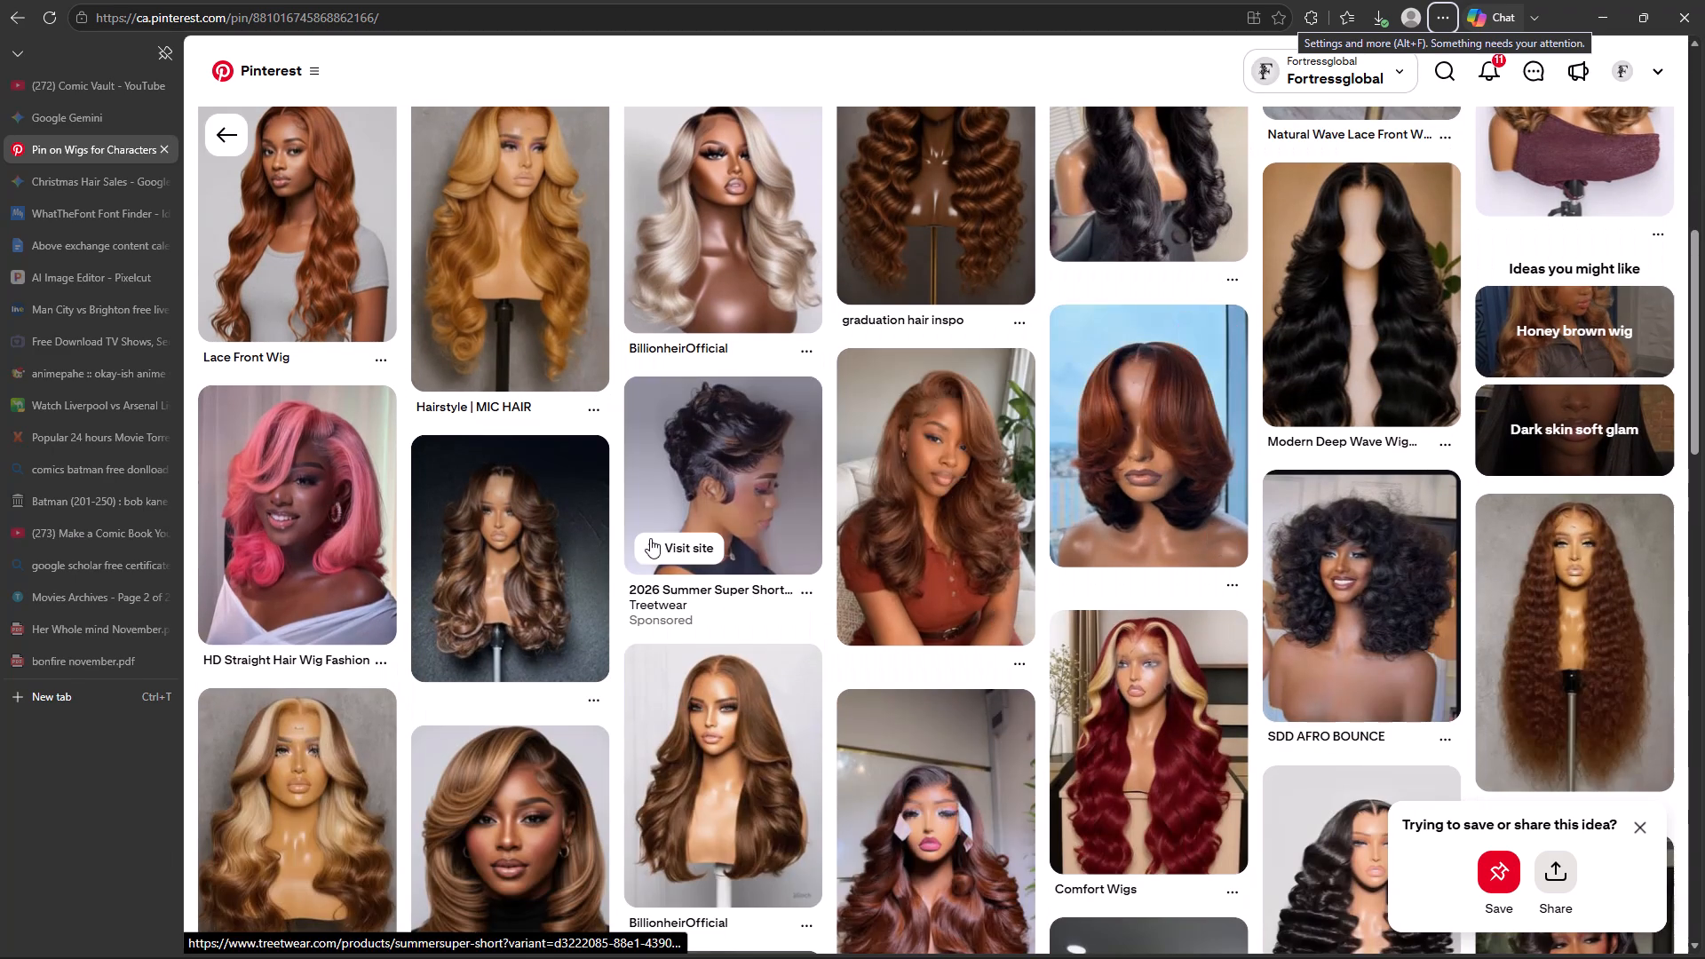
pyautogui.scroll(-2, 795, 506)
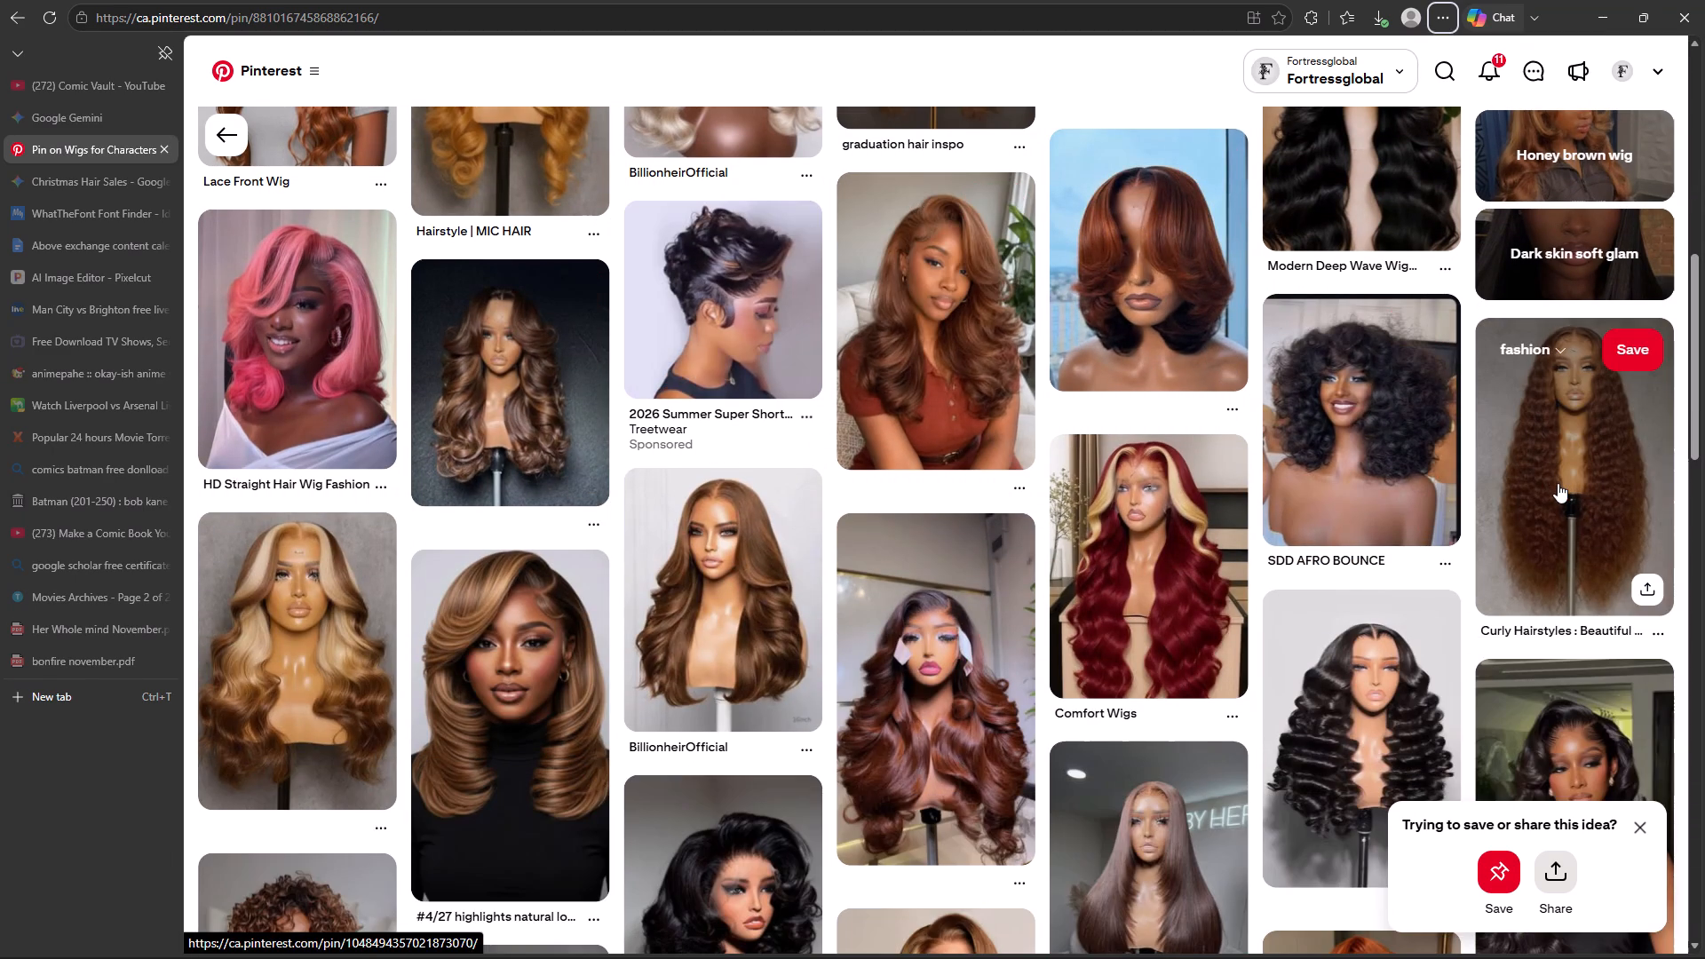
pyautogui.hotkey('alt', 'Tab')
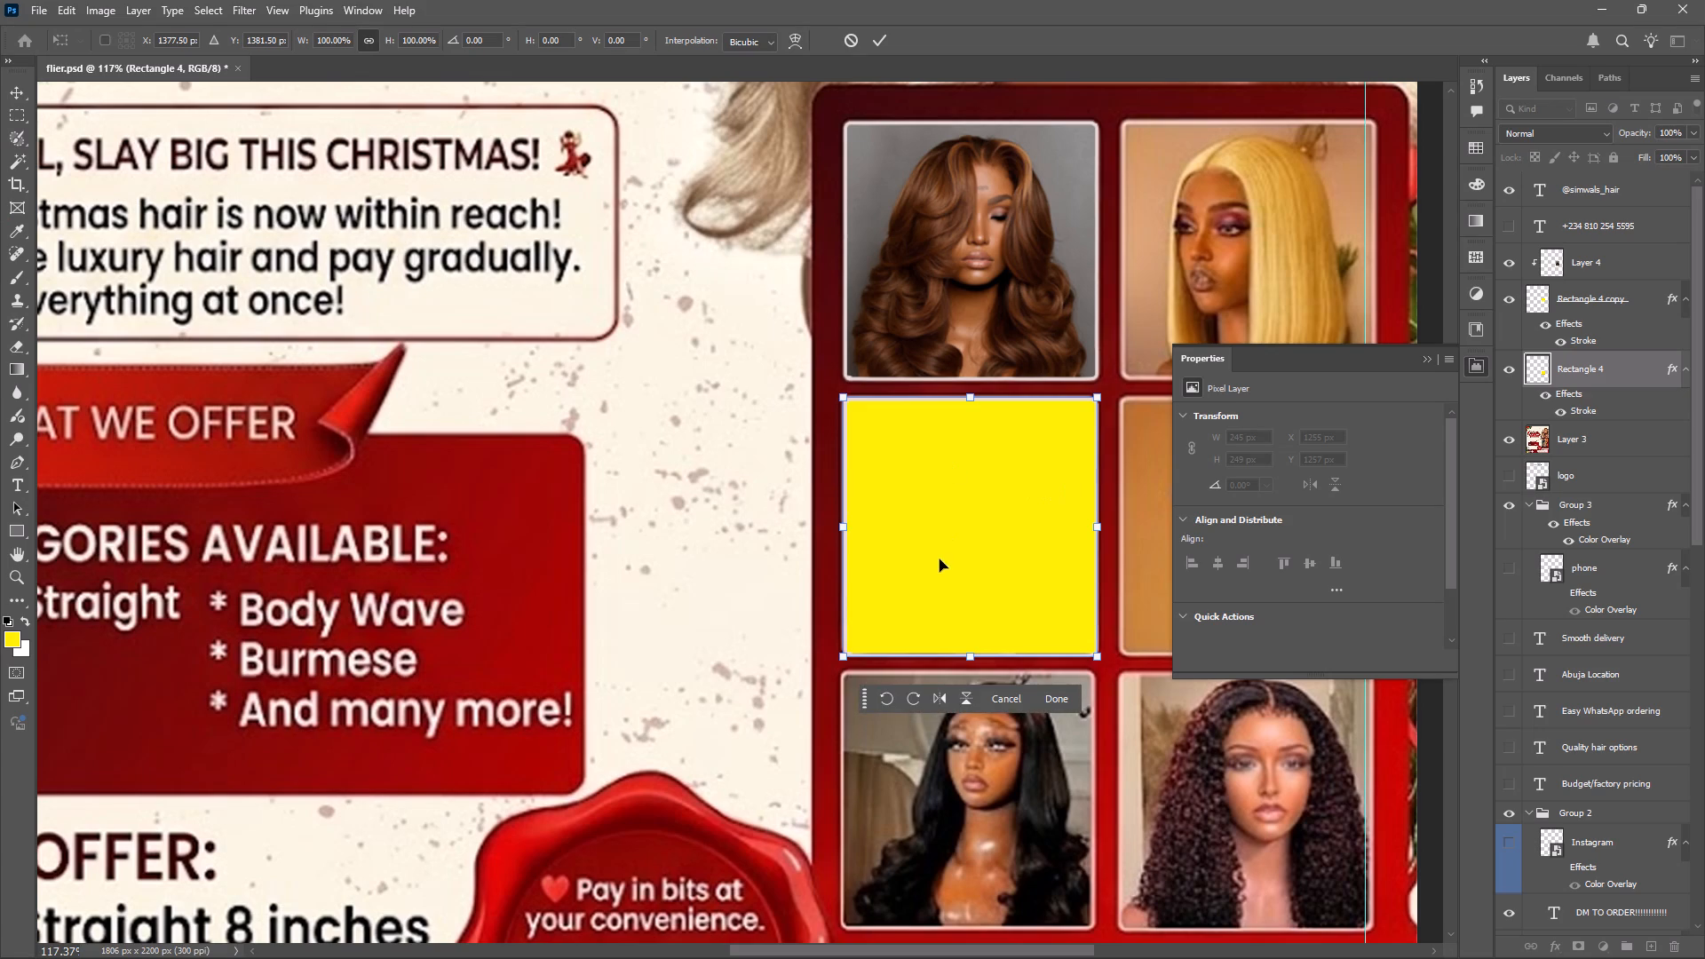
pyautogui.keyDown('alt'); pyautogui.scroll(-1, 879, 497); pyautogui.keyUp('alt')
pyautogui.keyDown('alt'); pyautogui.scroll(-3, 697, 453); pyautogui.keyUp('alt')
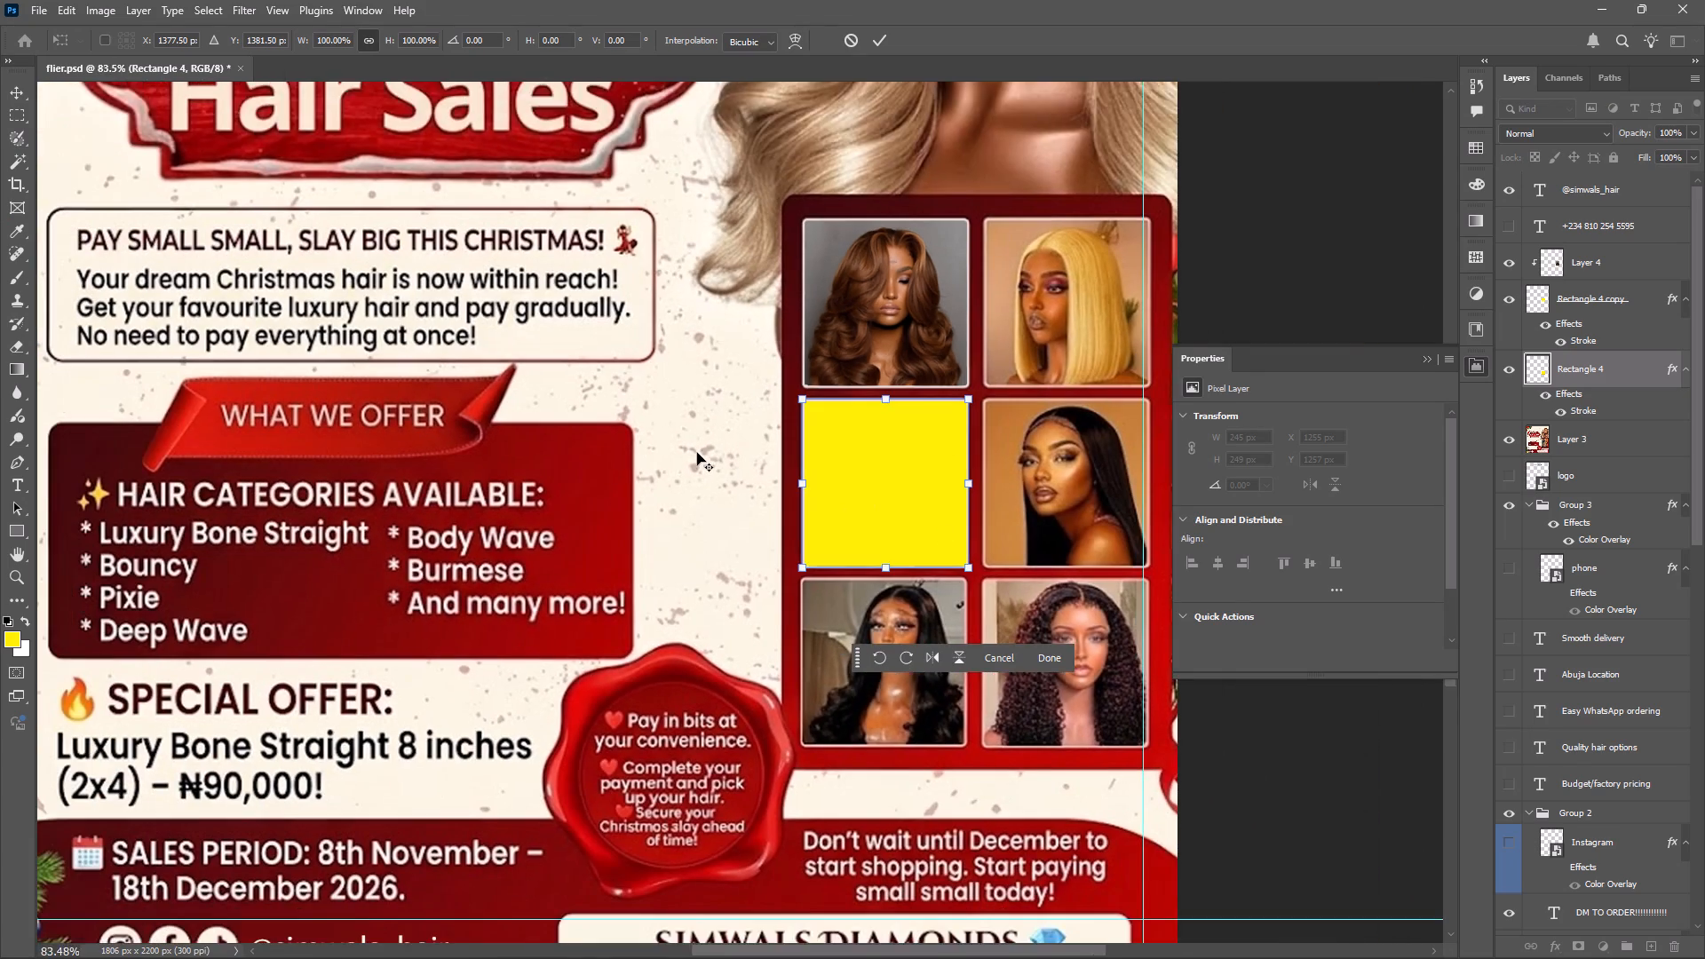
# Switch to Edge, browse the Pinterest wig pins and copy the image from the Natural-Looking Bob Wigs for Black Women pin.
pyautogui.keyDown('alt'); pyautogui.scroll(-1, 697, 453); pyautogui.keyUp('alt')
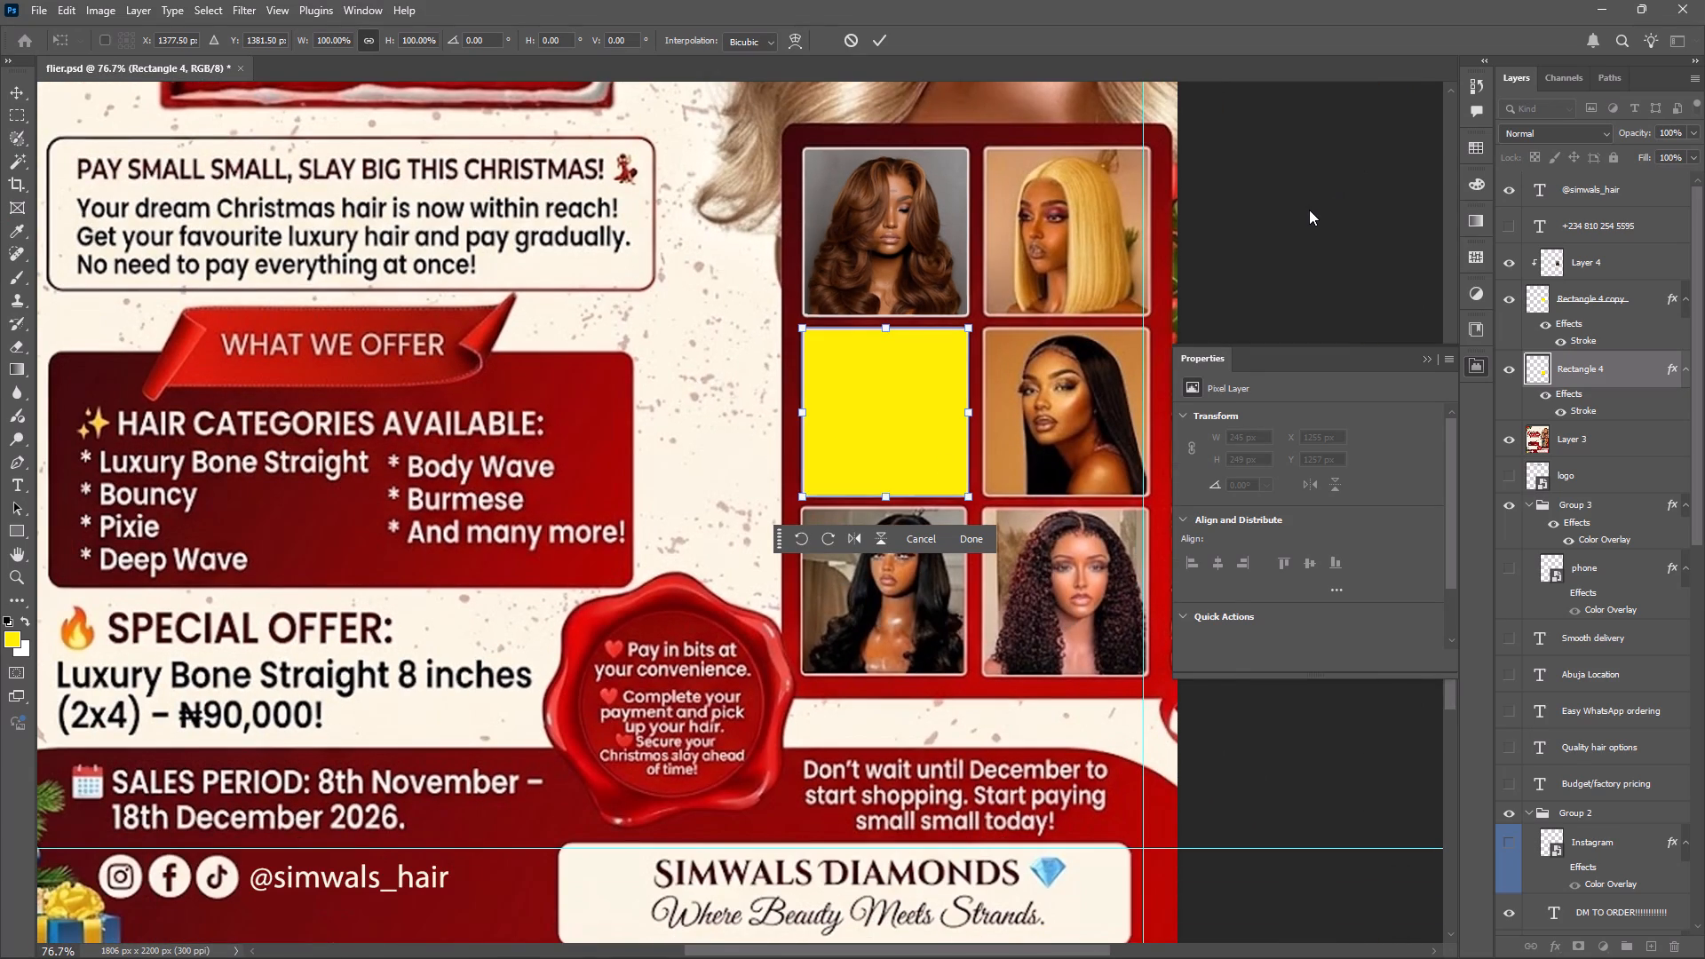
pyautogui.hotkey('alt', 'Tab')
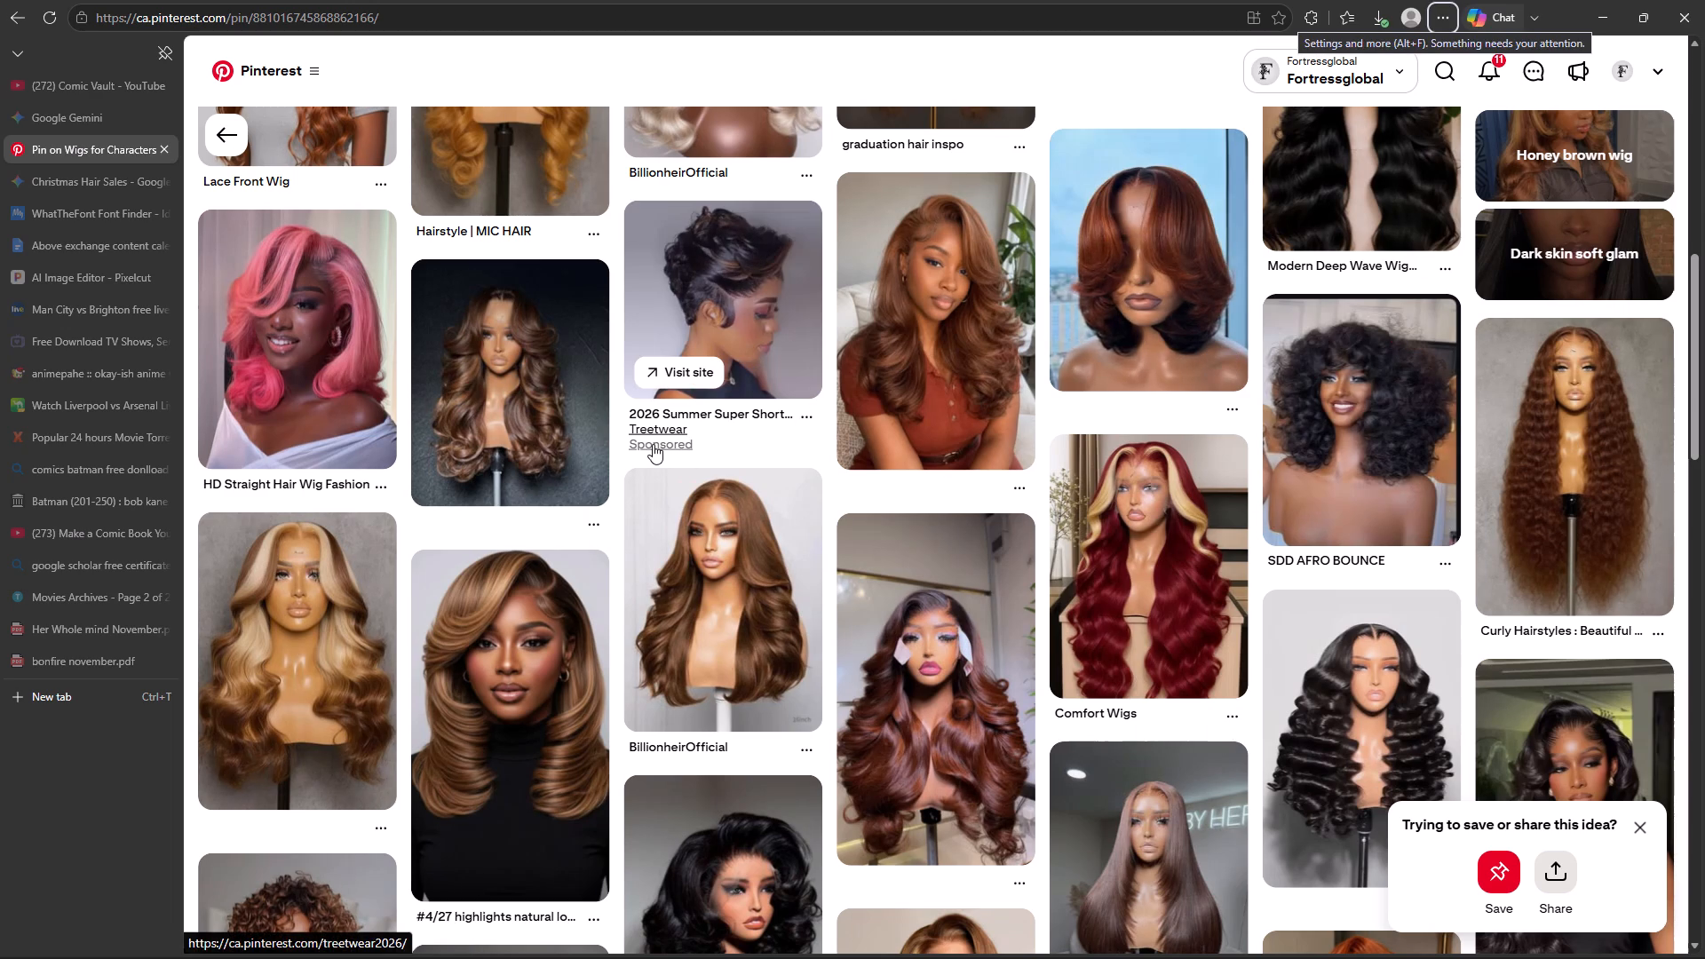
pyautogui.scroll(-3, 834, 447)
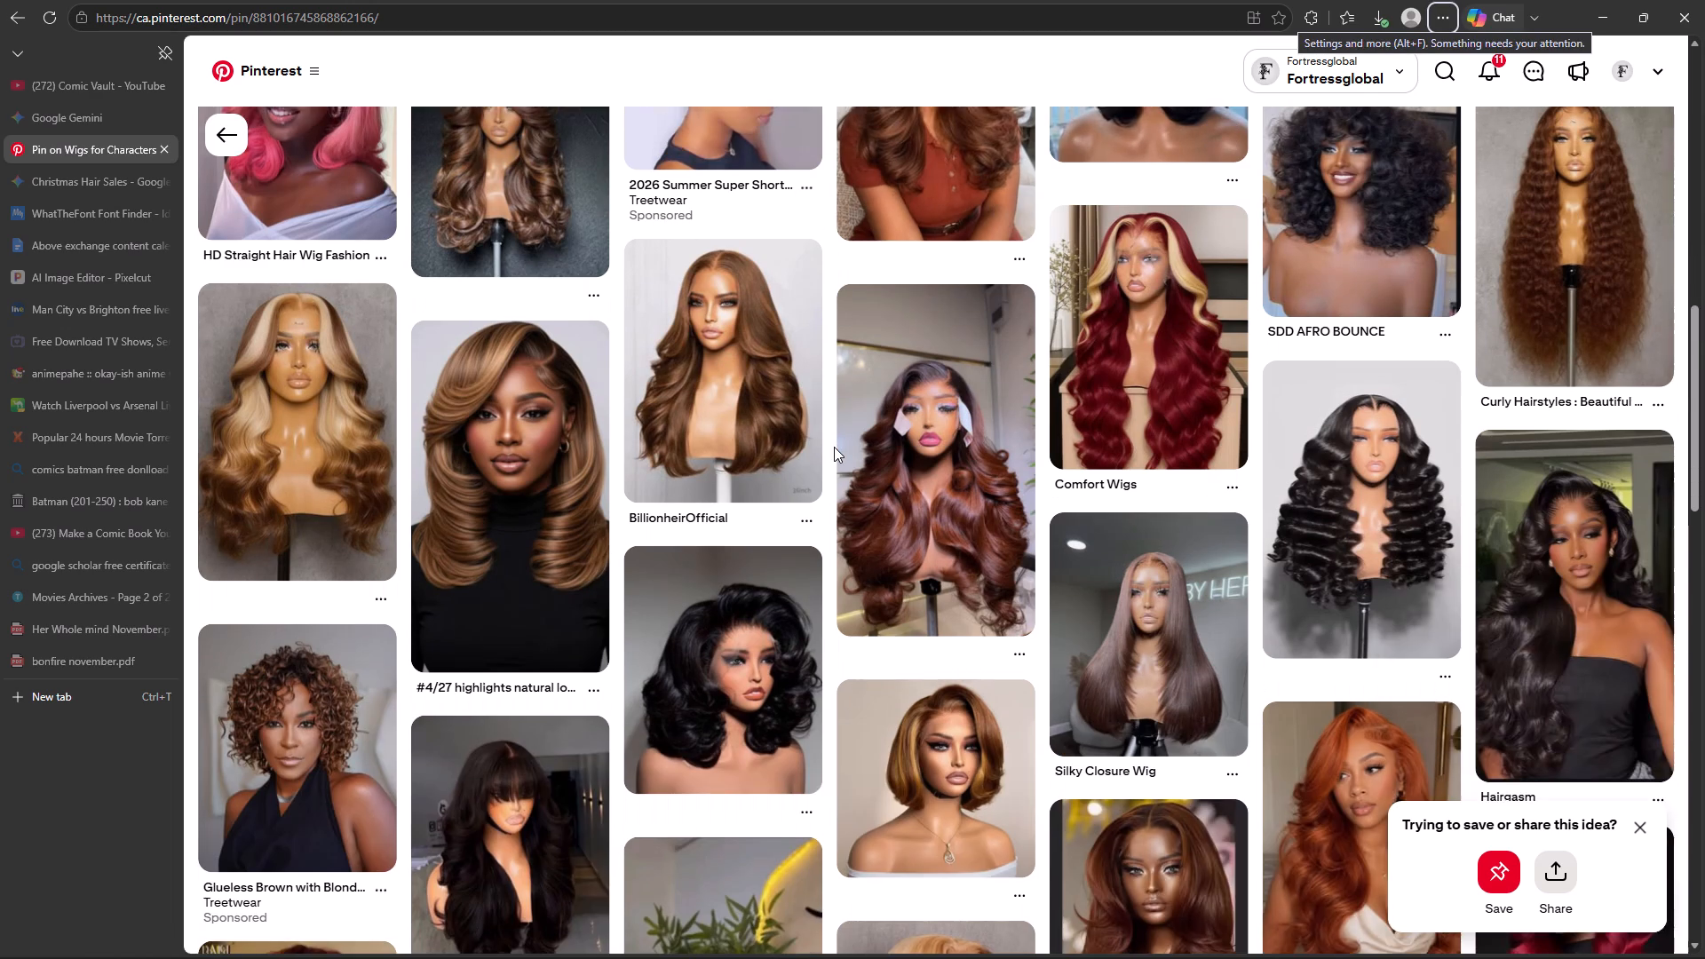
pyautogui.scroll(-2, 834, 447)
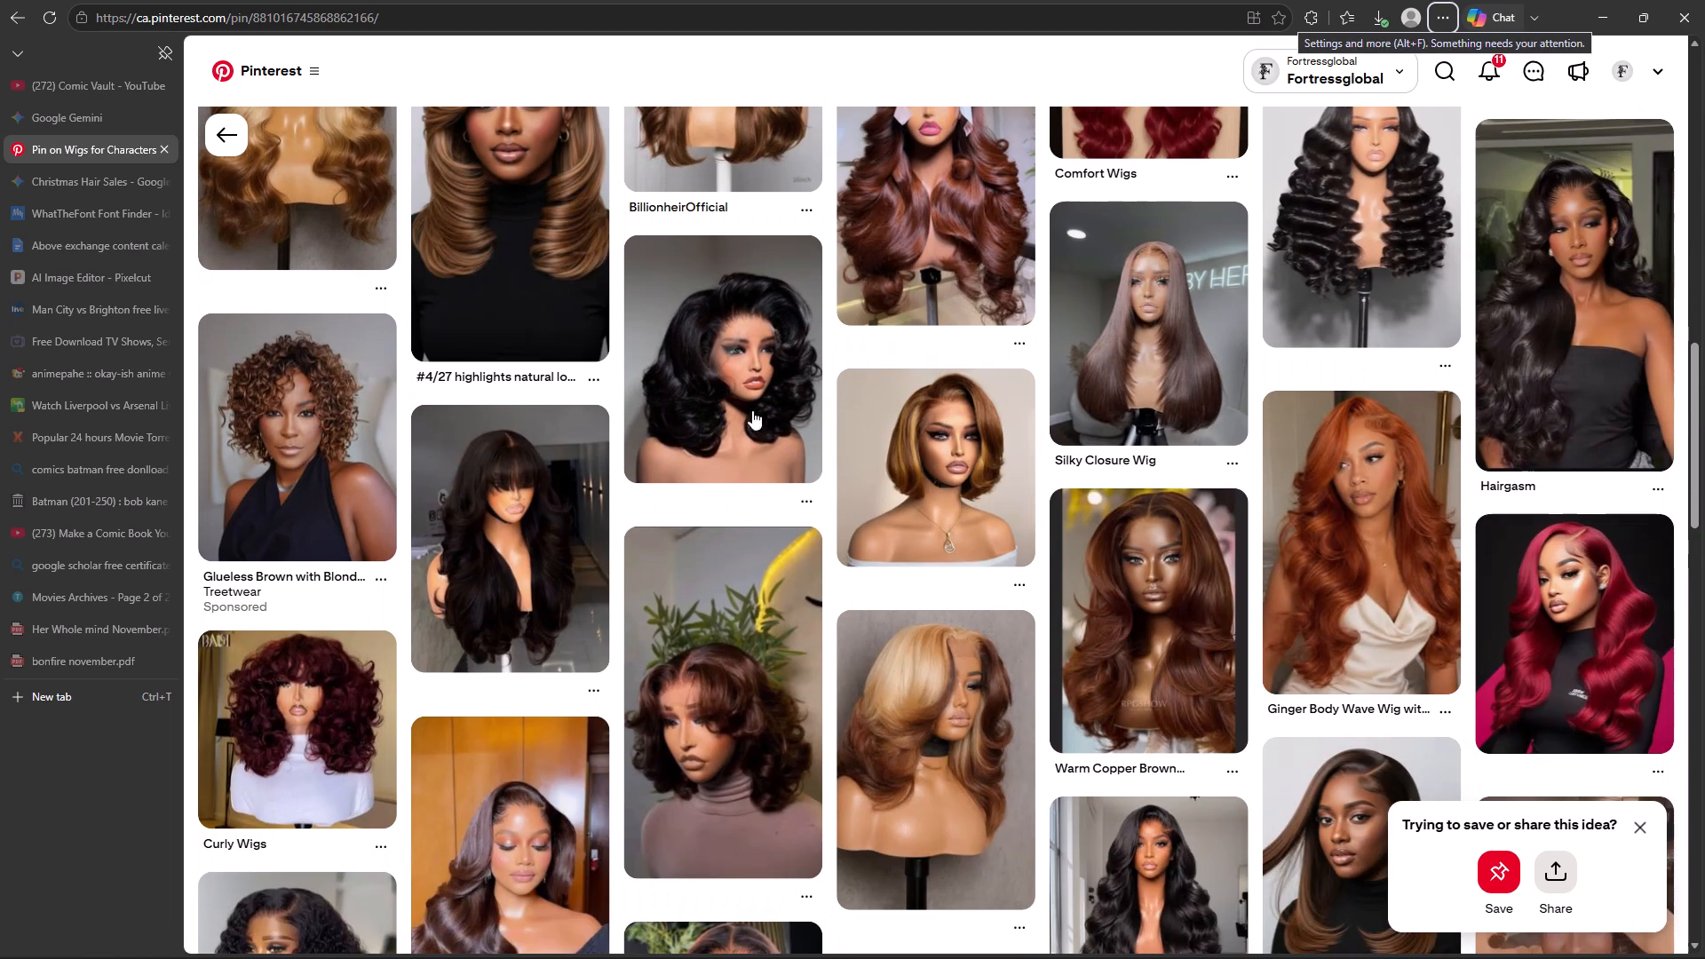
pyautogui.scroll(-4, 750, 496)
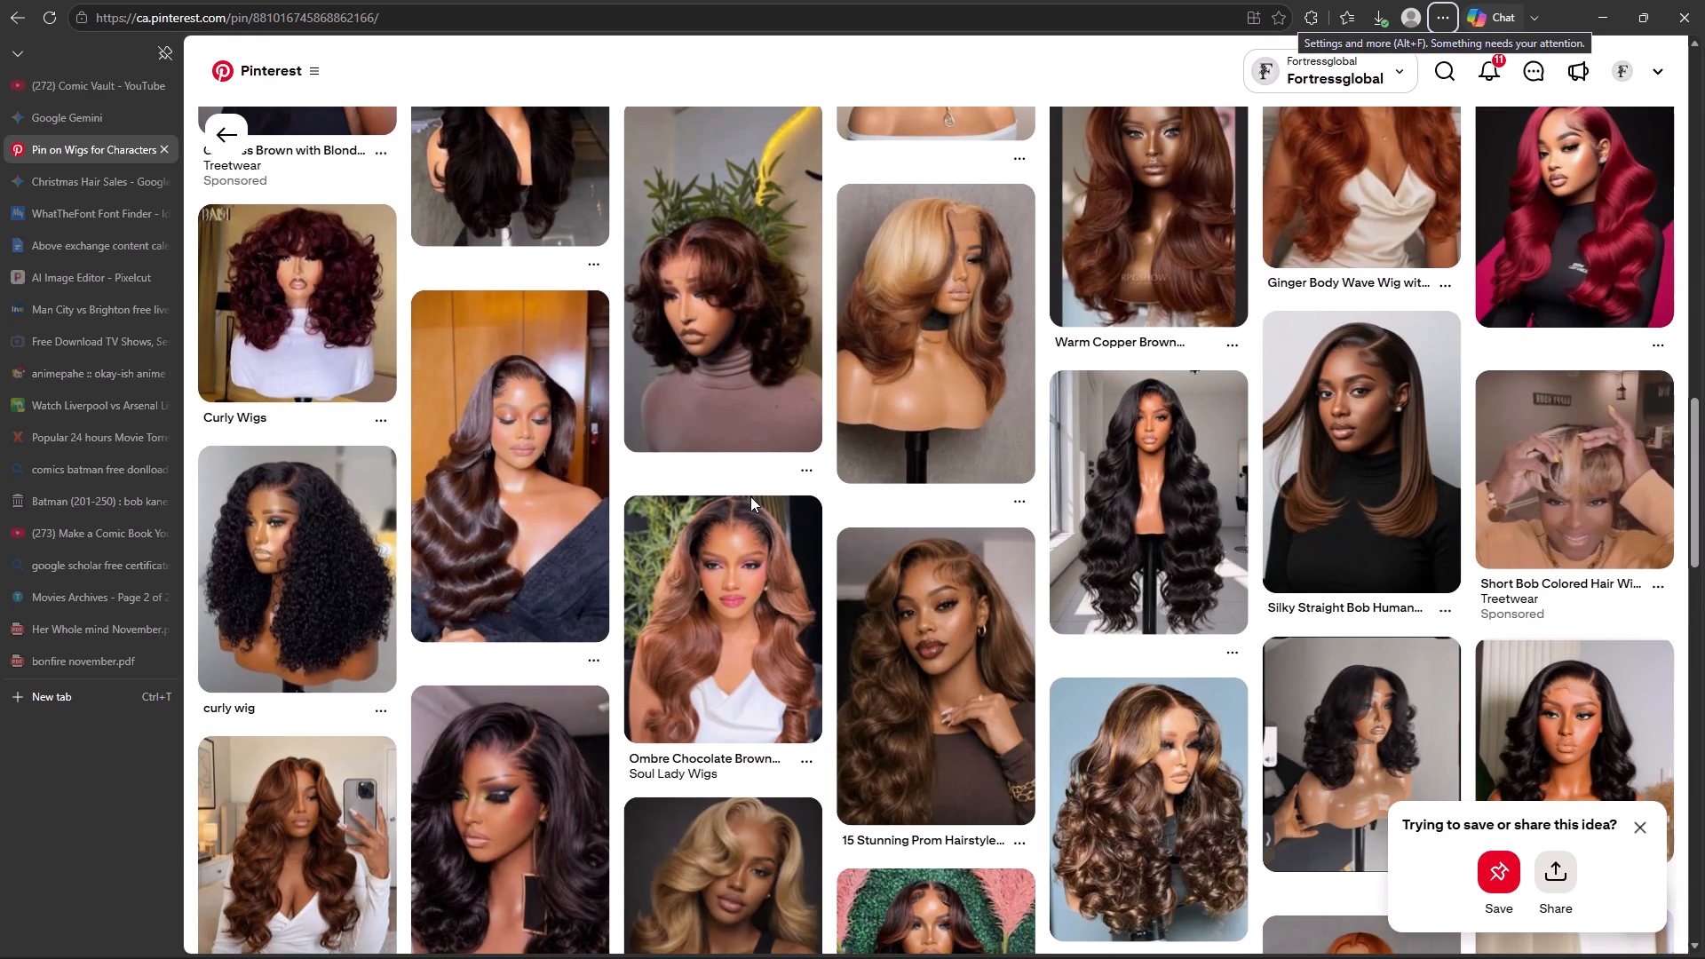
pyautogui.scroll(-2, 815, 591)
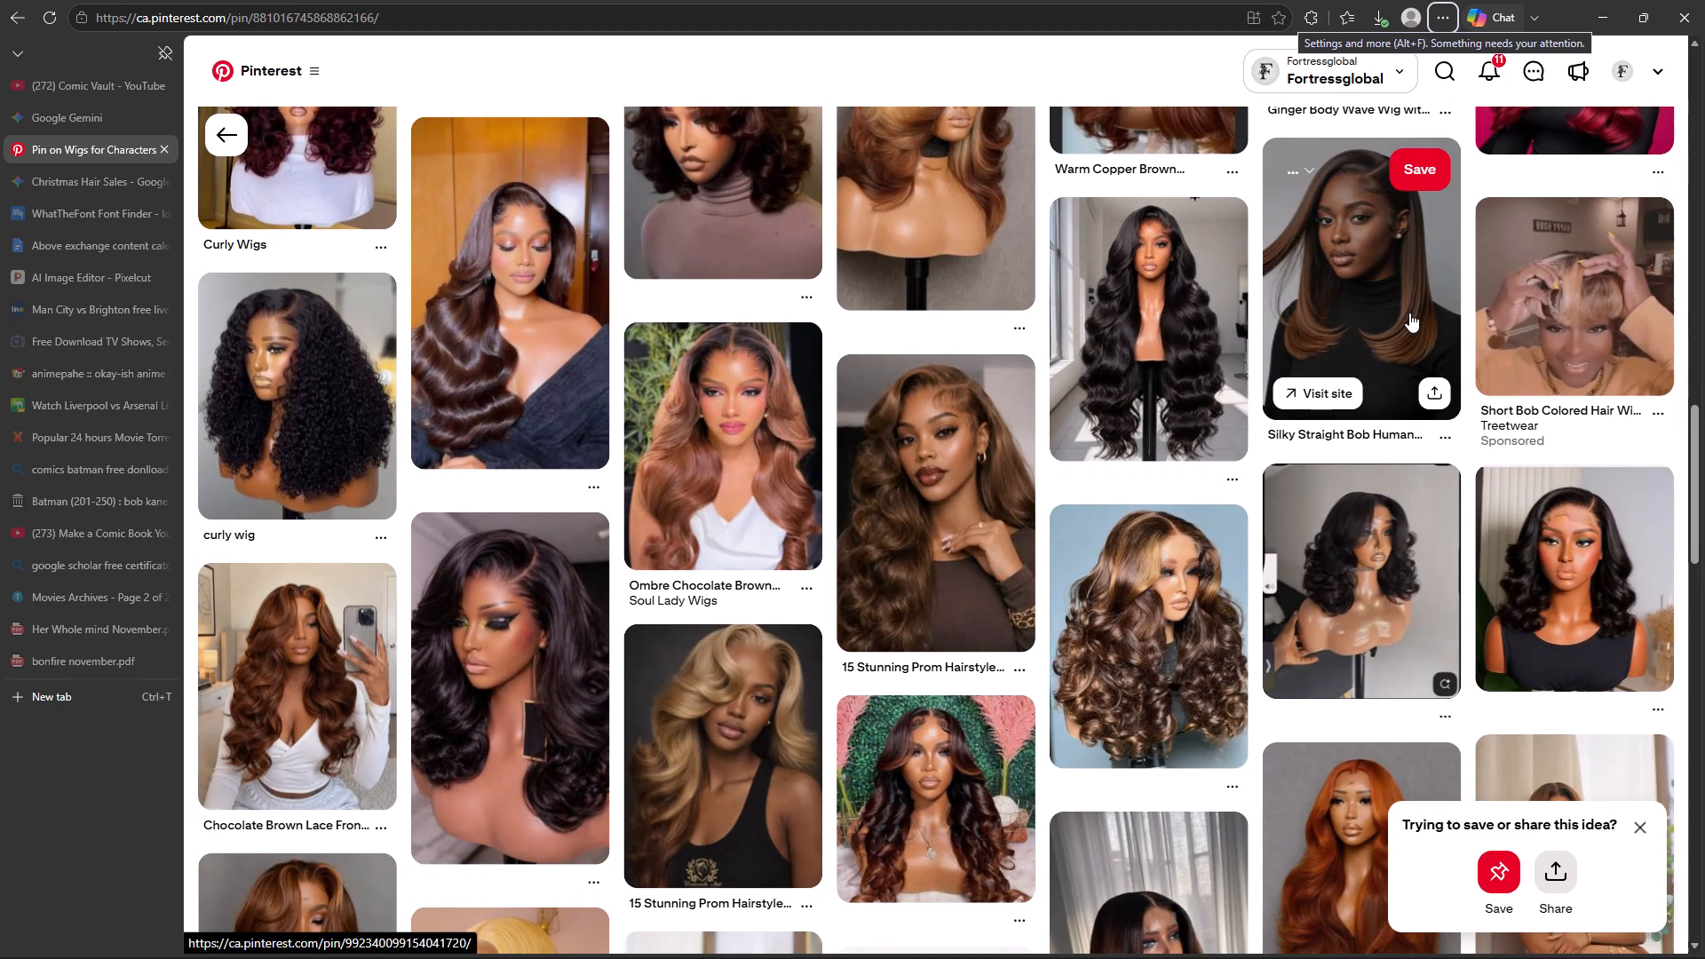
pyautogui.click(1367, 287)
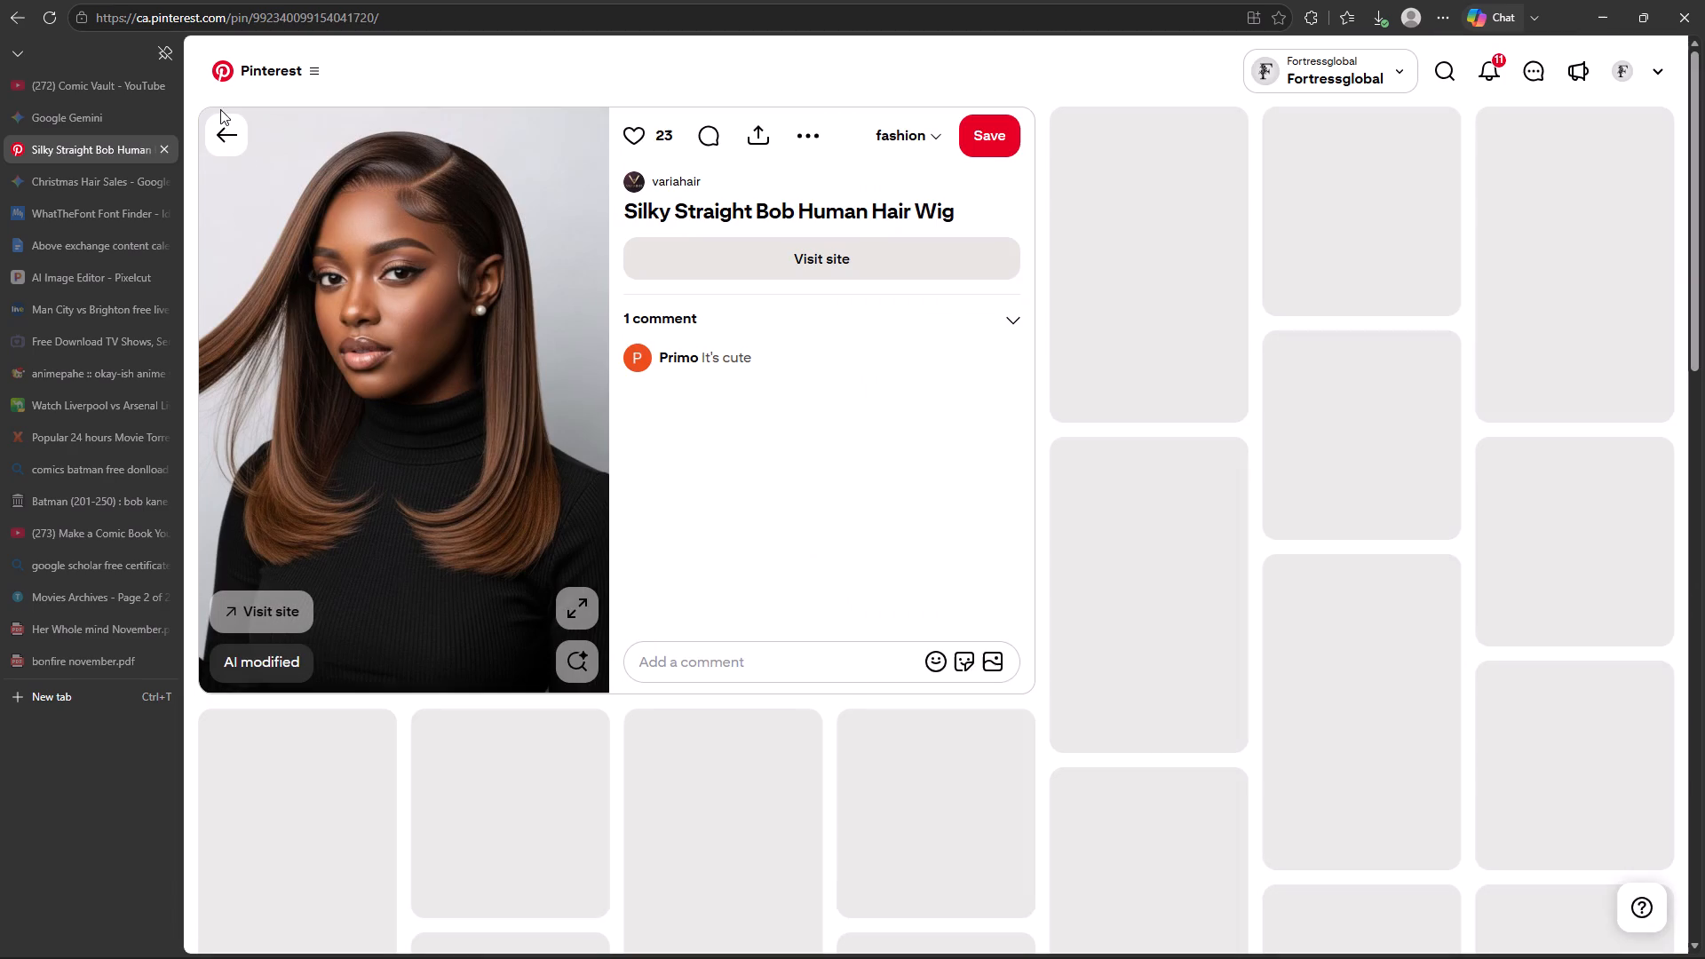
pyautogui.click(219, 129)
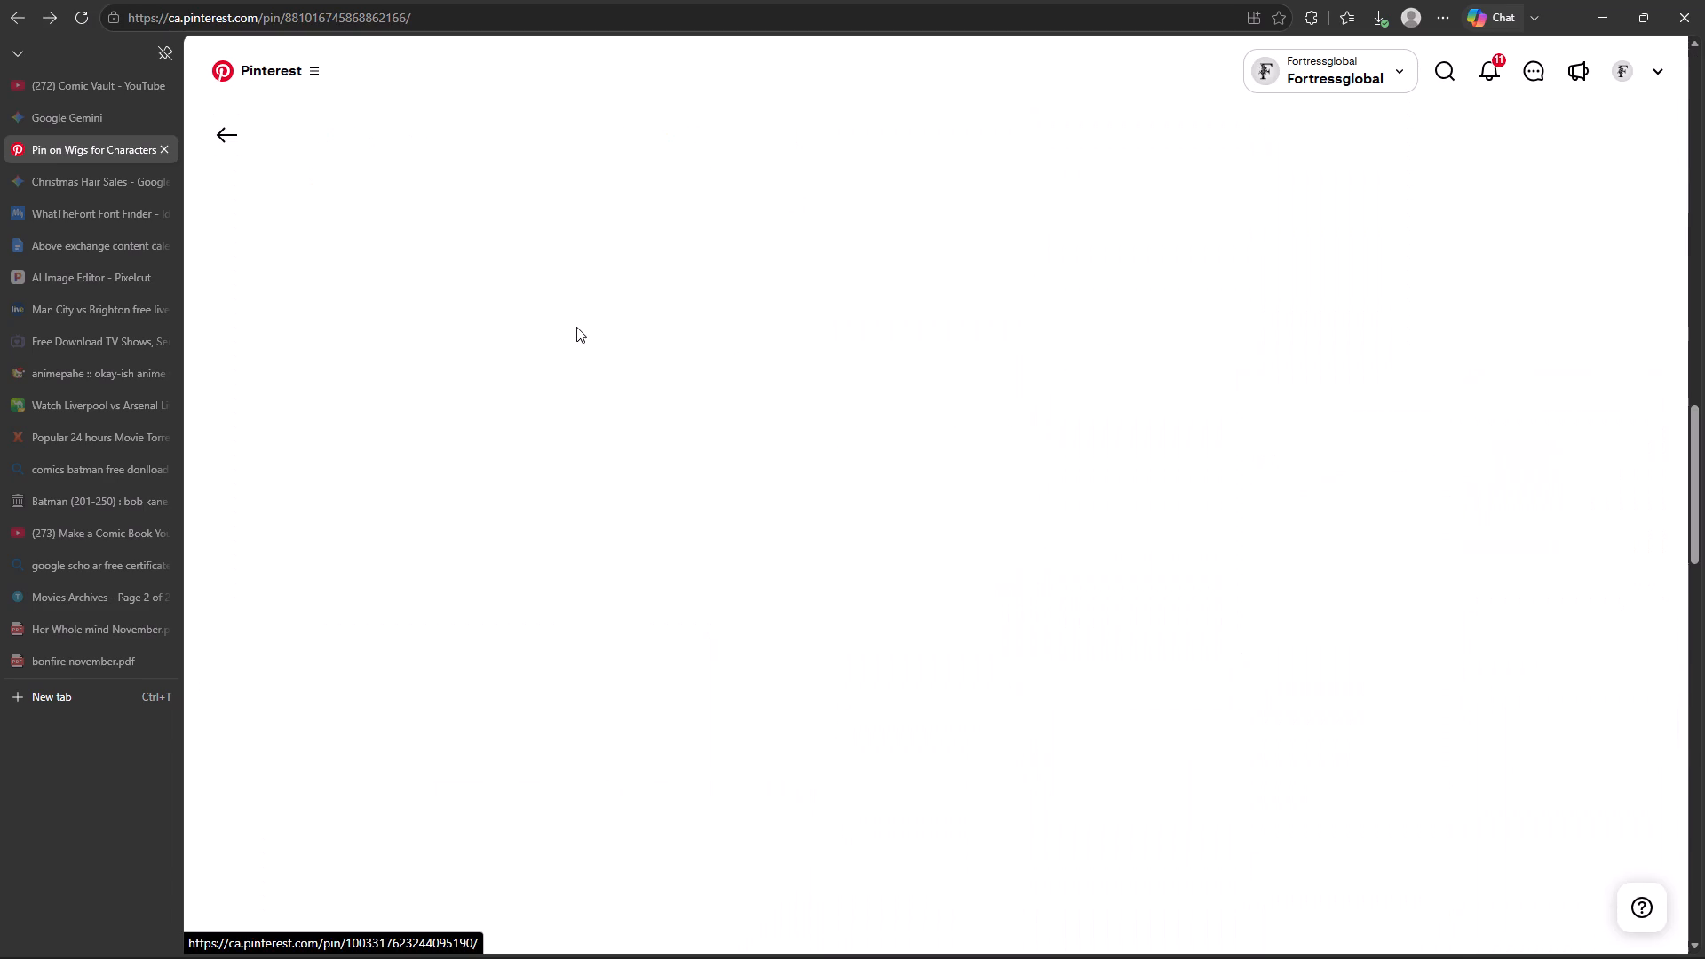
pyautogui.click(52, 23)
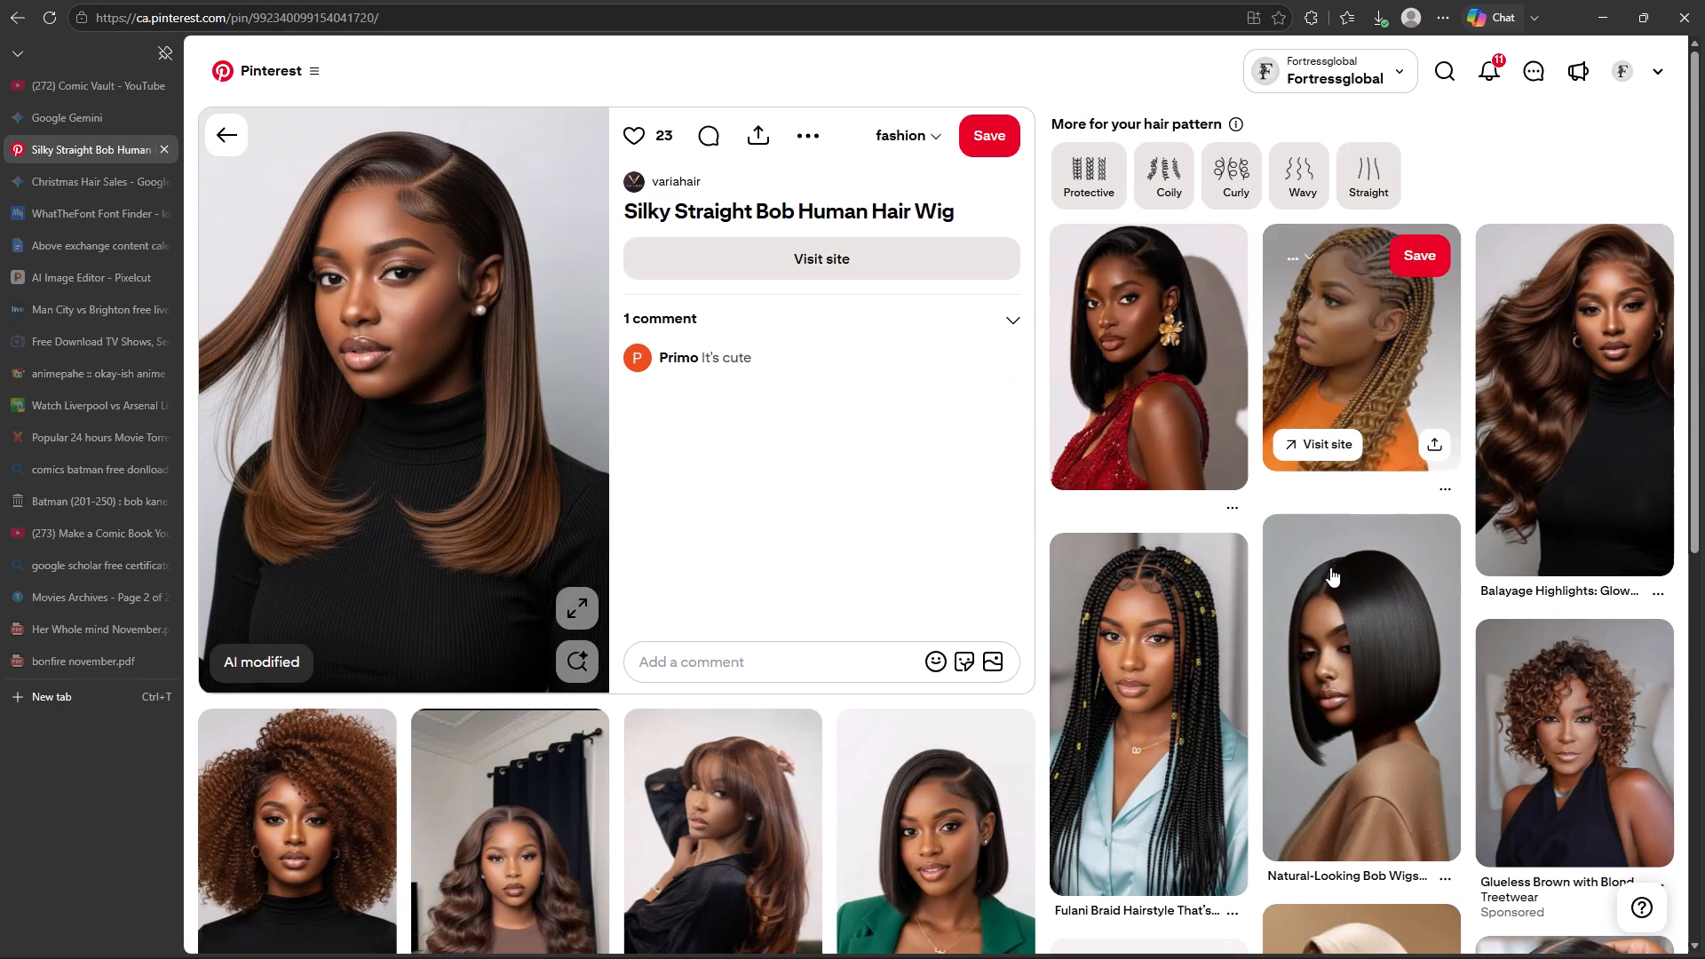
pyautogui.scroll(-1, 1330, 567)
pyautogui.click(1351, 583)
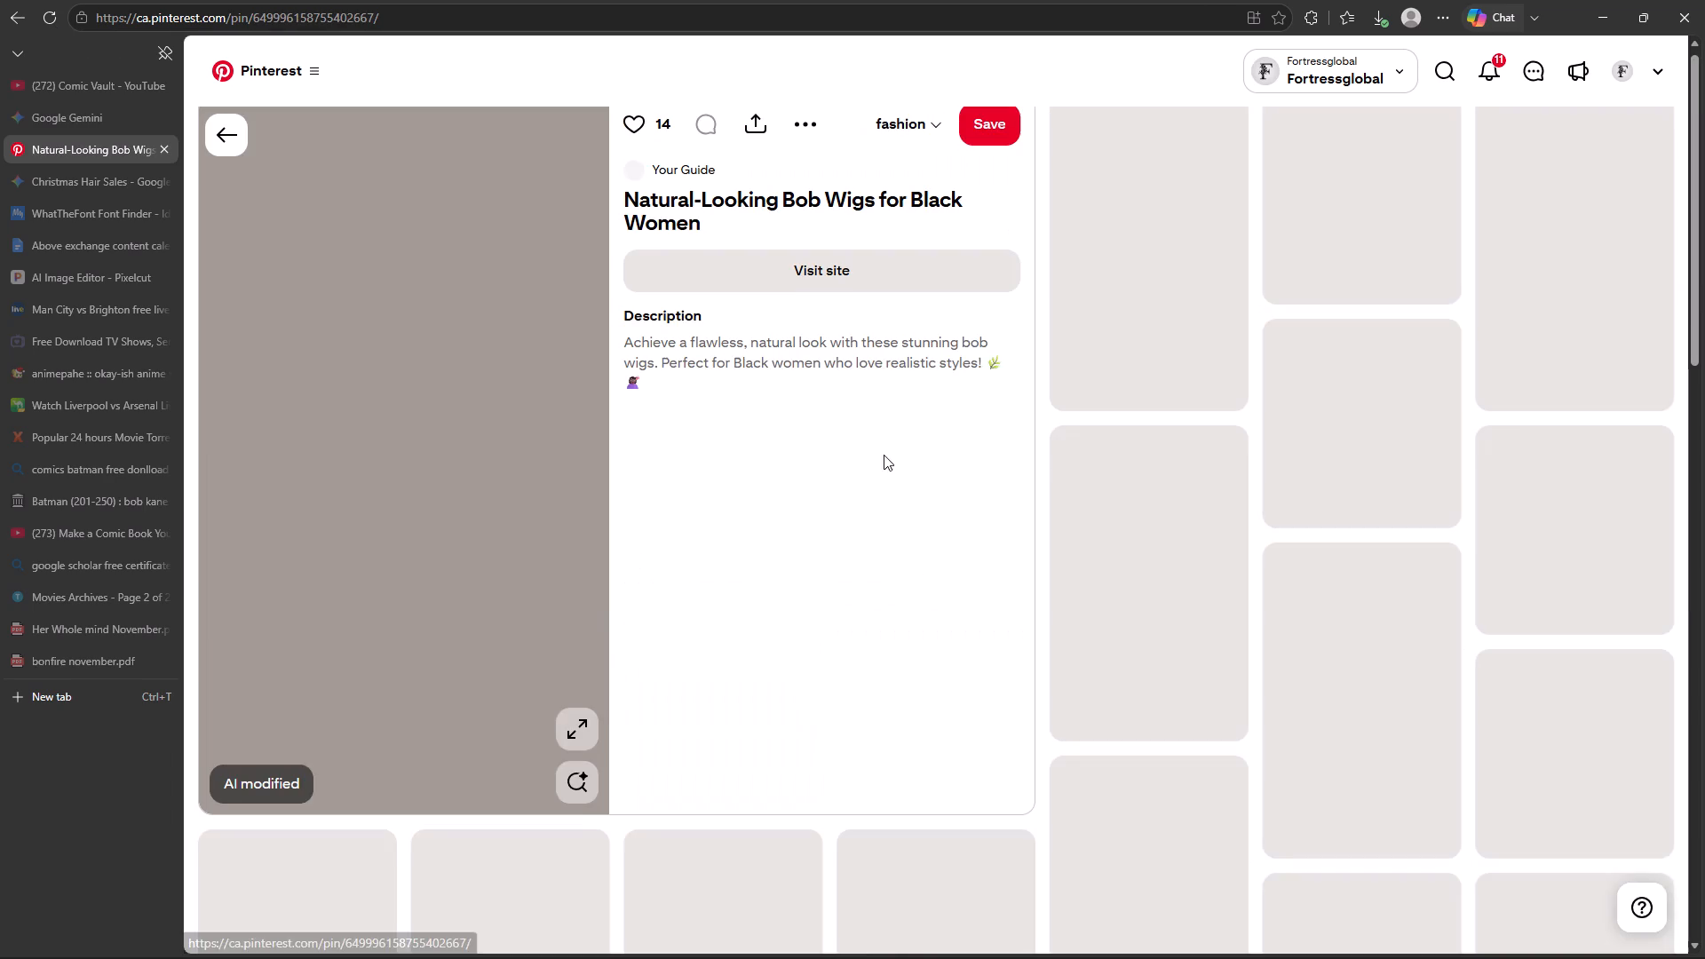
pyautogui.rightClick(369, 445)
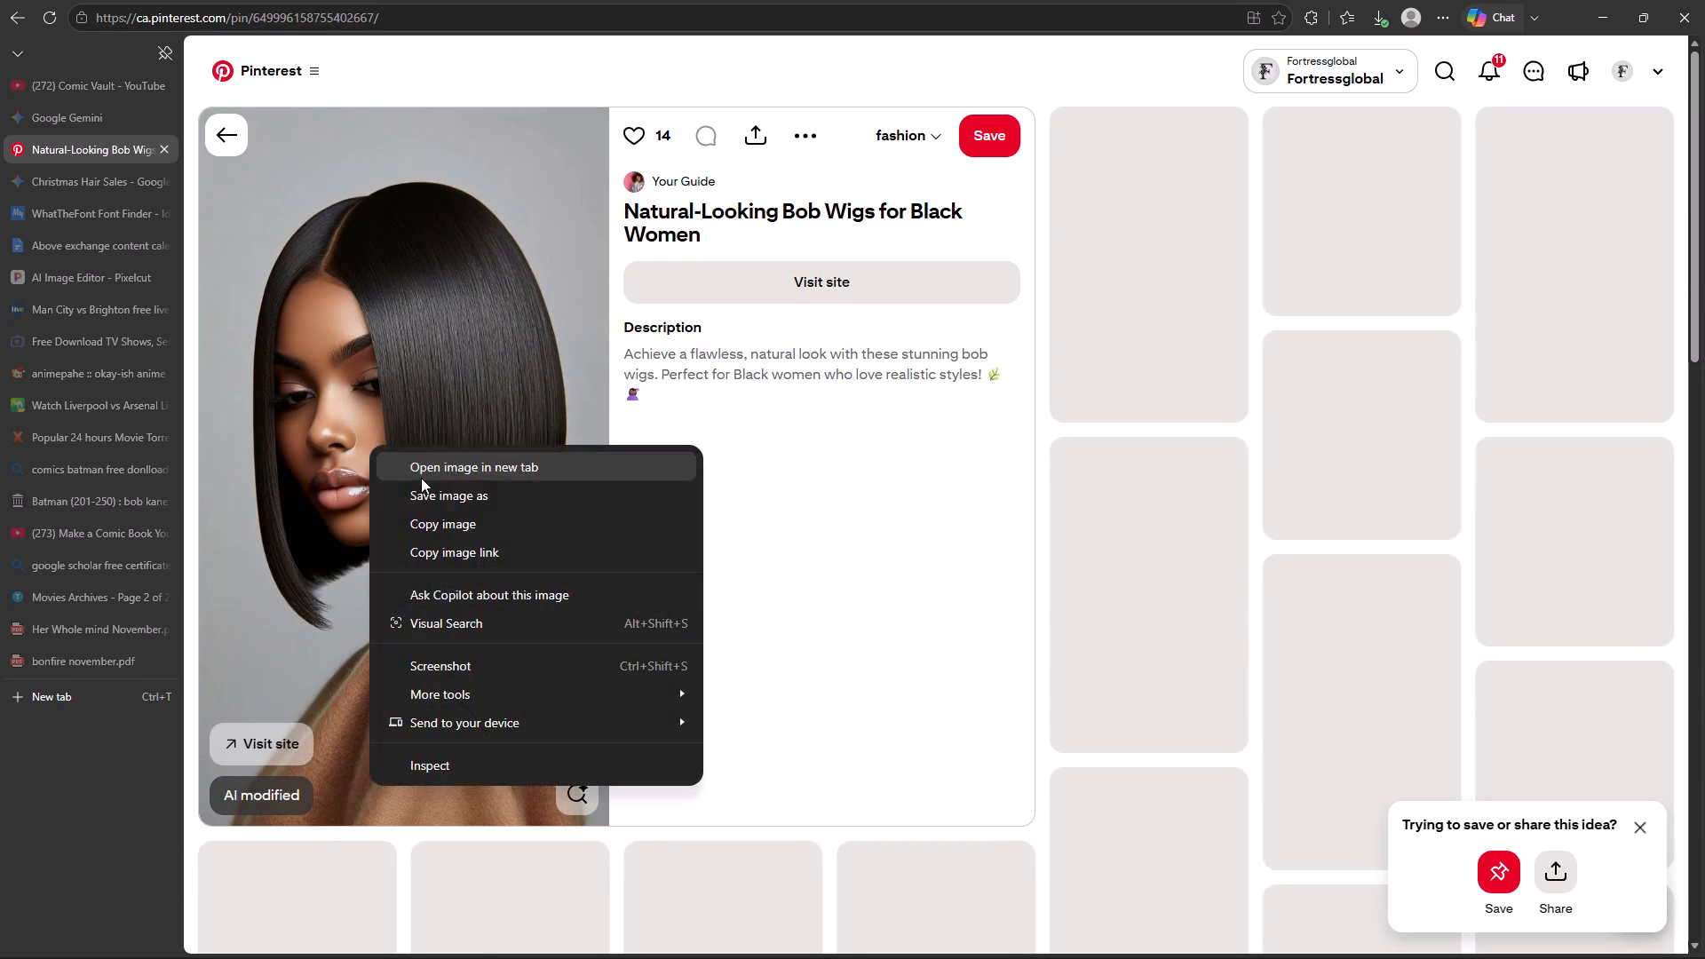
pyautogui.click(461, 519)
# Return to the flyer in Photoshop, commit Rectangle 4's pending move and paste the copied bob wig photo directly above that rectangle.
pyautogui.hotkey('alt', 'Tab')
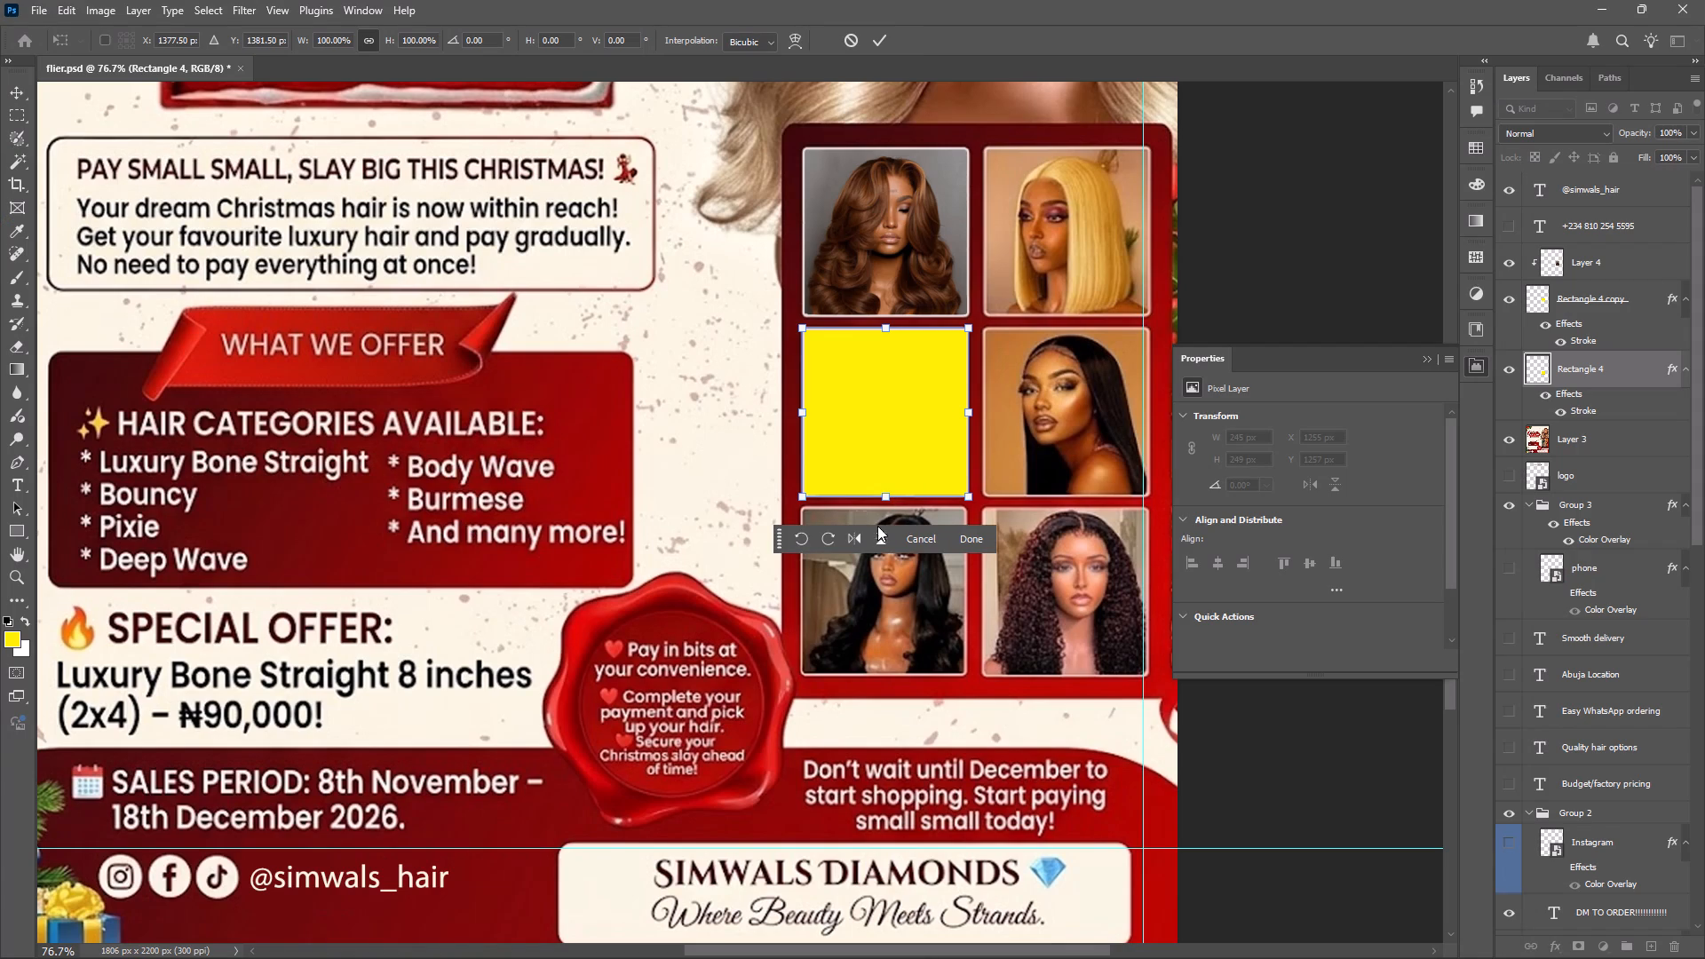
pyautogui.hotkey('ctrl', 'v')
pyautogui.hotkey('alt', 'Tab')
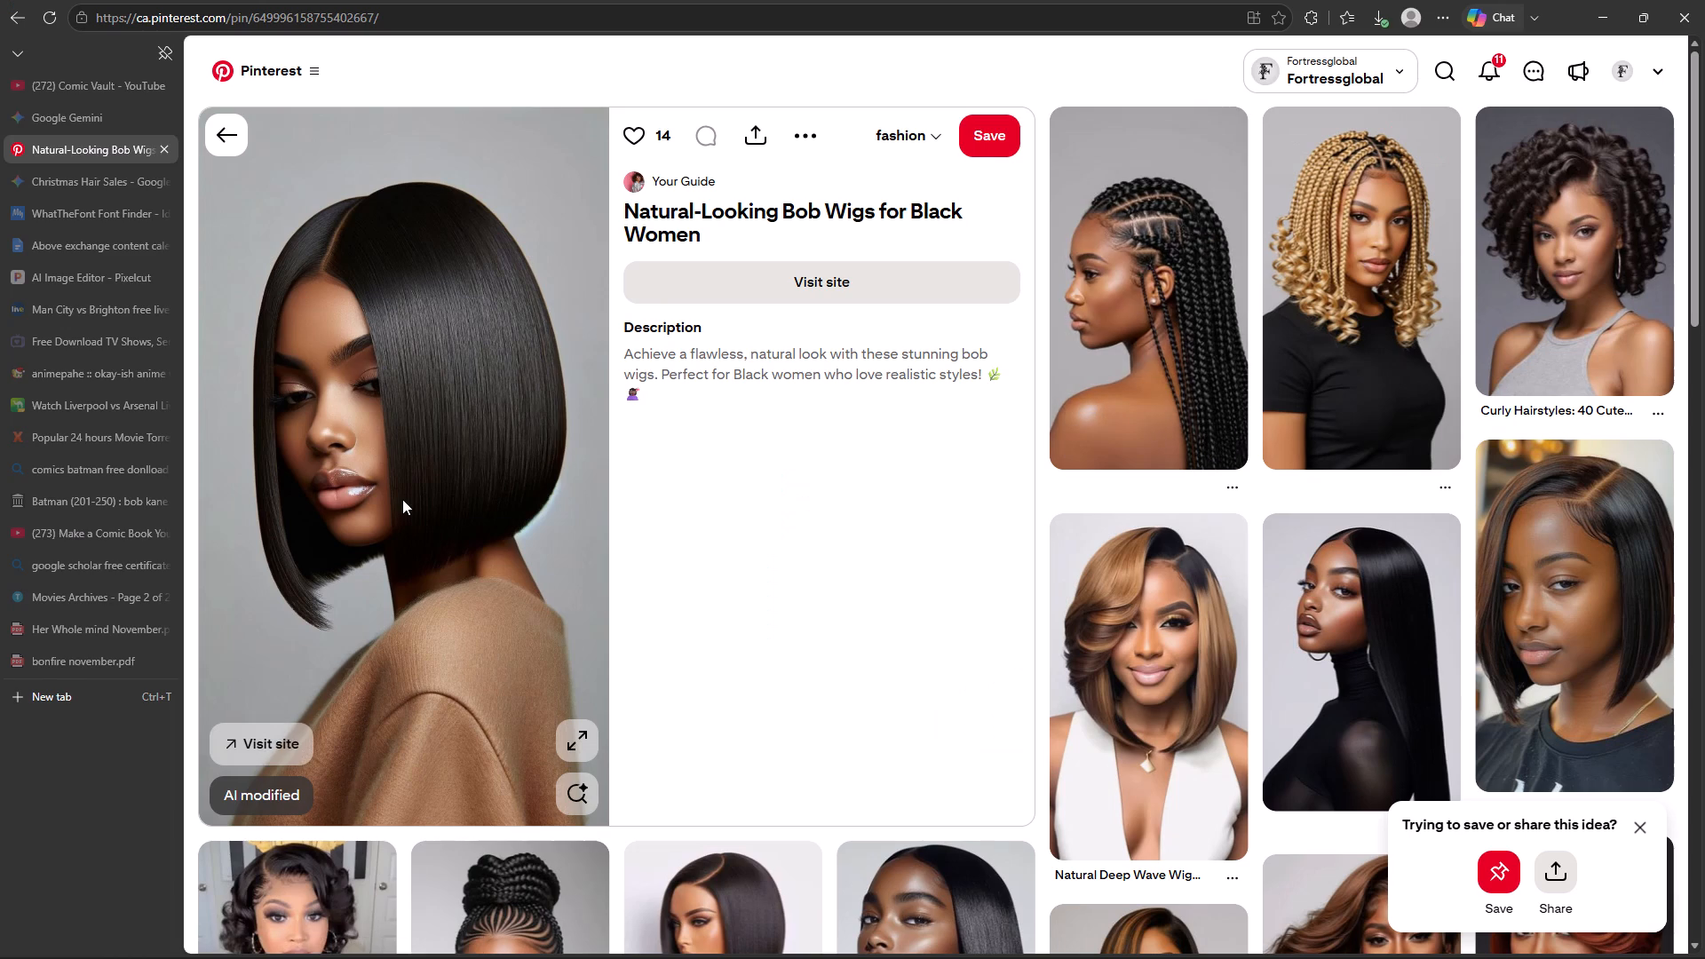
pyautogui.rightClick(402, 499)
pyautogui.click(497, 575)
pyautogui.hotkey('alt', 'Tab')
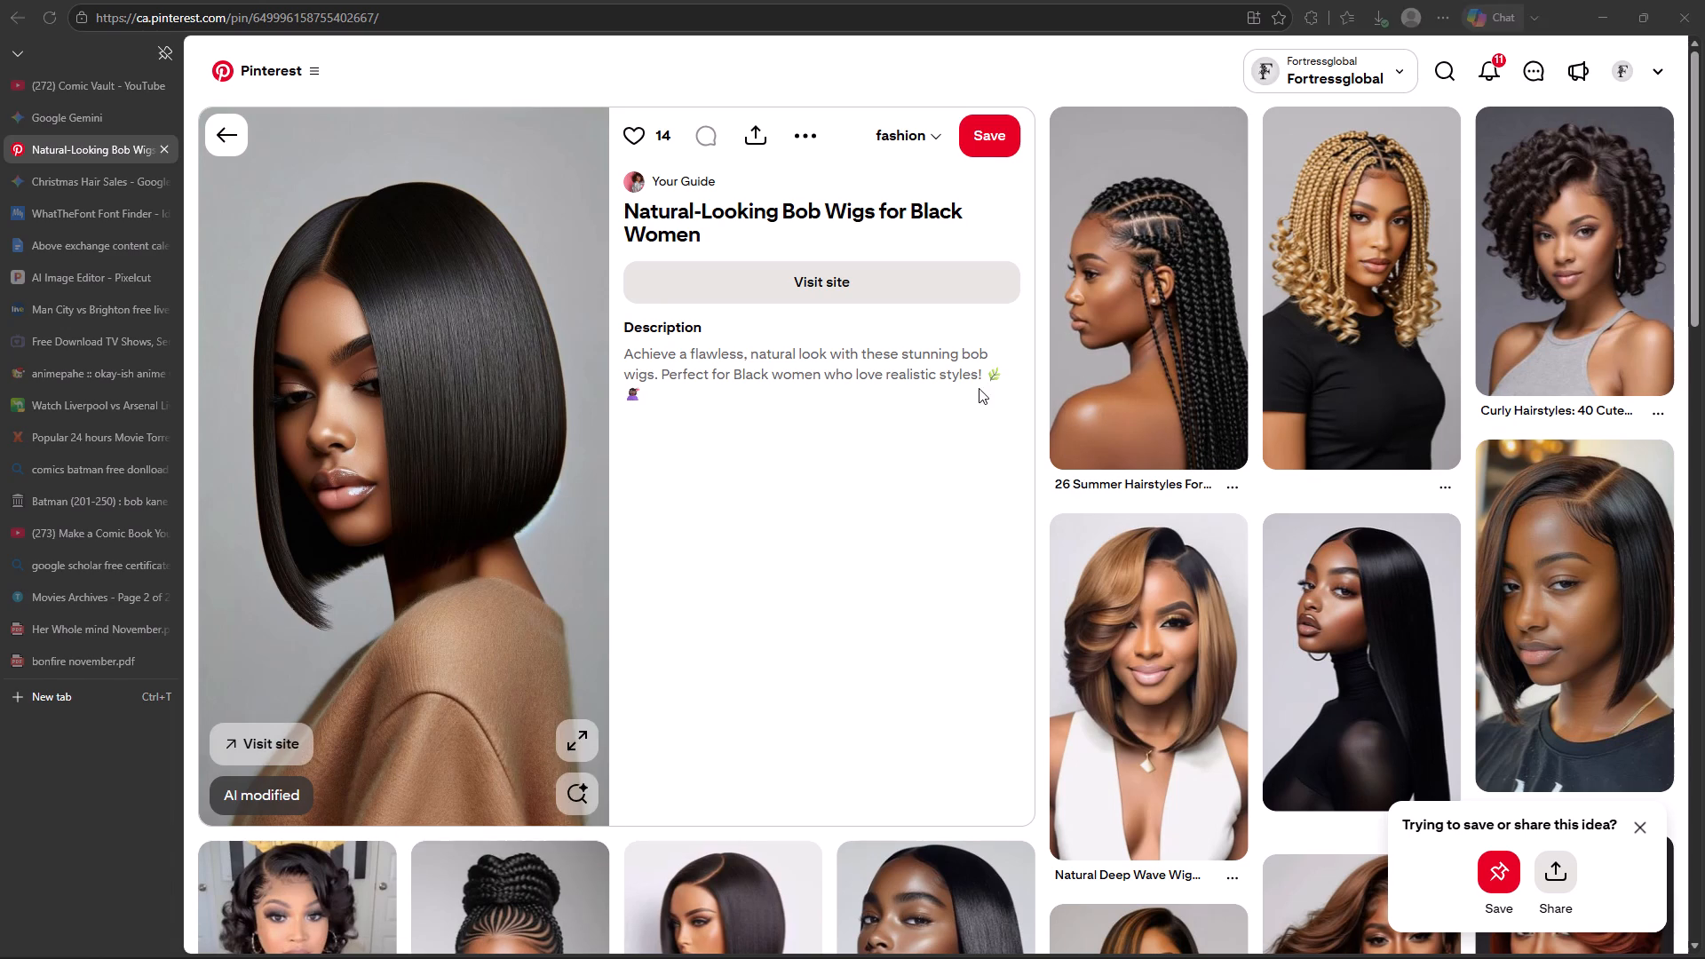
pyautogui.hotkey('ctrl', 'v')
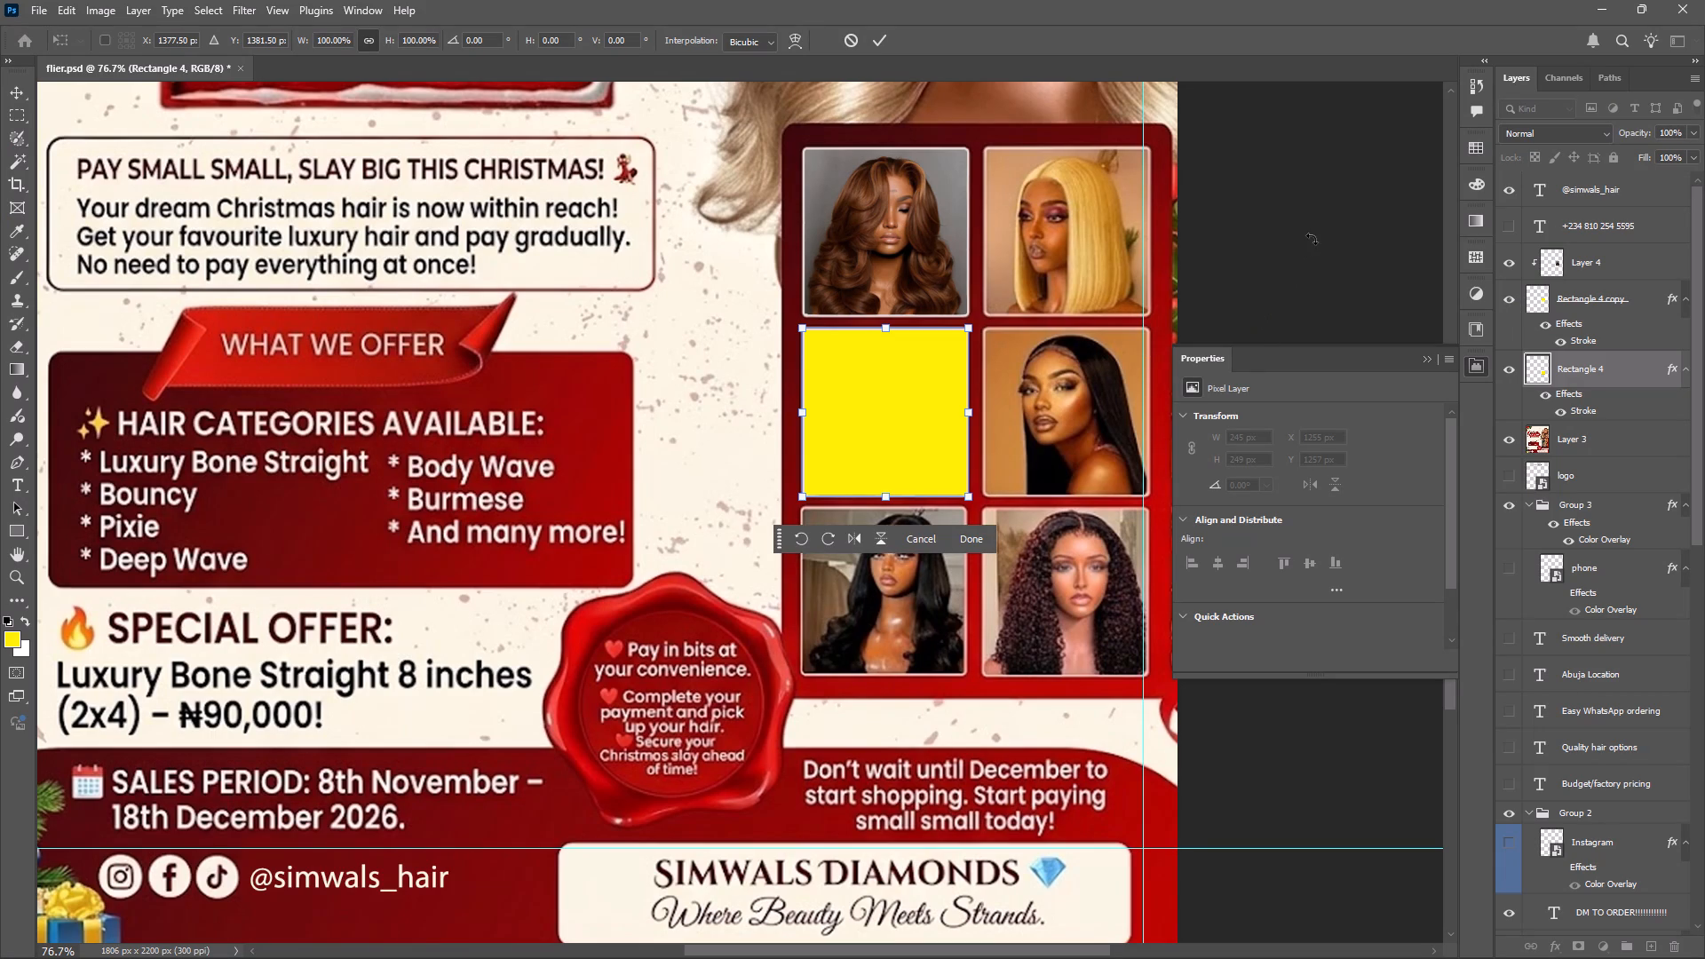
pyautogui.keyDown('alt'); pyautogui.scroll(-1, 1333, 260); pyautogui.keyUp('alt')
pyautogui.click(1307, 248)
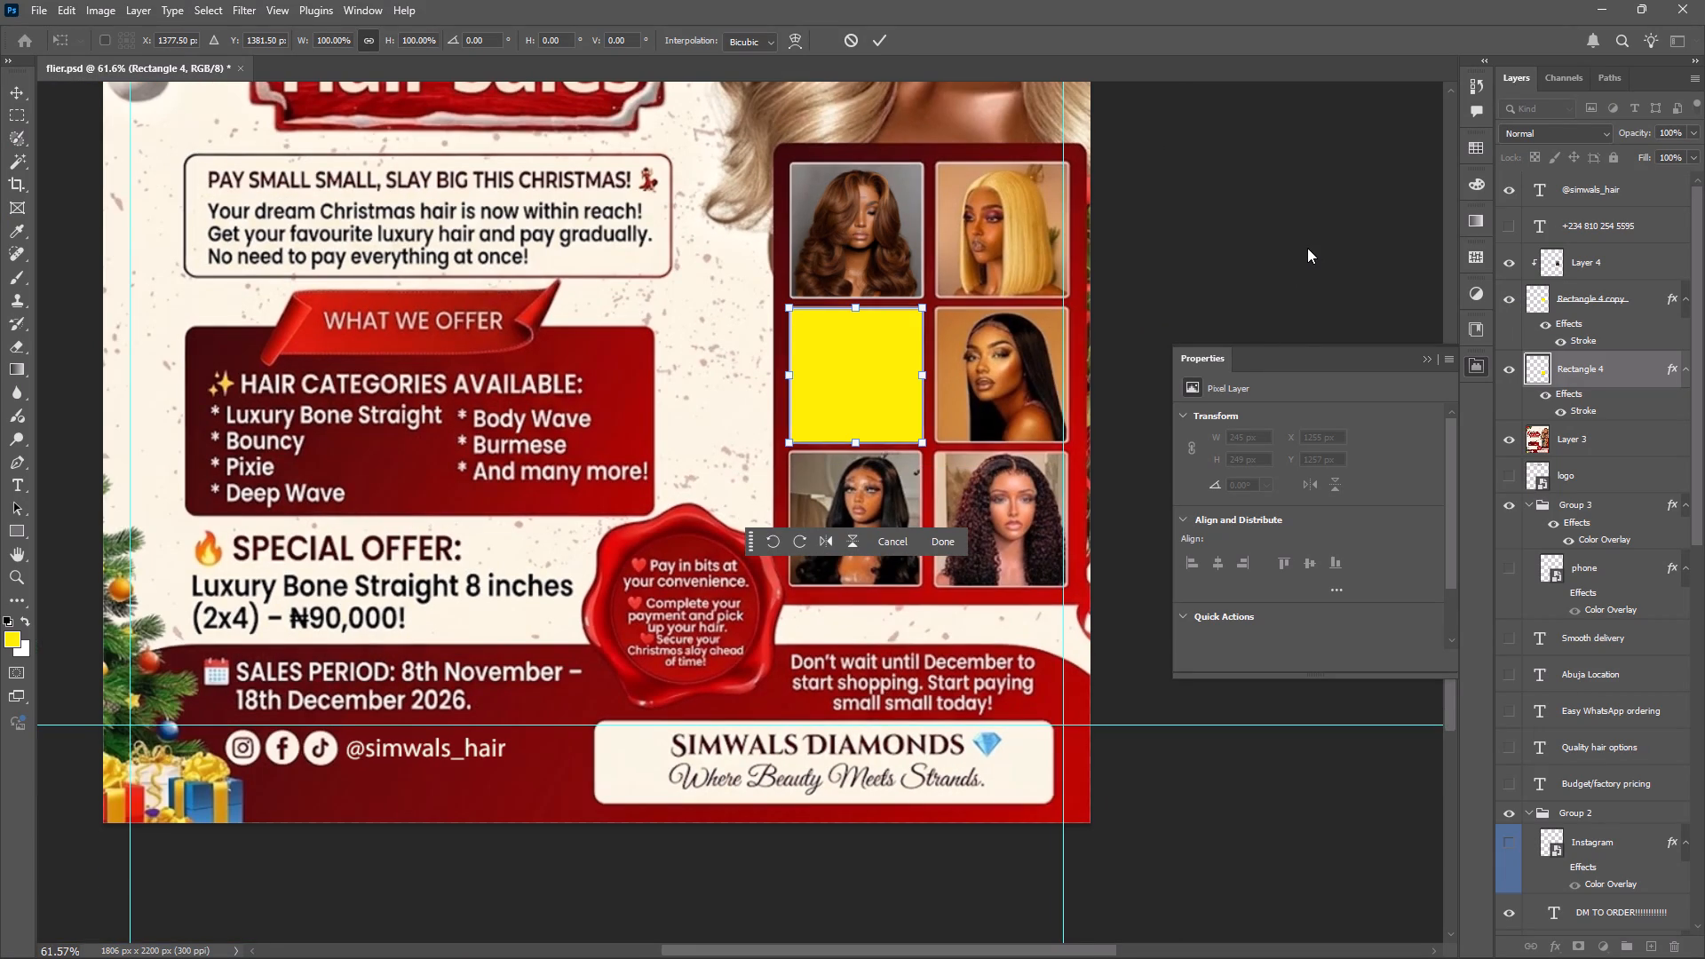
pyautogui.scroll(1, 1225, 246)
pyautogui.scroll(-4, 1225, 246)
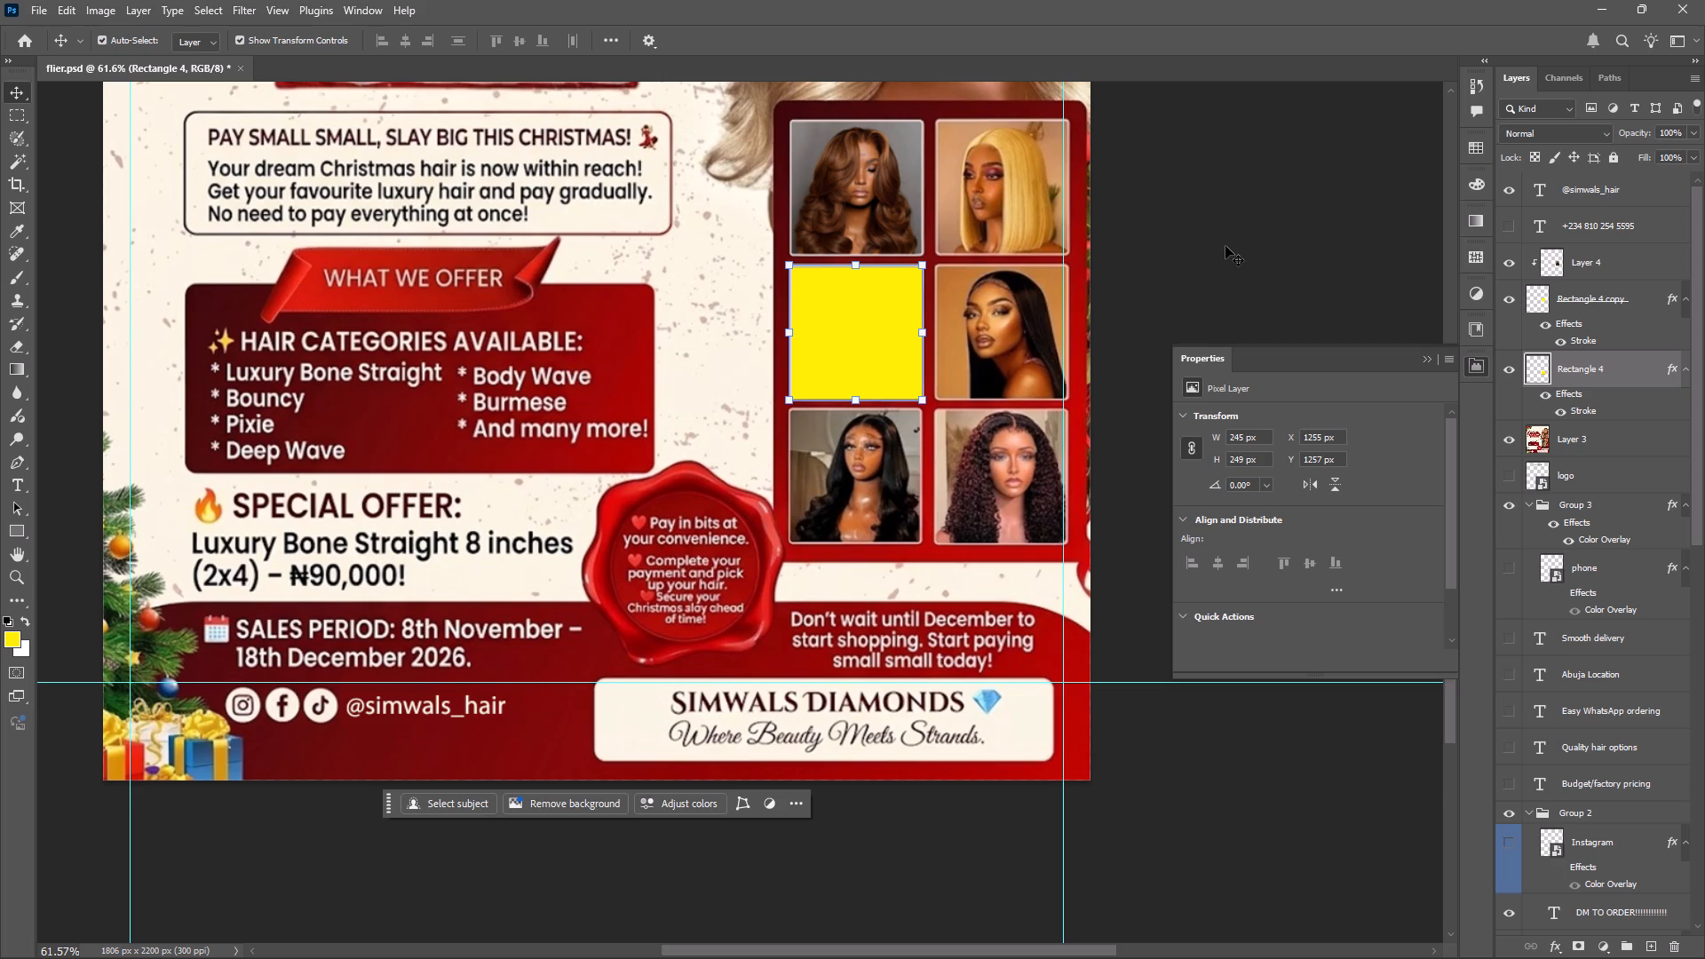
pyautogui.hotkey('ctrl', 'v')
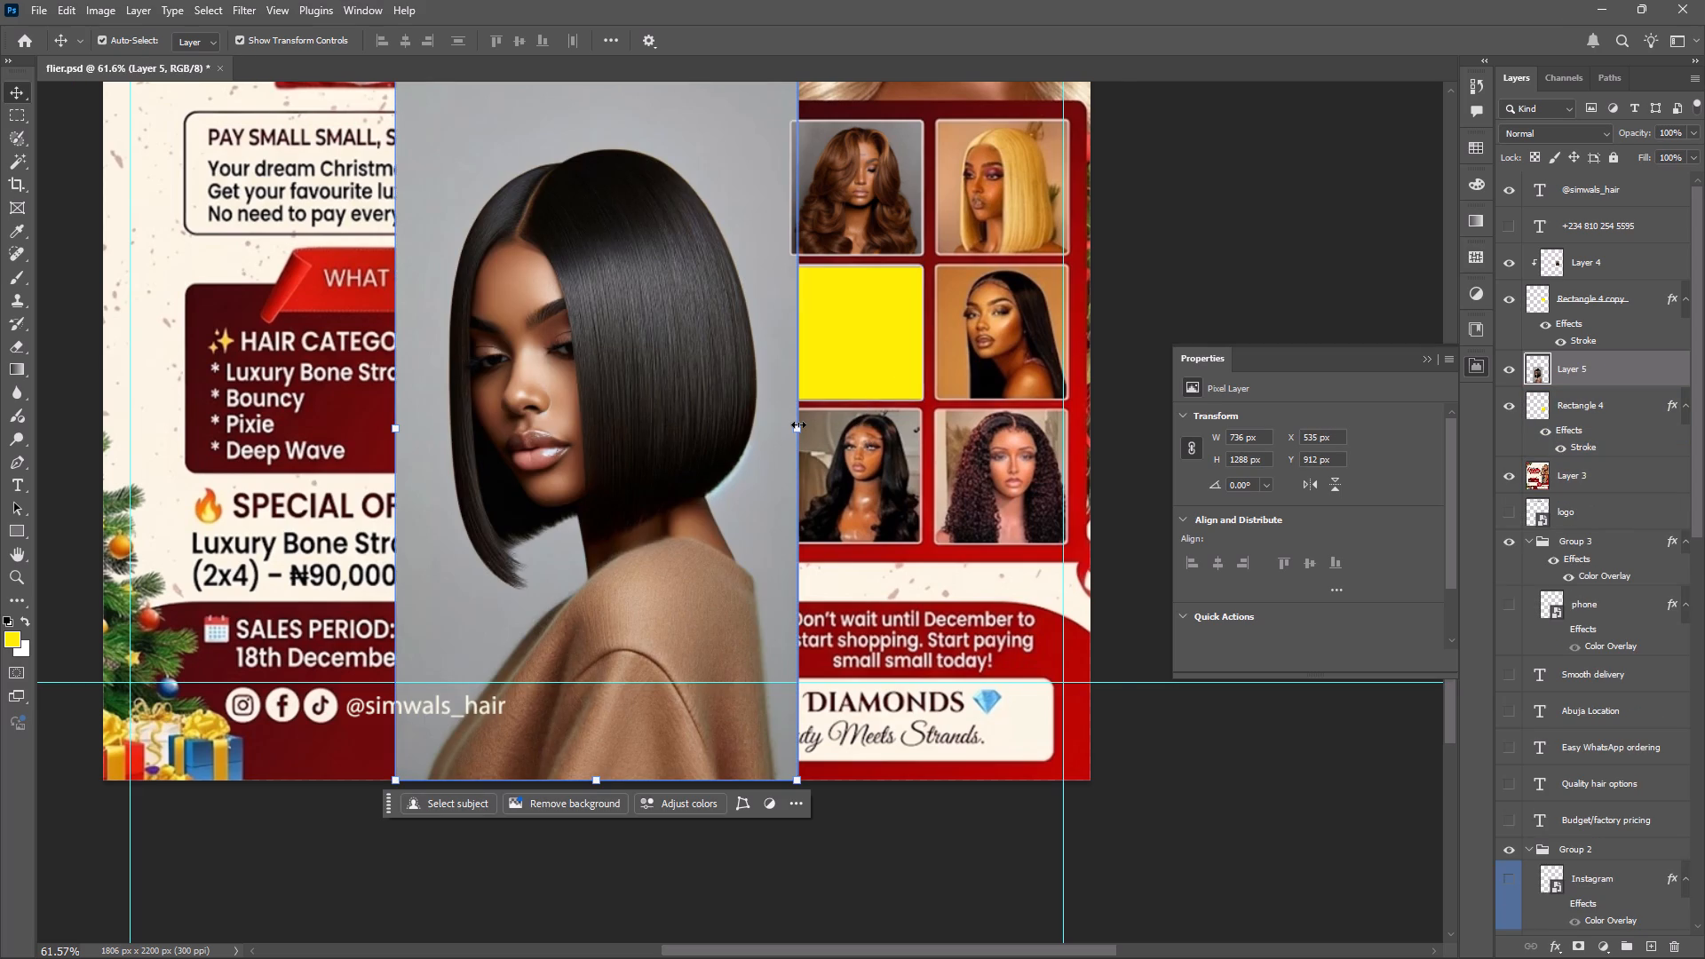
# Shrink the pasted bob photo proportionally to about 307 by 538 px, move it over the yellow frame and clip it to Rectangle 4.
pyautogui.keyDown('alt'); pyautogui.moveTo(798, 429); pyautogui.dragTo(698, 421); pyautogui.keyUp('alt')
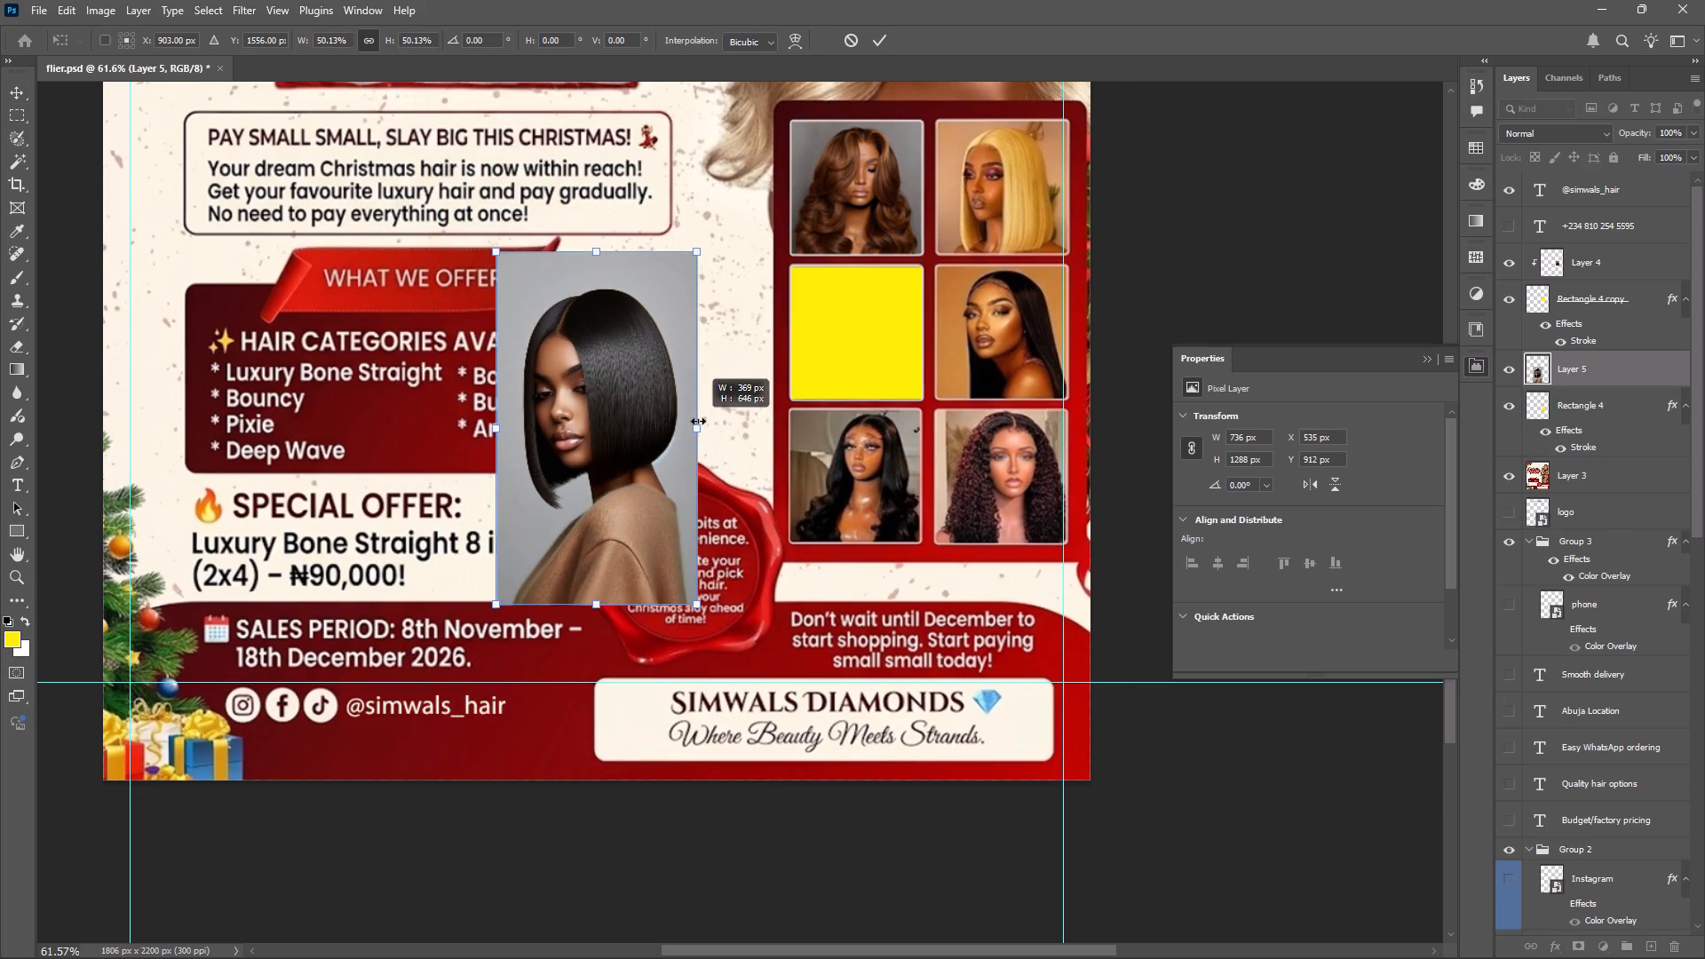
pyautogui.keyDown('alt'); pyautogui.moveTo(698, 421); pyautogui.dragTo(681, 423); pyautogui.keyUp('alt')
pyautogui.moveTo(595, 428); pyautogui.dragTo(845, 311)
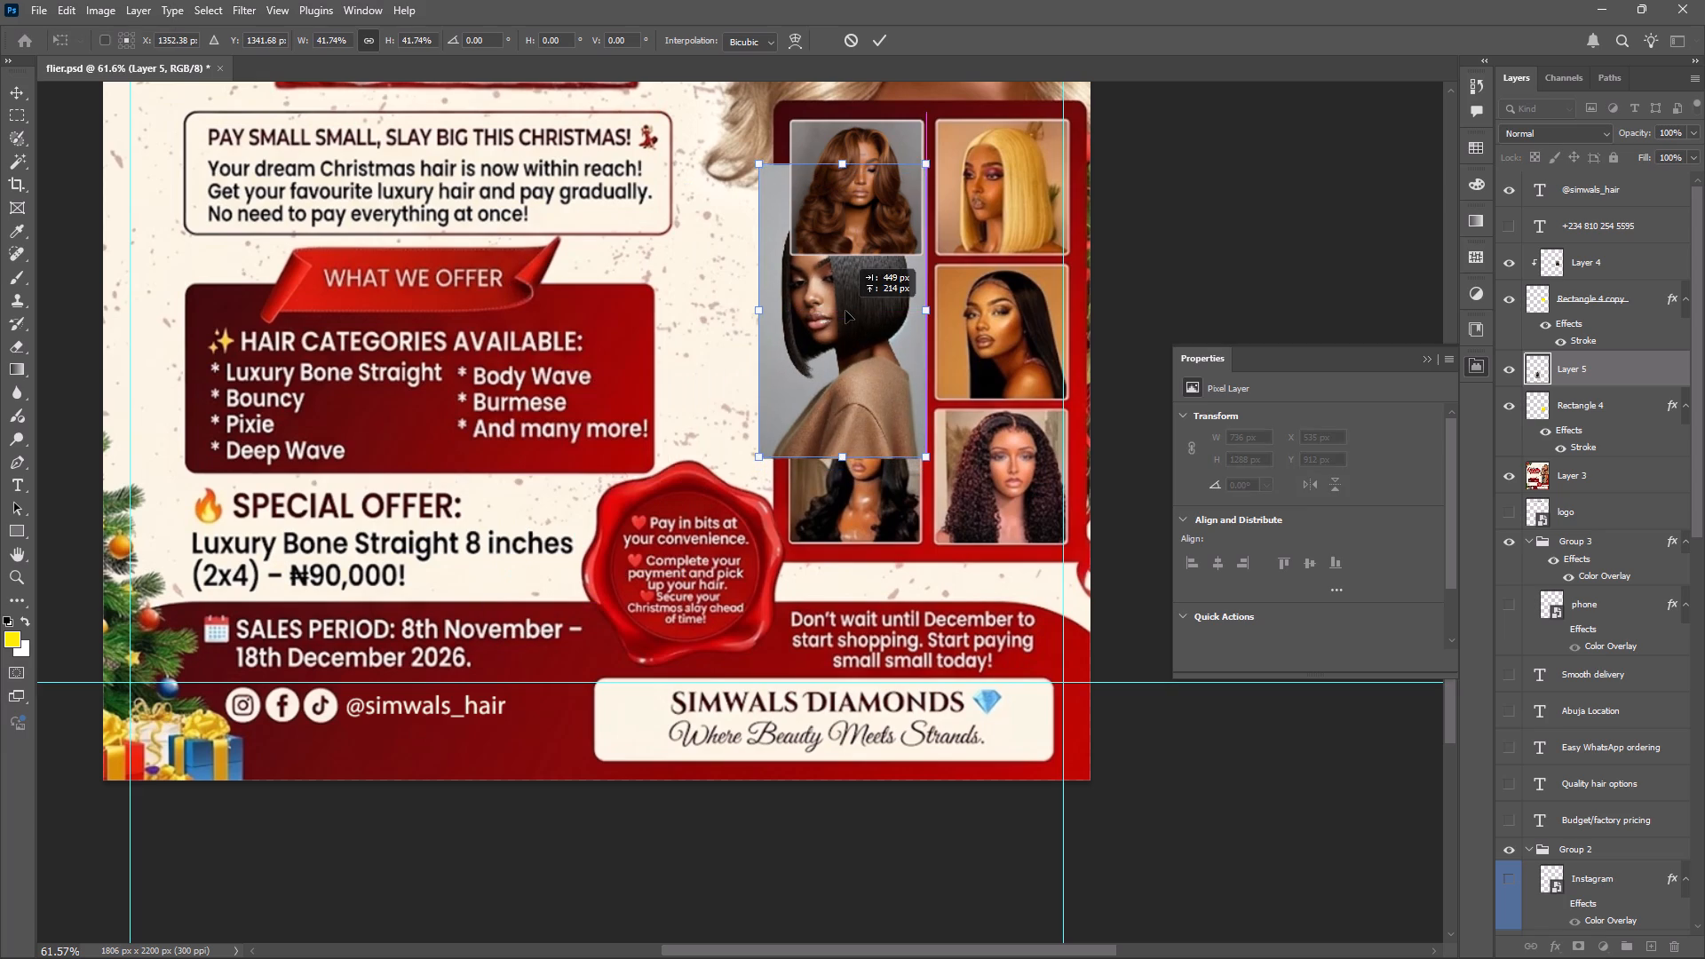
pyautogui.moveTo(845, 311); pyautogui.dragTo(857, 308)
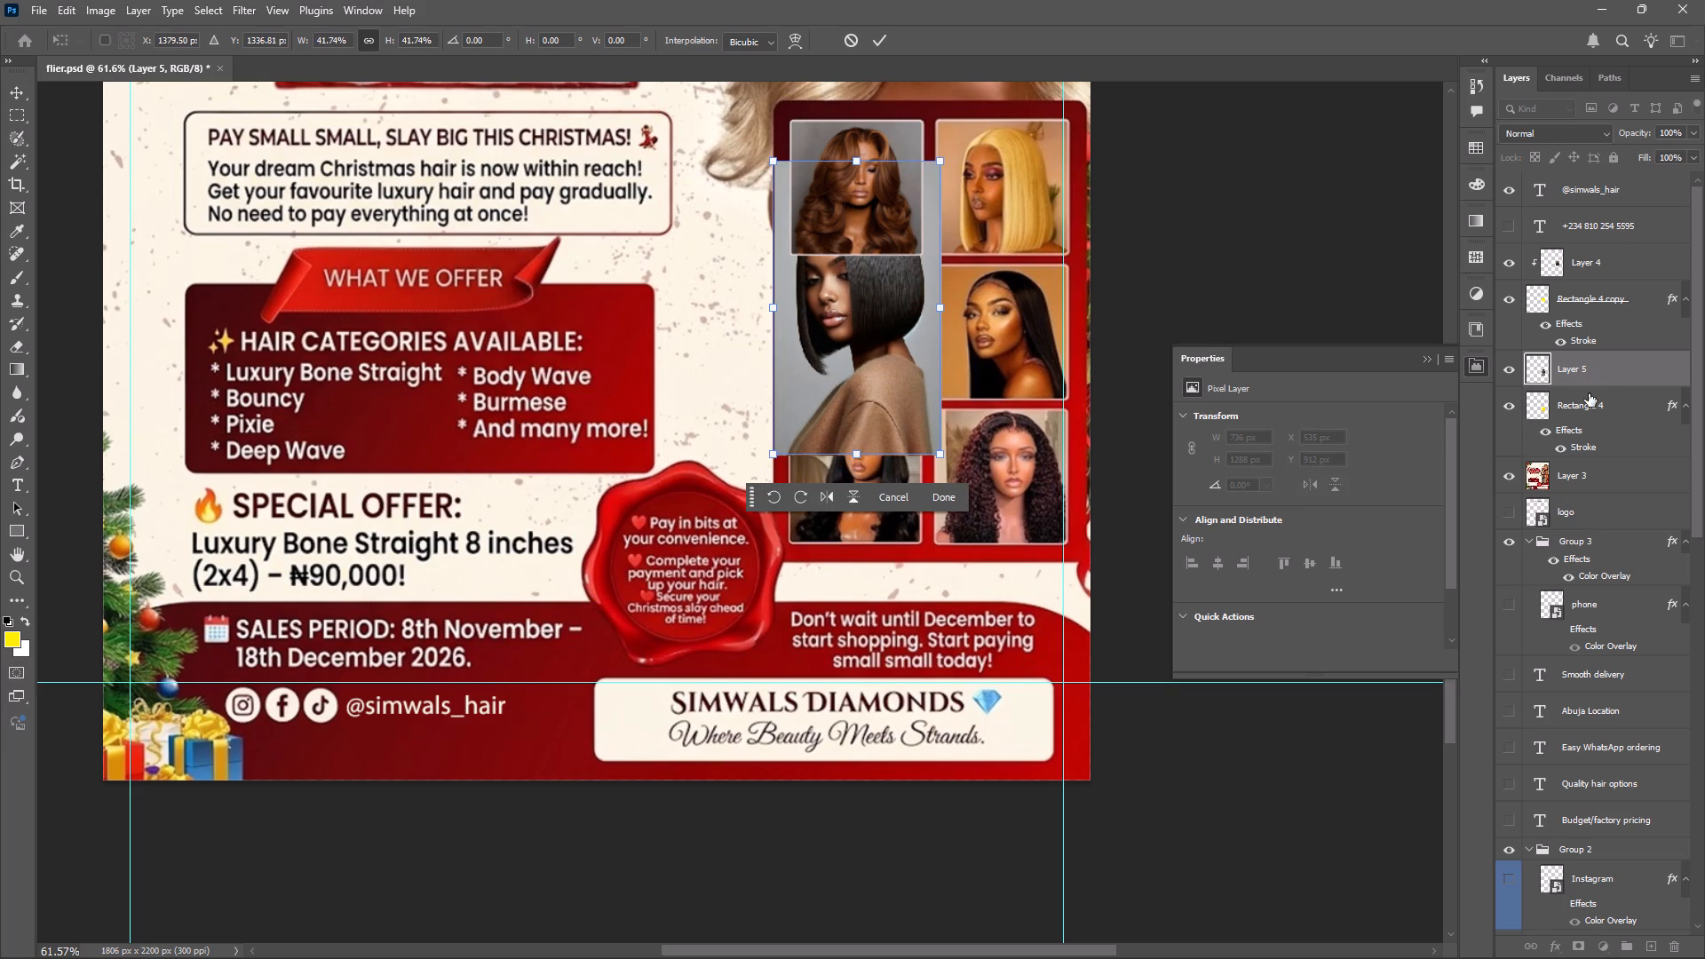
pyautogui.keyDown('alt'); pyautogui.click(1595, 389); pyautogui.keyUp('alt')
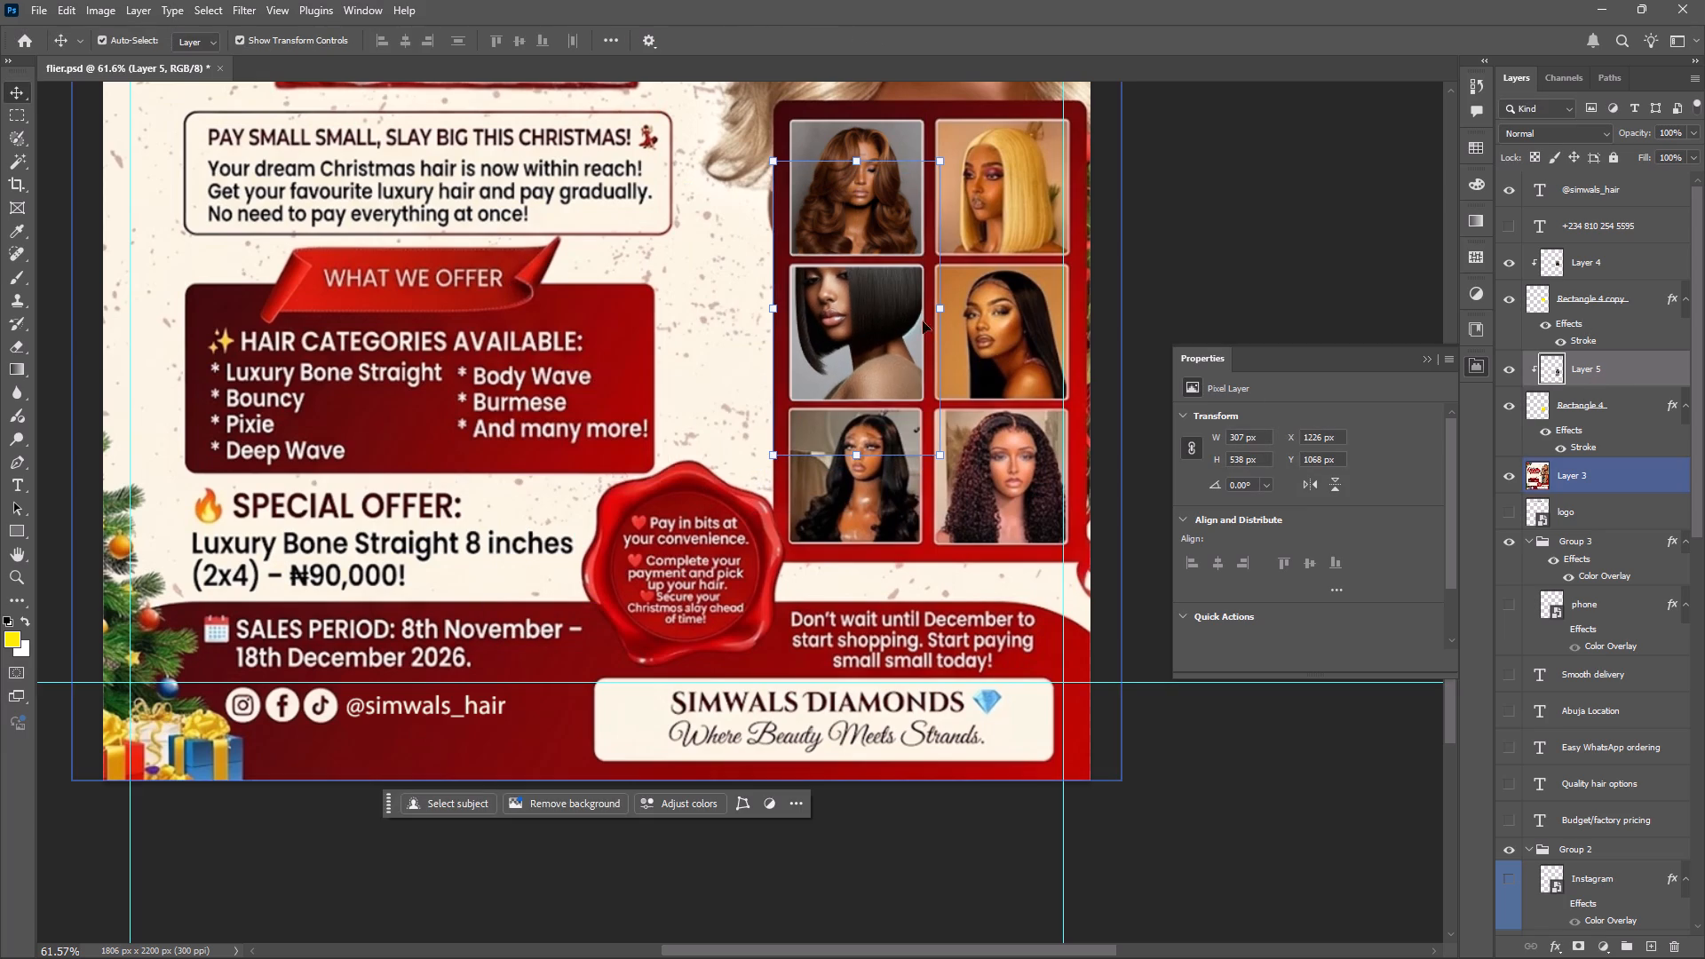
# Scale the clipped Layer 5 photo to about 81% and shift it down about 84 px so the bob fills its frame.
pyautogui.click(859, 163)
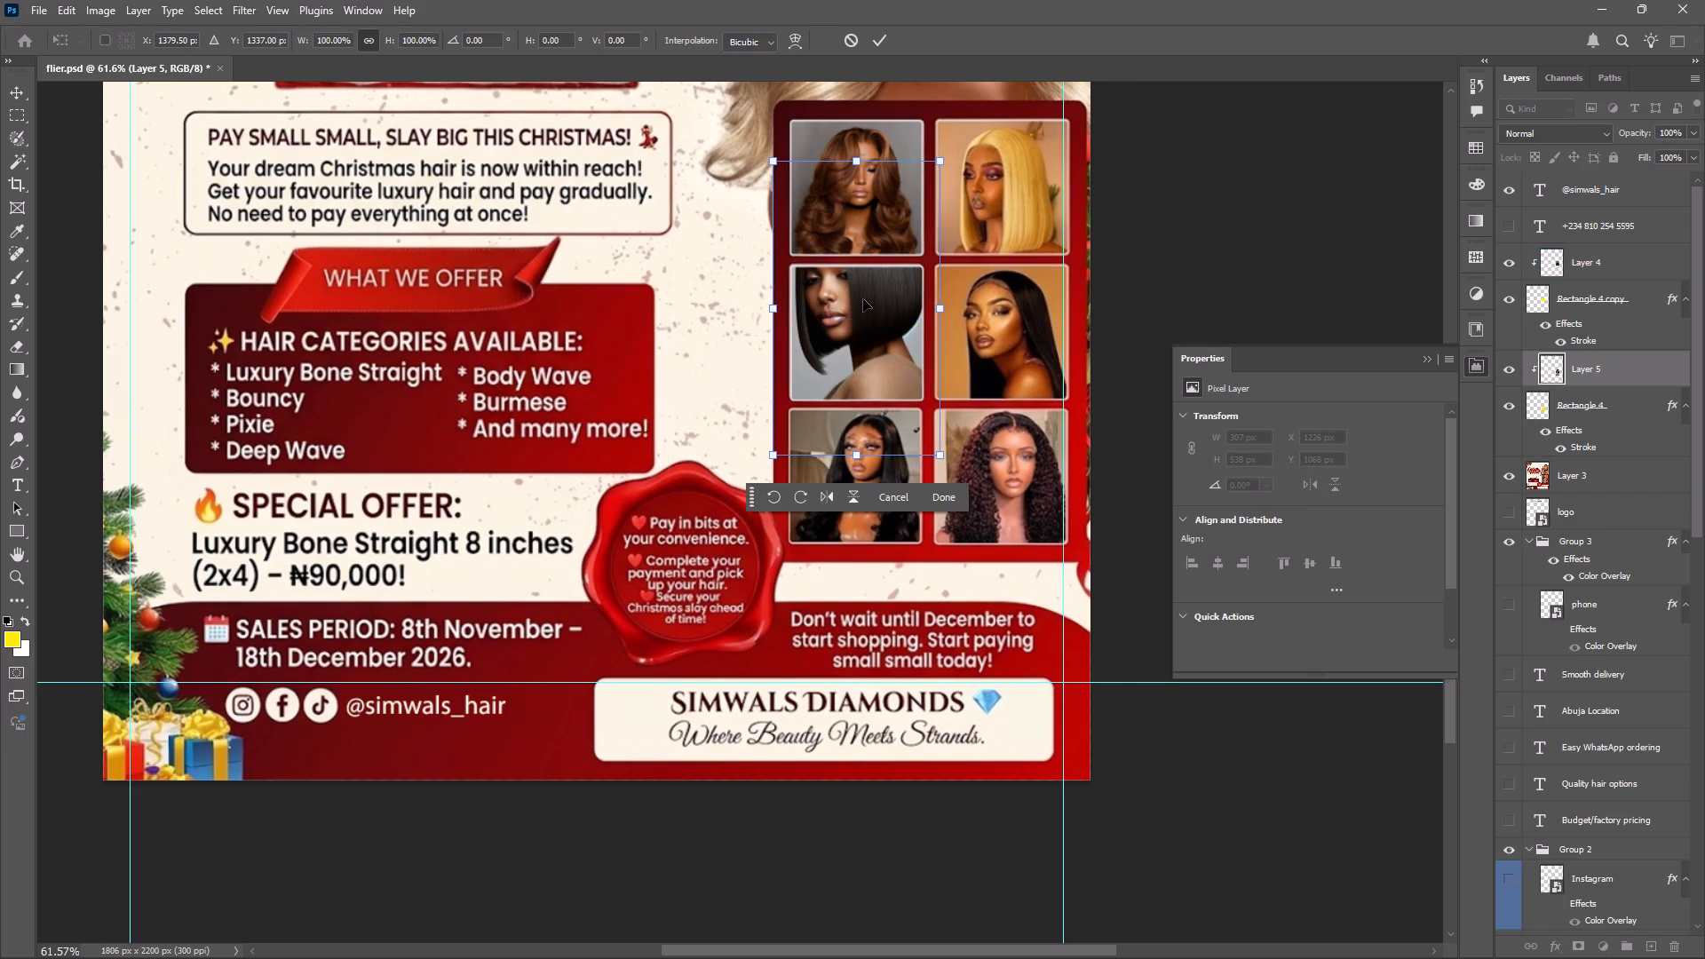
pyautogui.keyDown('shift'); pyautogui.moveTo(863, 305); pyautogui.dragTo(865, 337); pyautogui.keyUp('shift')
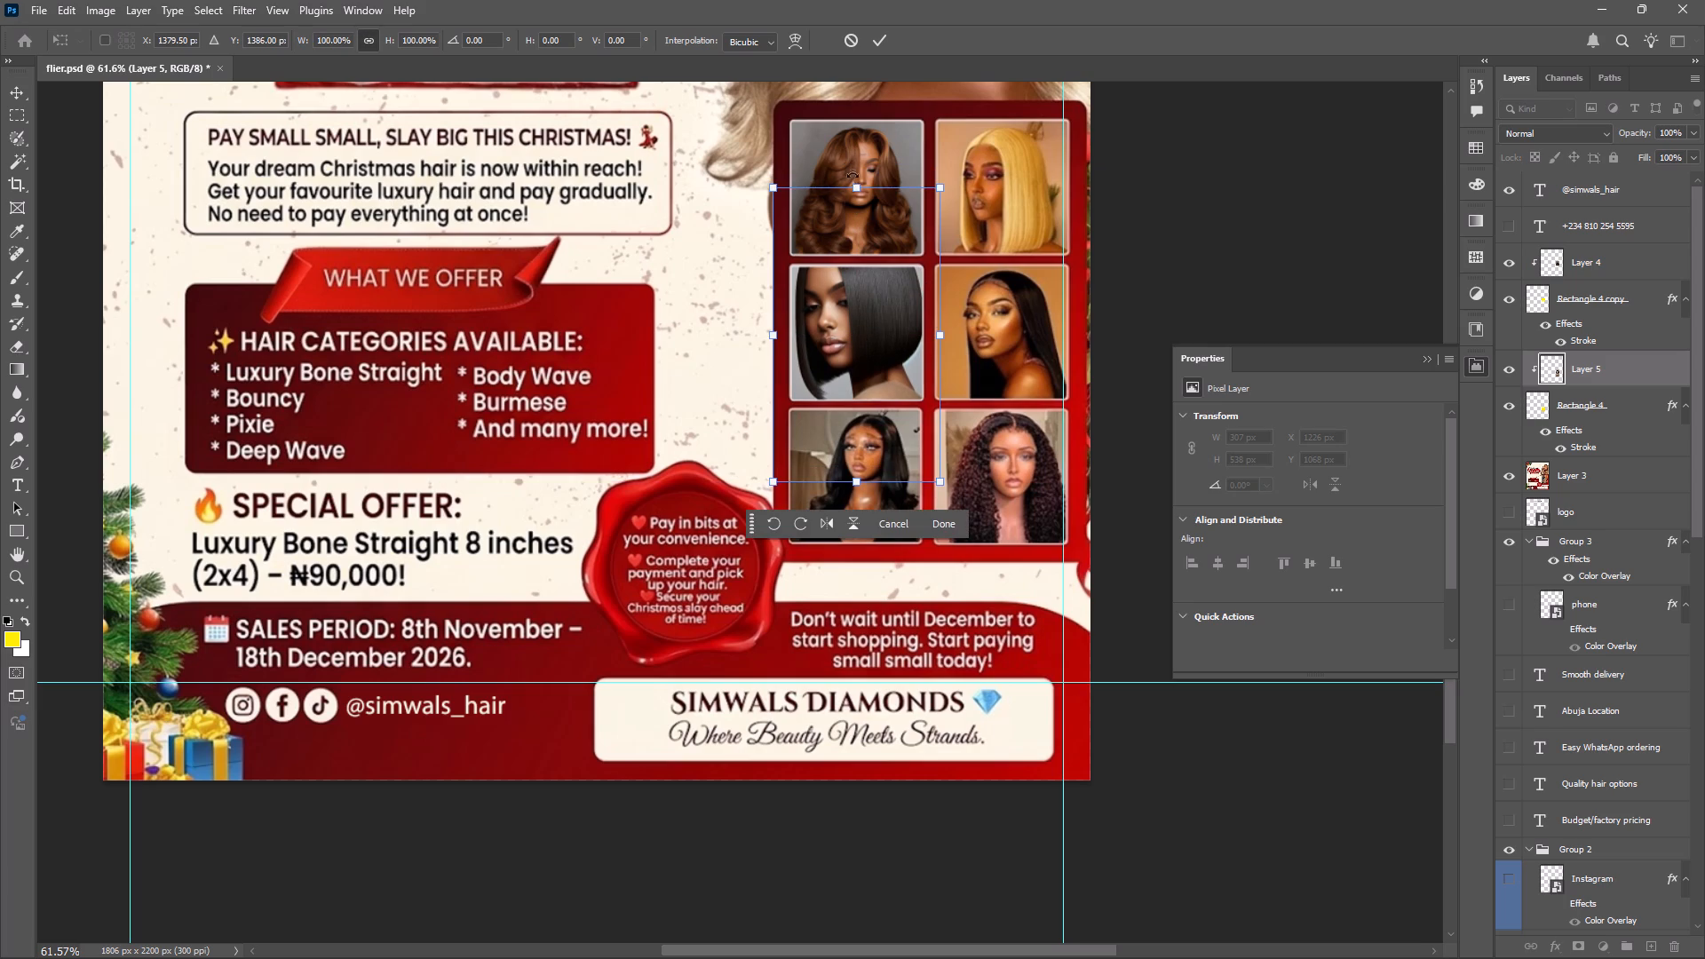
pyautogui.keyDown('alt'); pyautogui.moveTo(856, 186); pyautogui.dragTo(858, 215); pyautogui.keyUp('alt')
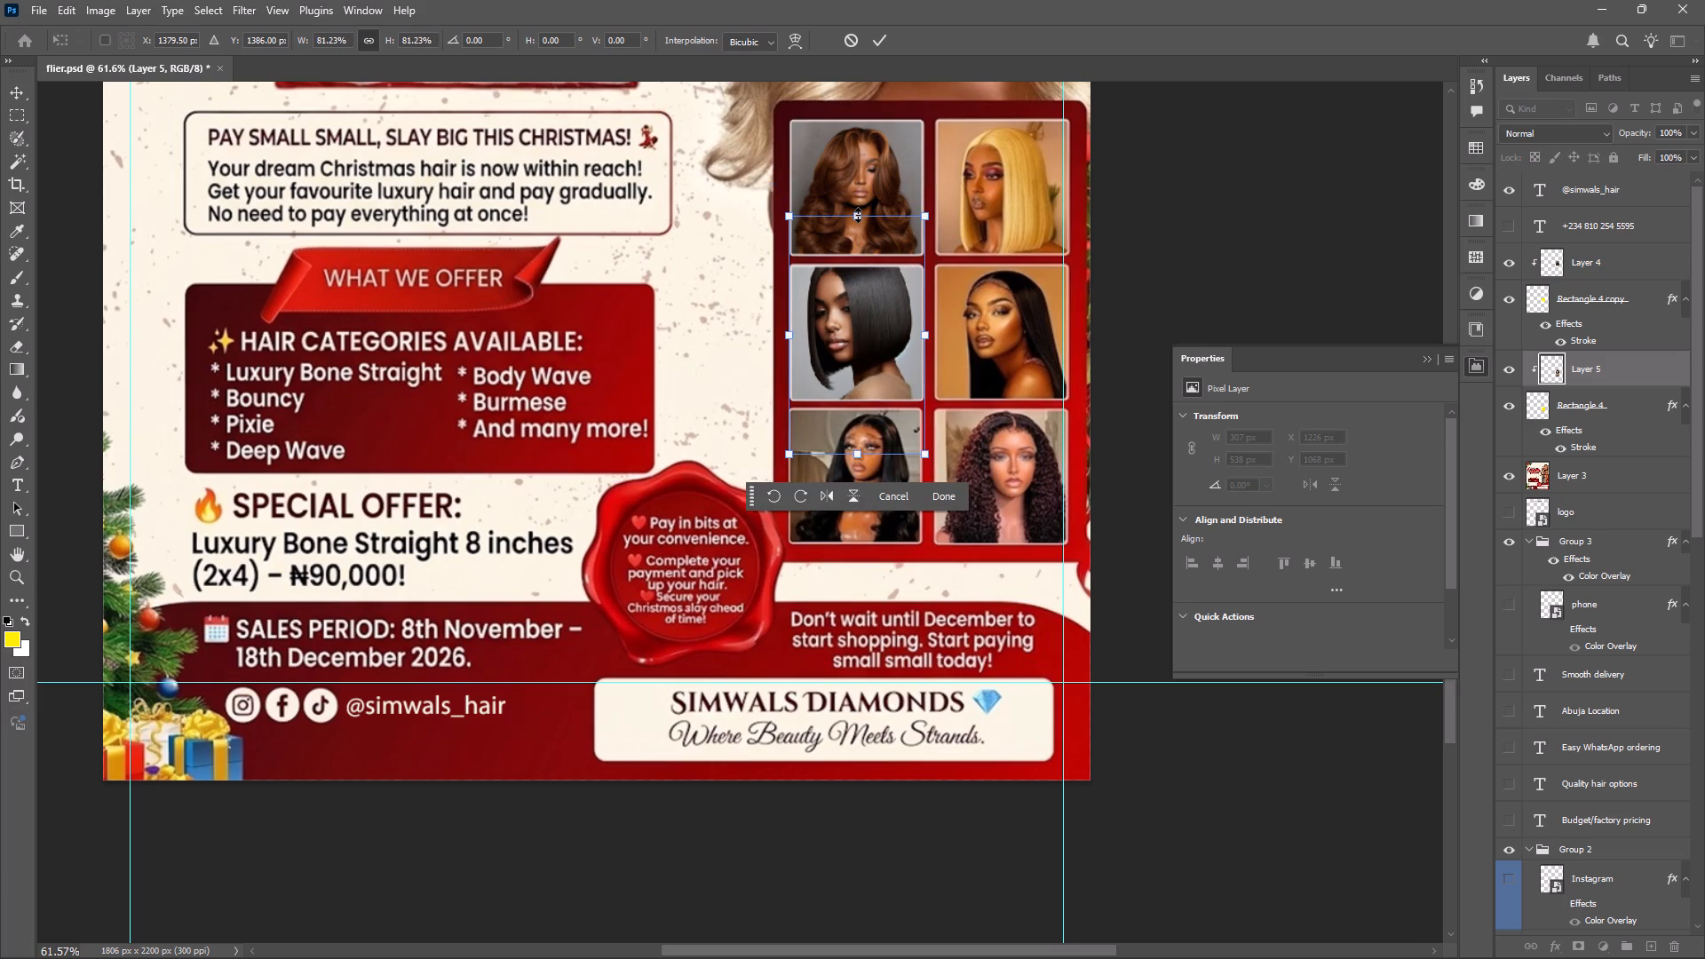
pyautogui.keyDown('shift'); pyautogui.moveTo(852, 321); pyautogui.dragTo(854, 340); pyautogui.keyUp('shift')
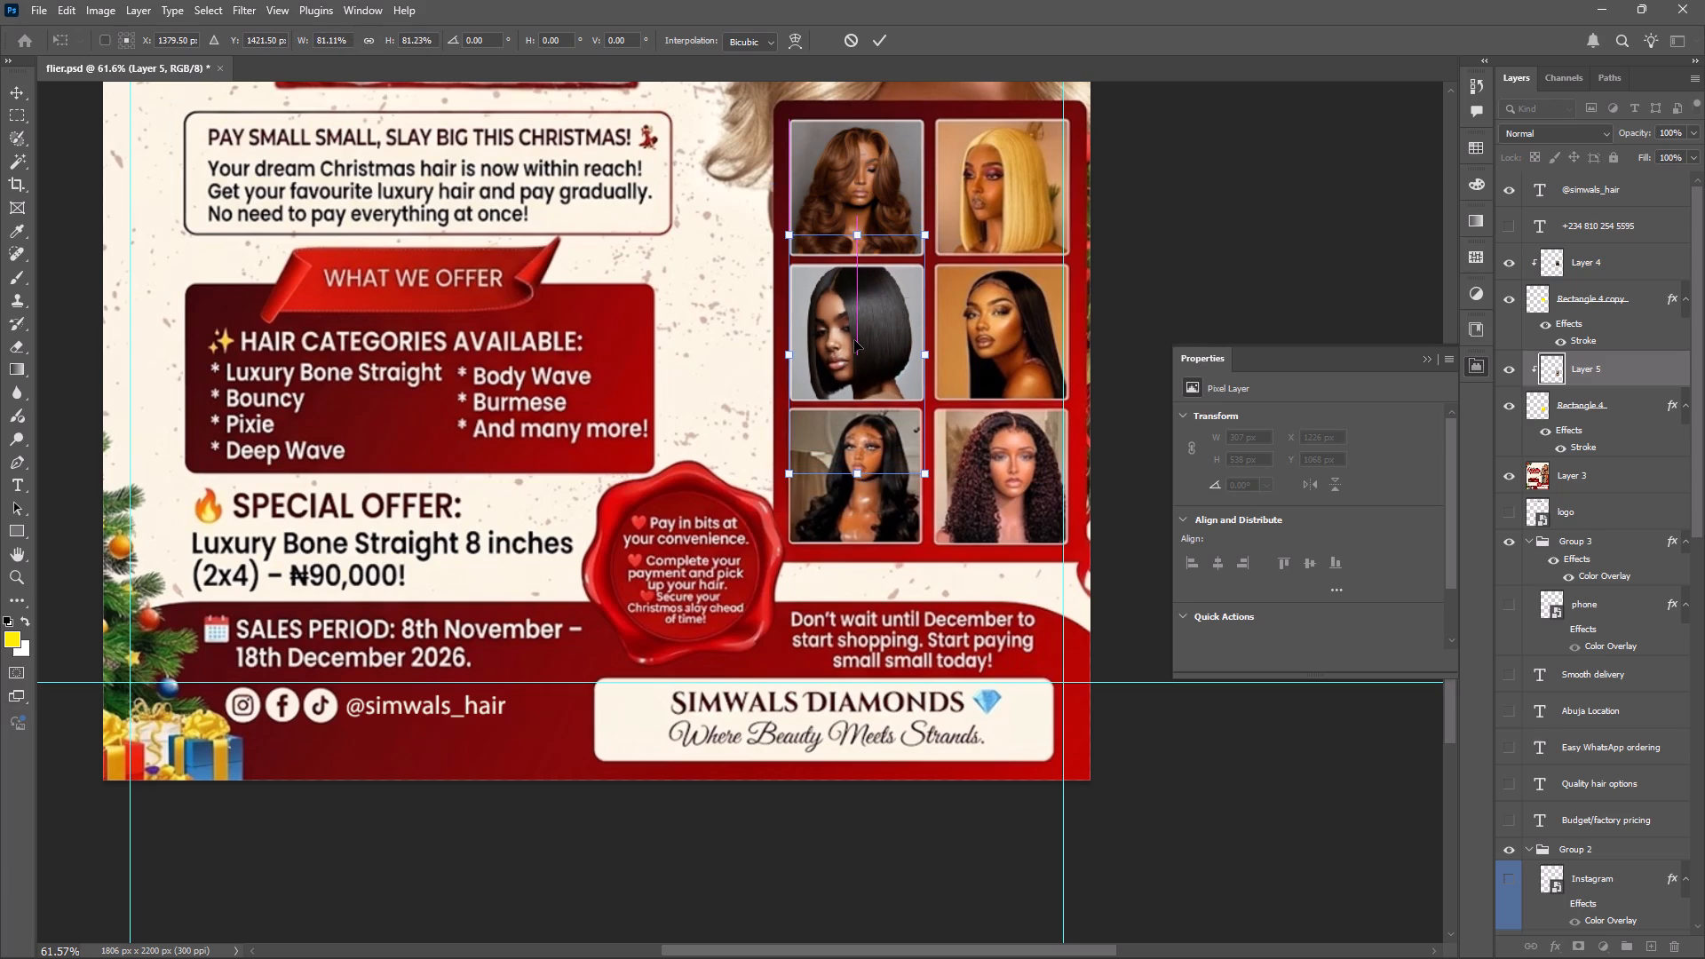
pyautogui.click(1312, 787)
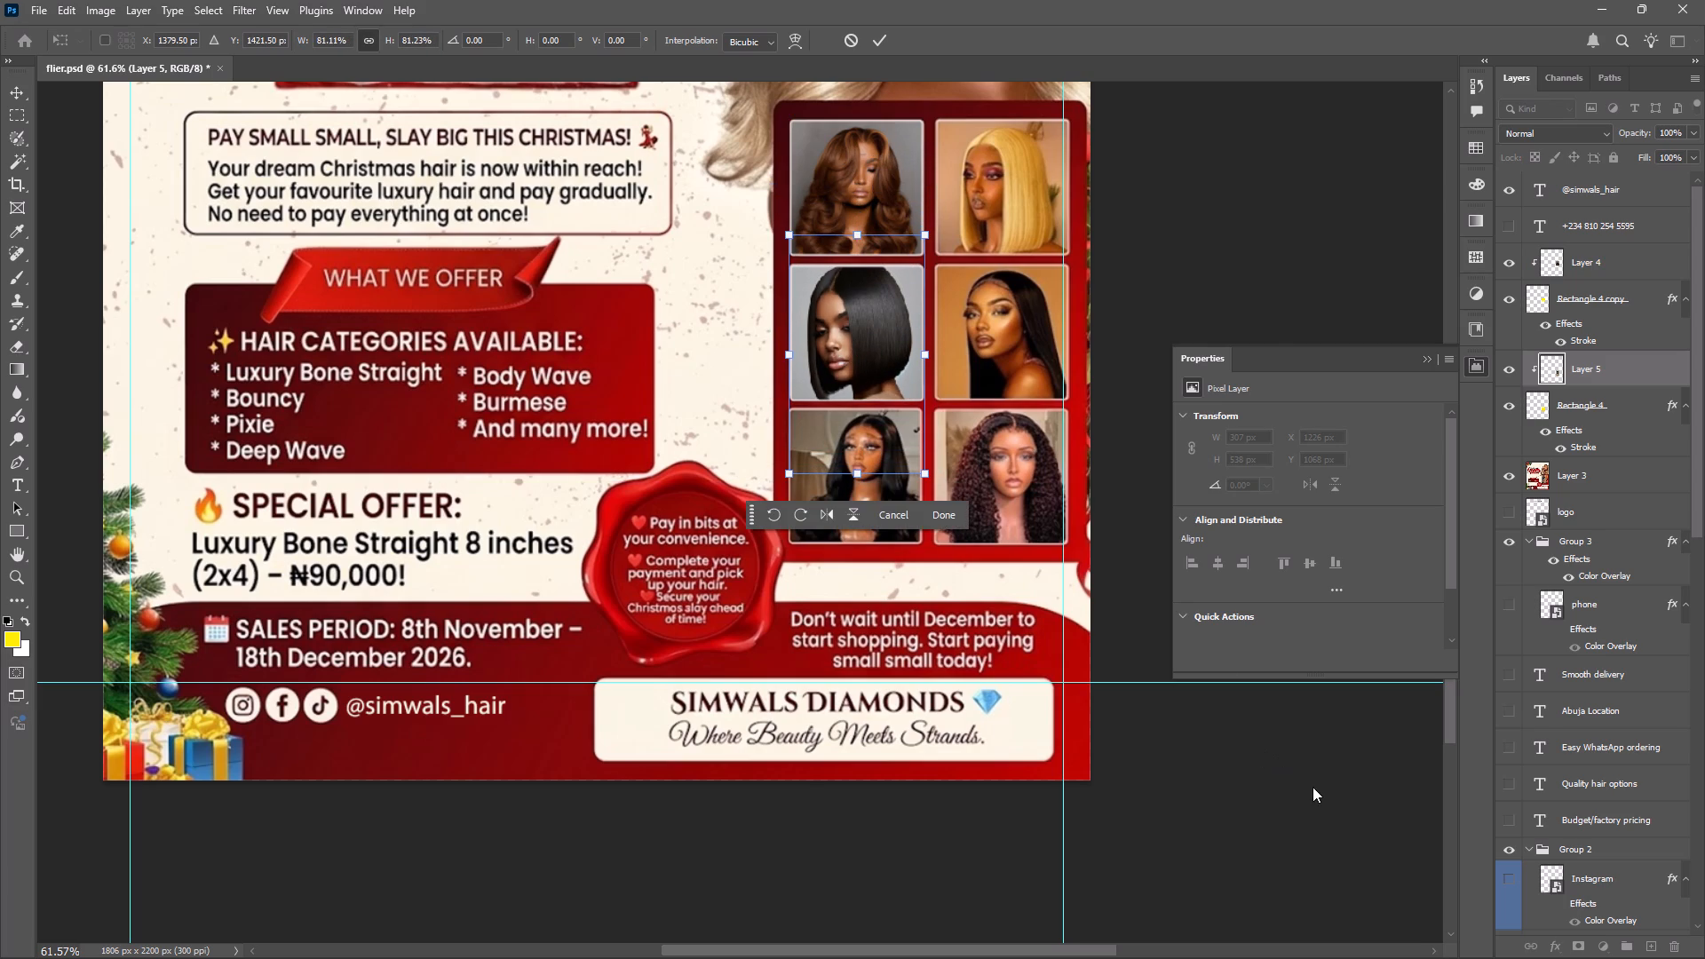
pyautogui.click(1330, 297)
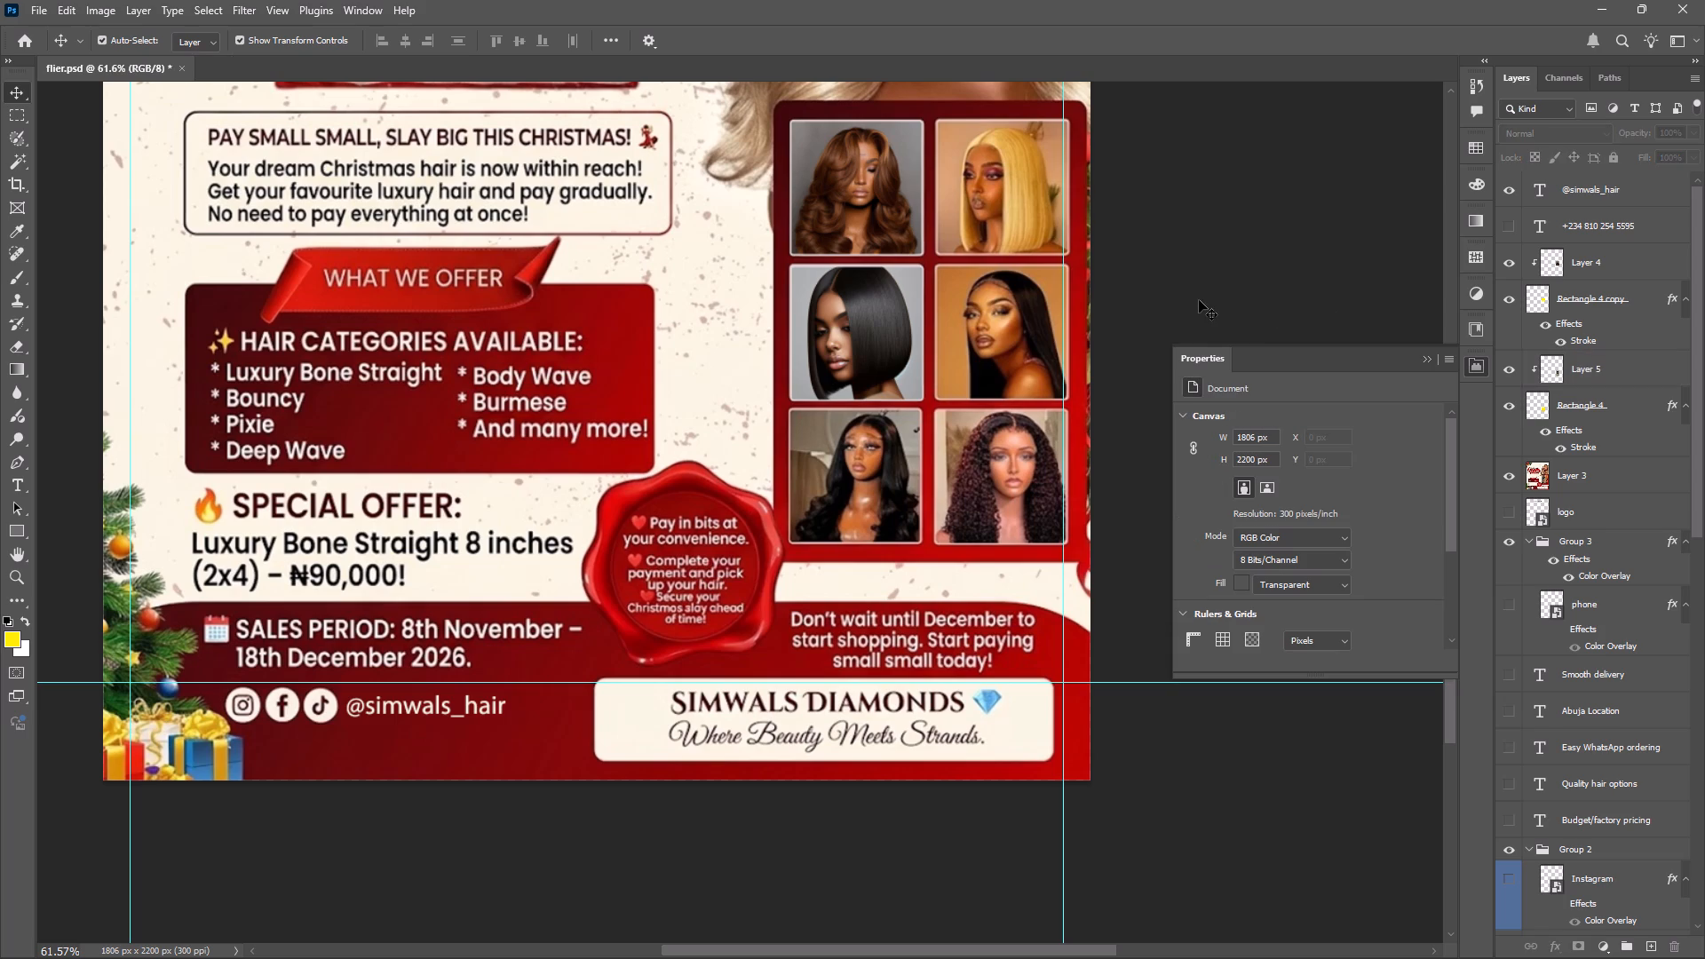
# Examine the updated wig photo grid and how it sits within the whole flyer.
pyautogui.scroll(1, 1190, 226)
pyautogui.scroll(-1, 1190, 226)
pyautogui.scroll(1, 1190, 226)
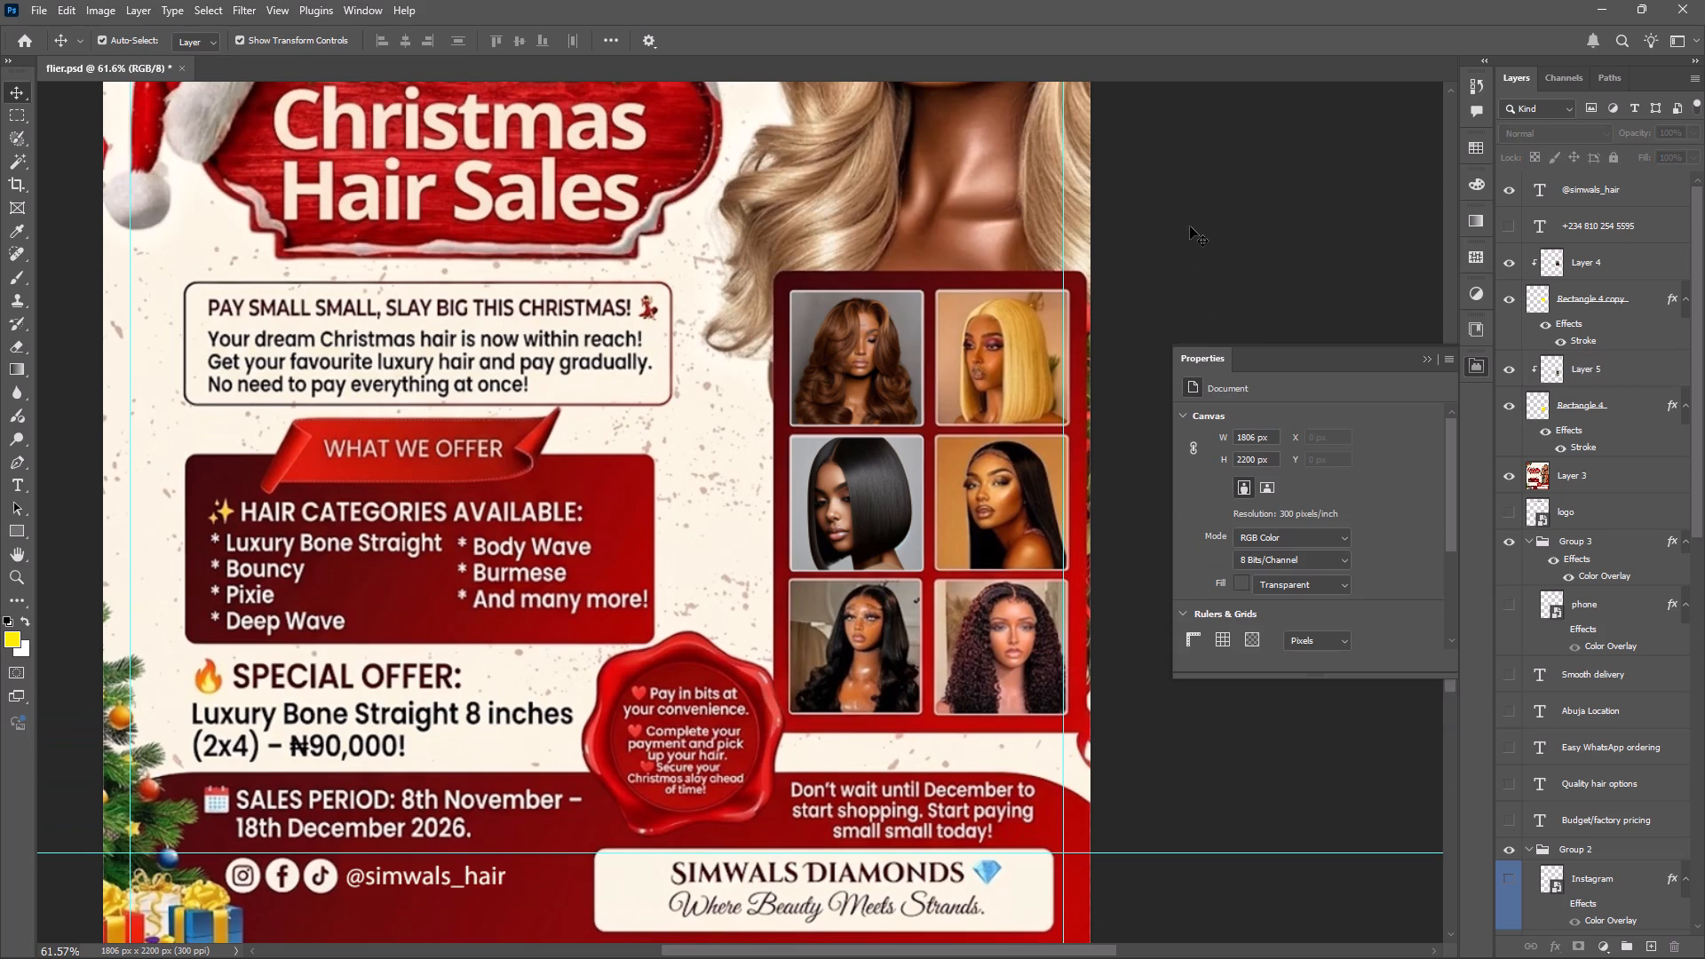
pyautogui.keyDown('alt'); pyautogui.scroll(-1, 1190, 226); pyautogui.keyUp('alt')
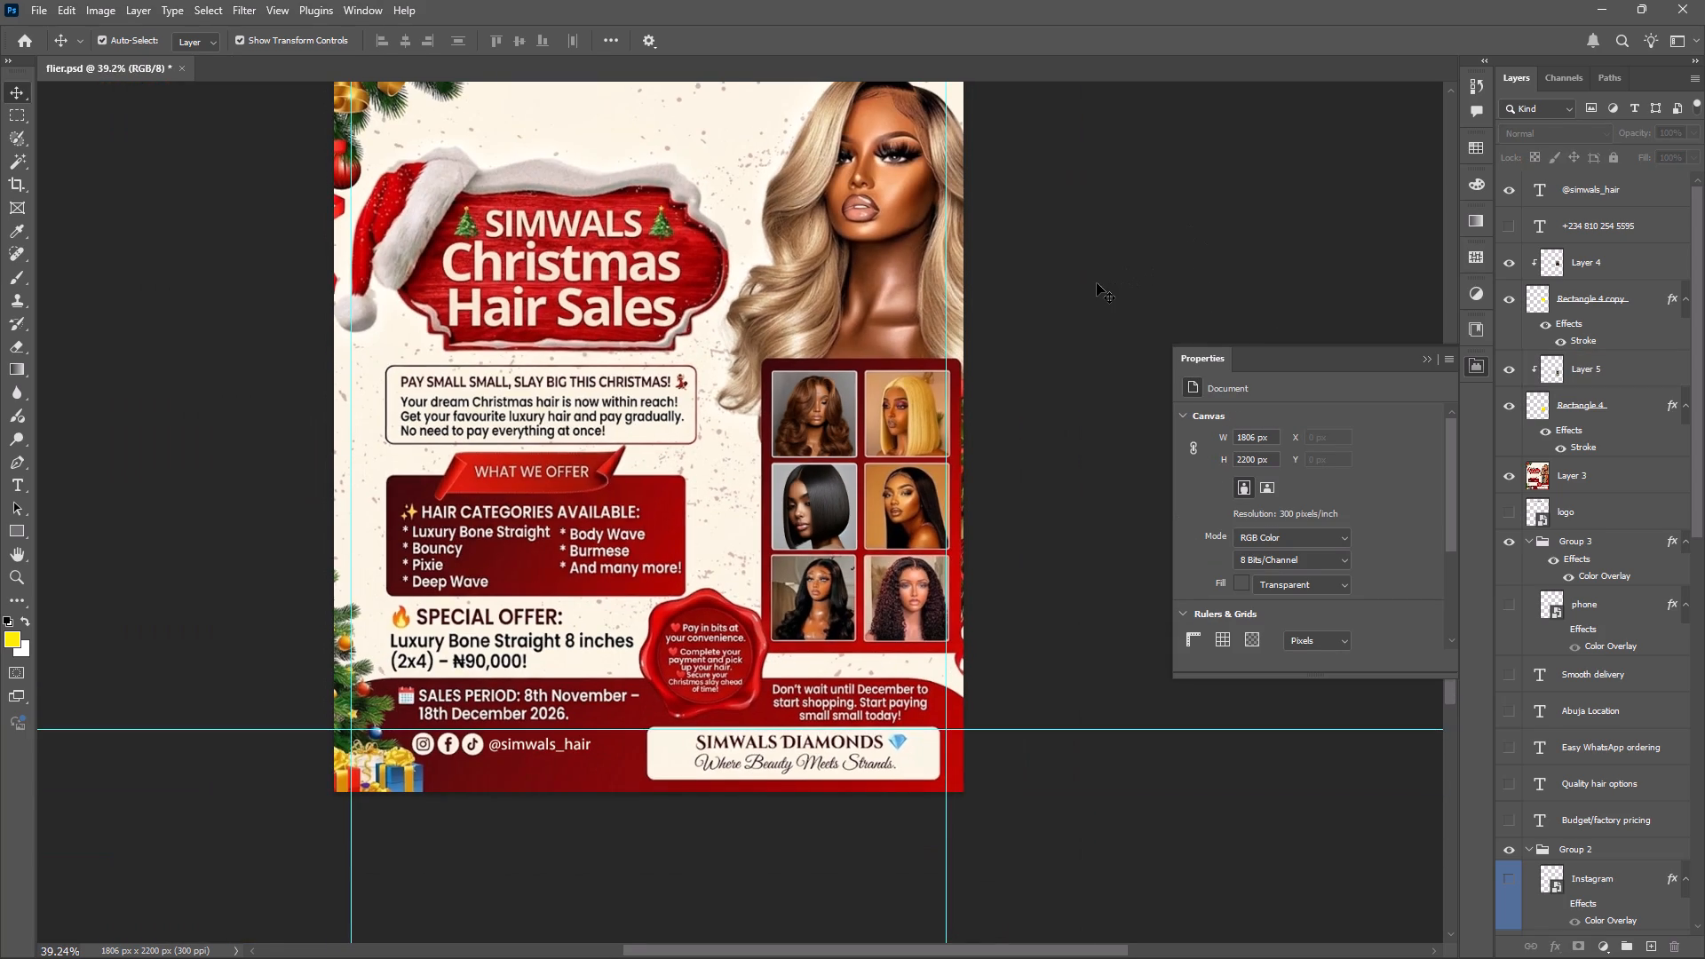
pyautogui.scroll(1, 1097, 283)
pyautogui.scroll(-2, 1097, 283)
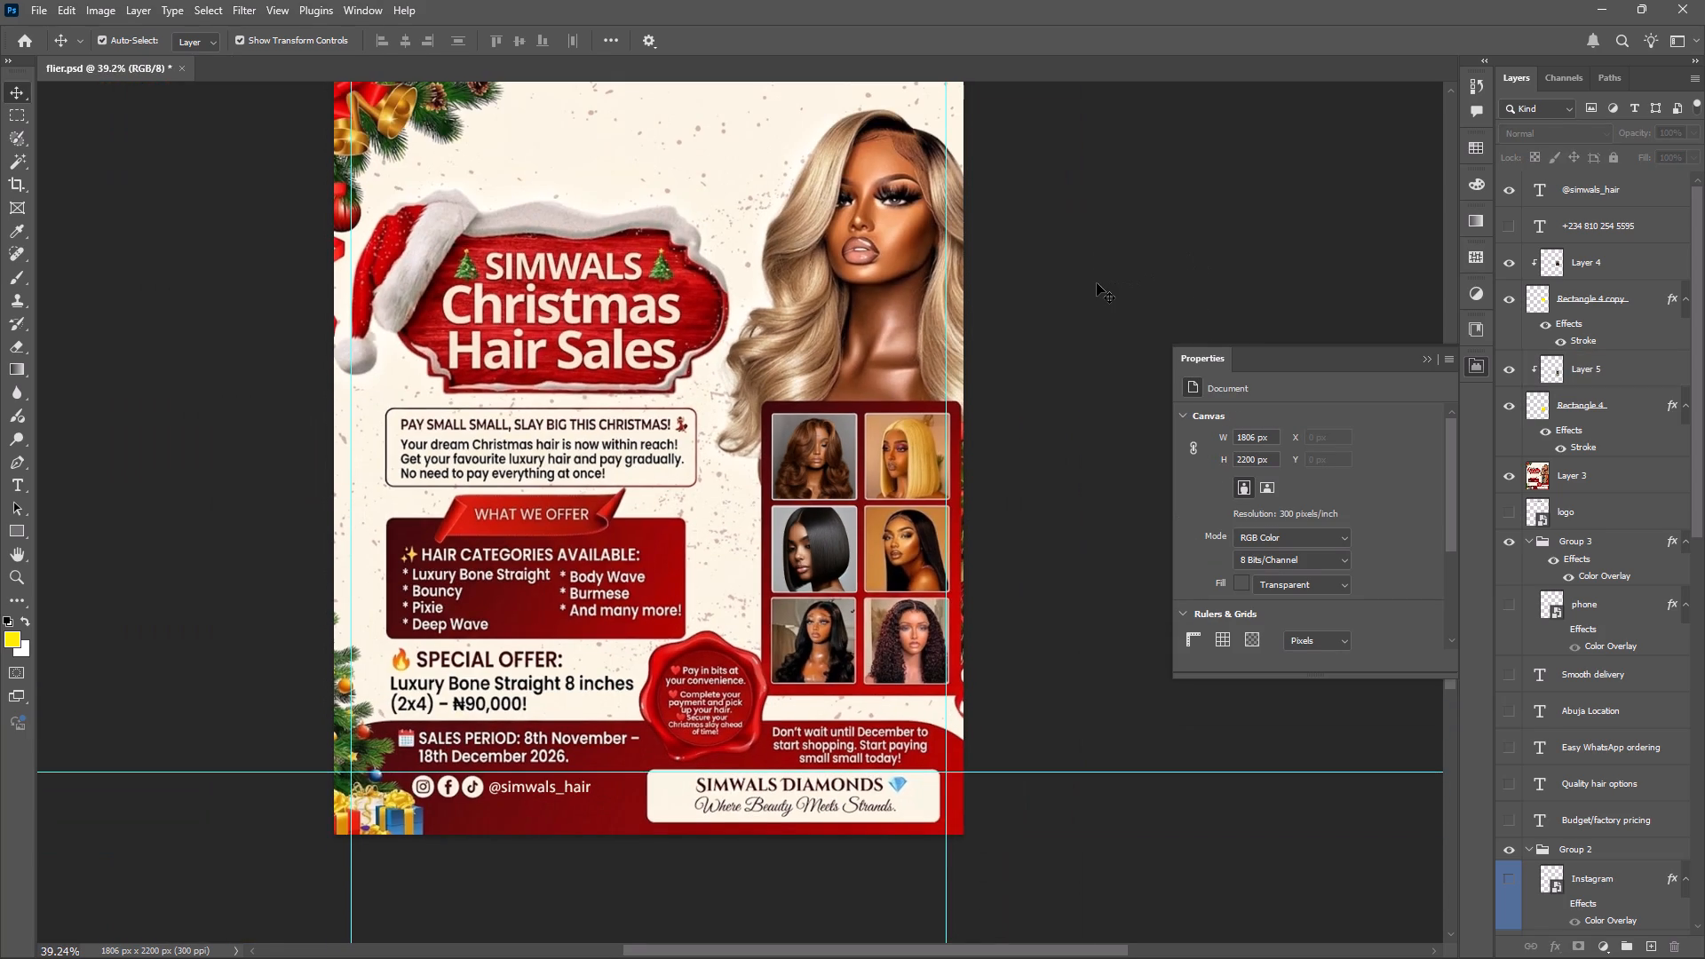
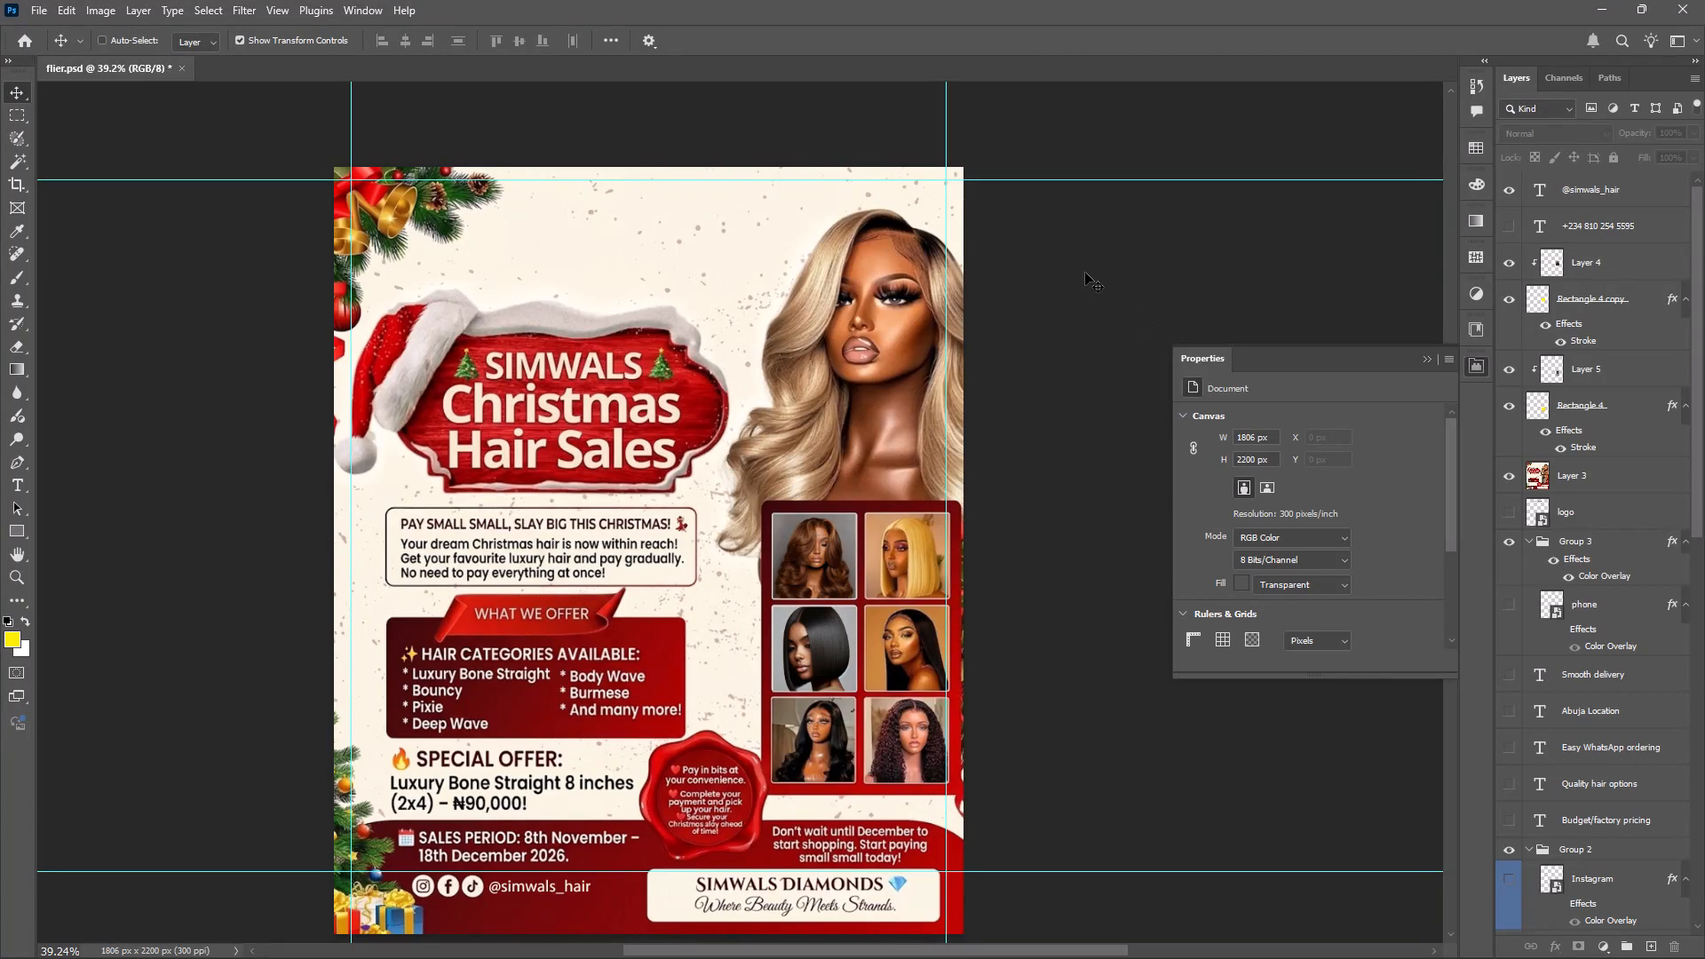
# Stamp all visible flyer artwork into a new merged layer at the top of the layer stack.
pyautogui.hotkey('ctrl', 'alt', 'shift', 'e')
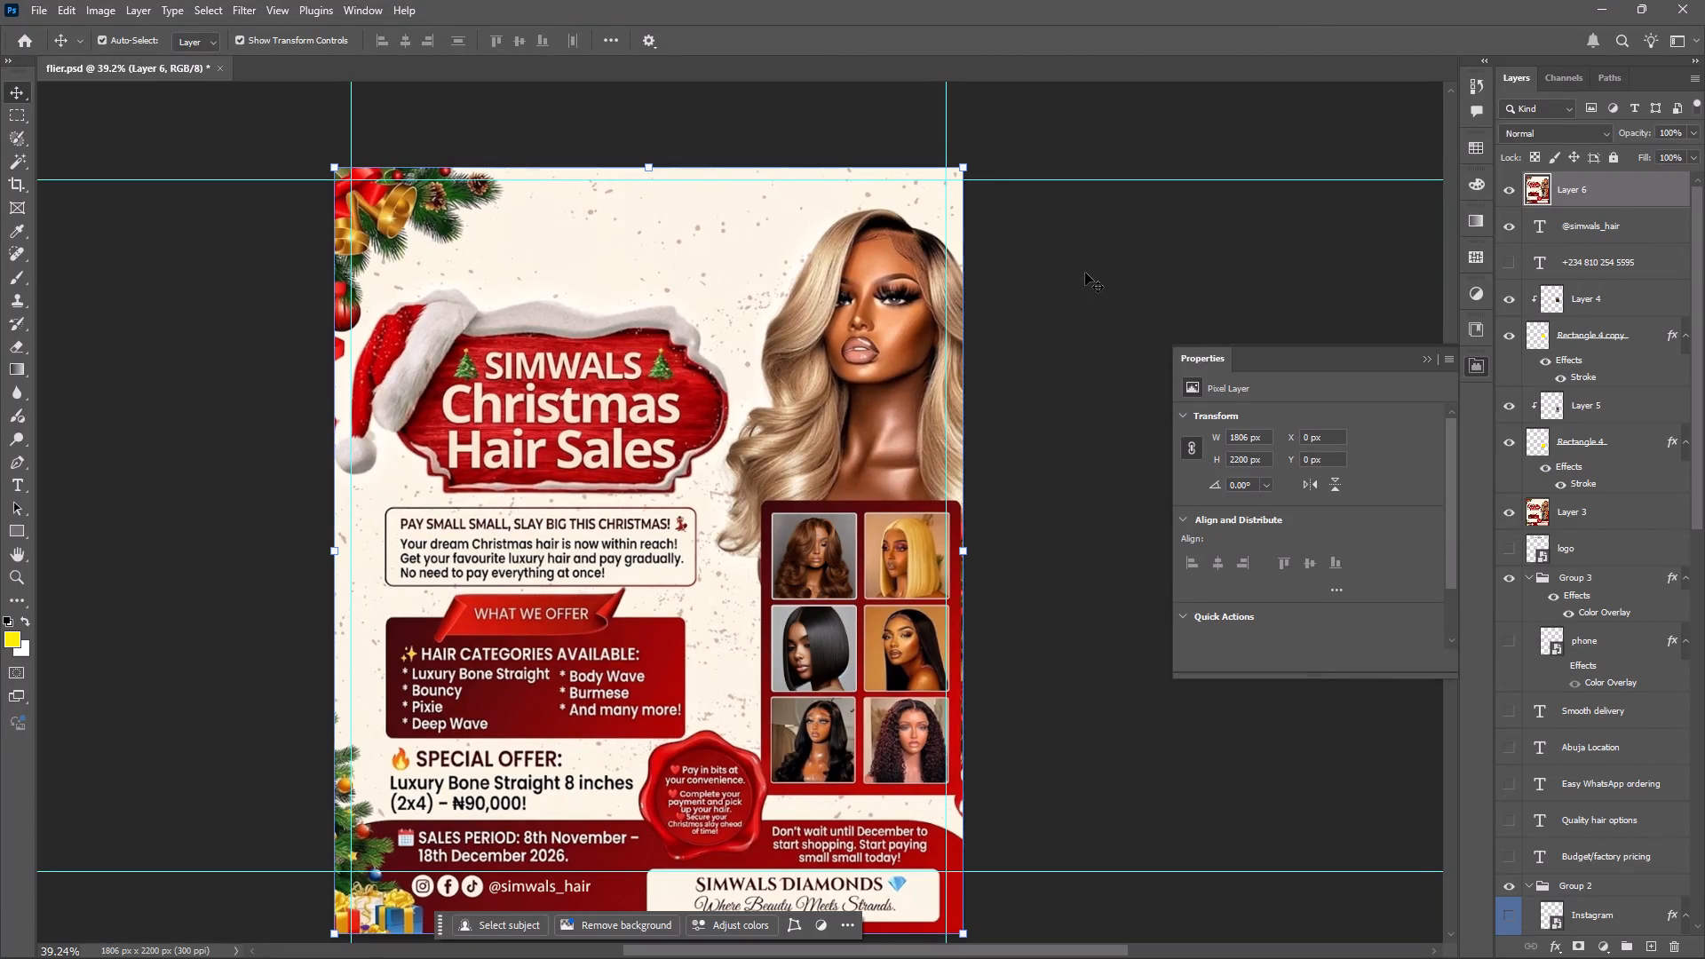
# Apply a Camera Raw Filter to the merged flyer layer with Texture +3 and Clarity +3.
pyautogui.hotkey('ctrl', 'shift', 'a')
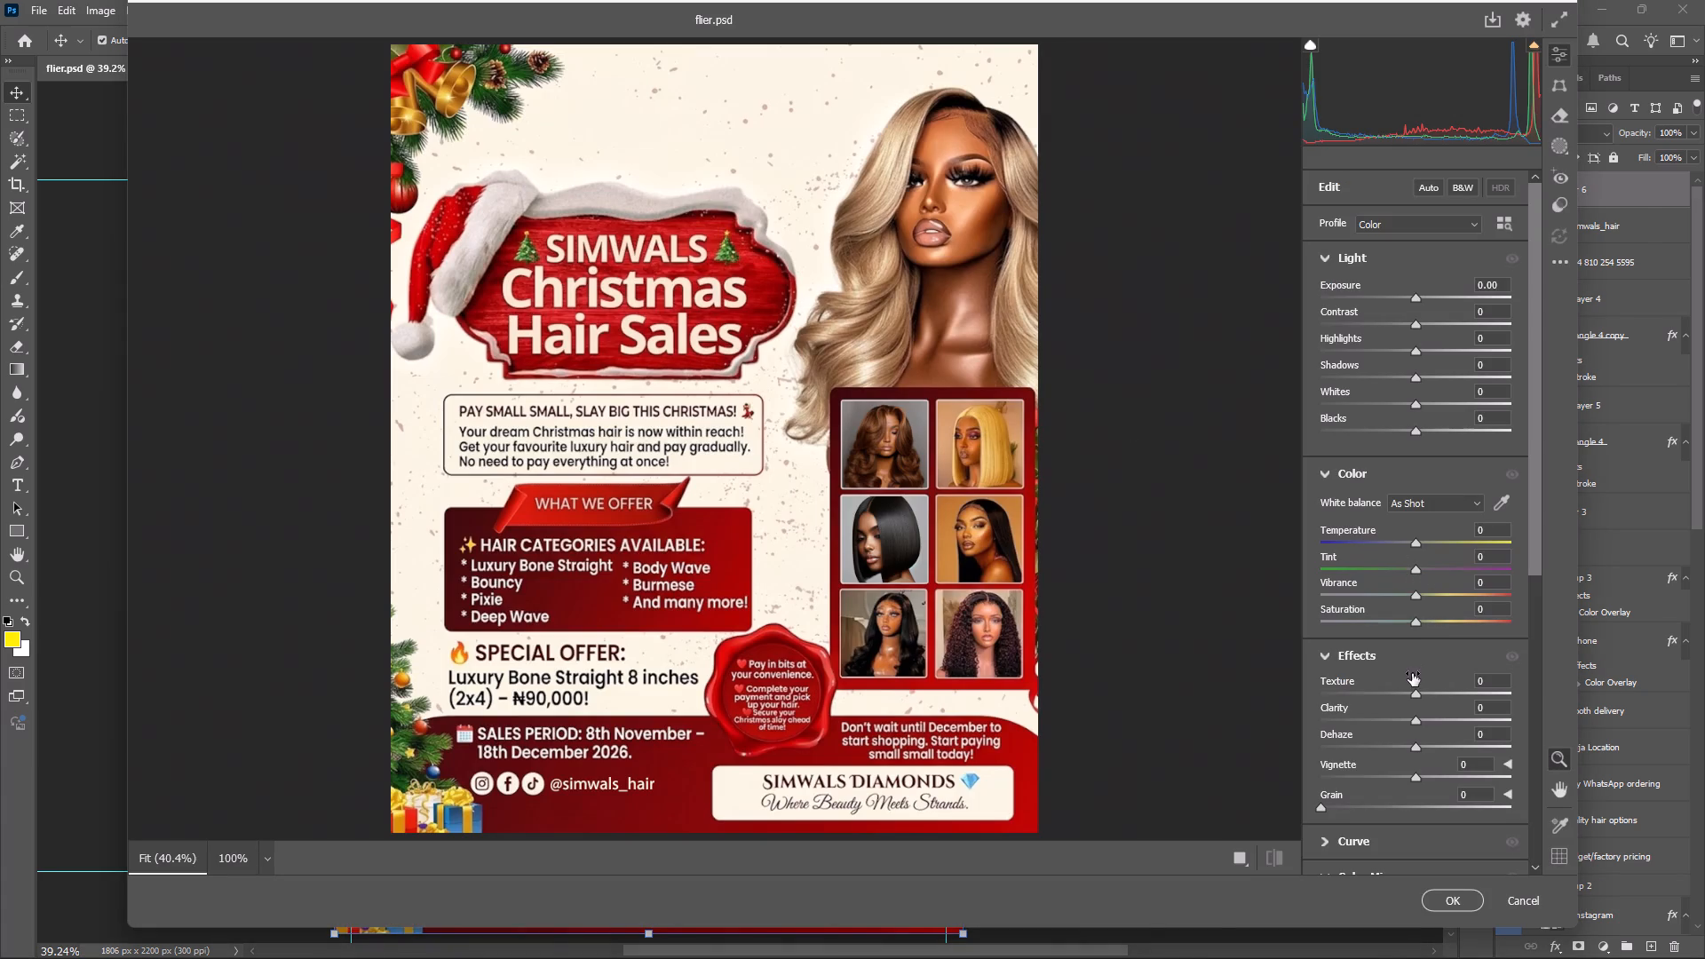
pyautogui.click(1416, 698)
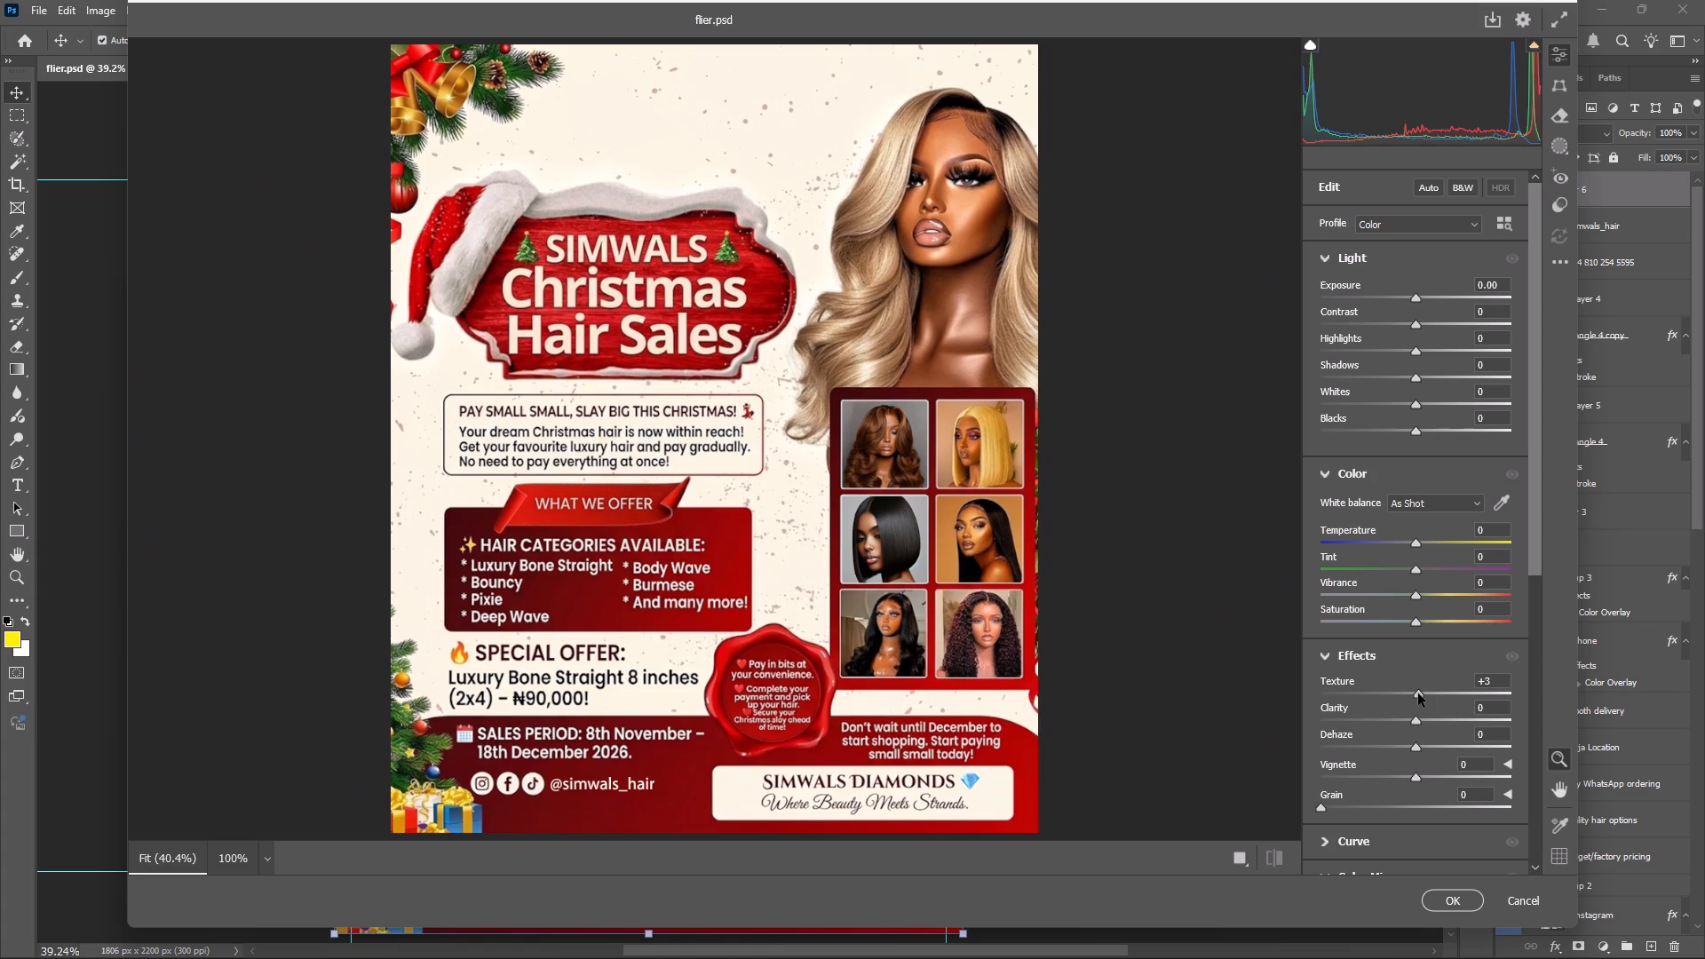
pyautogui.click(1416, 718)
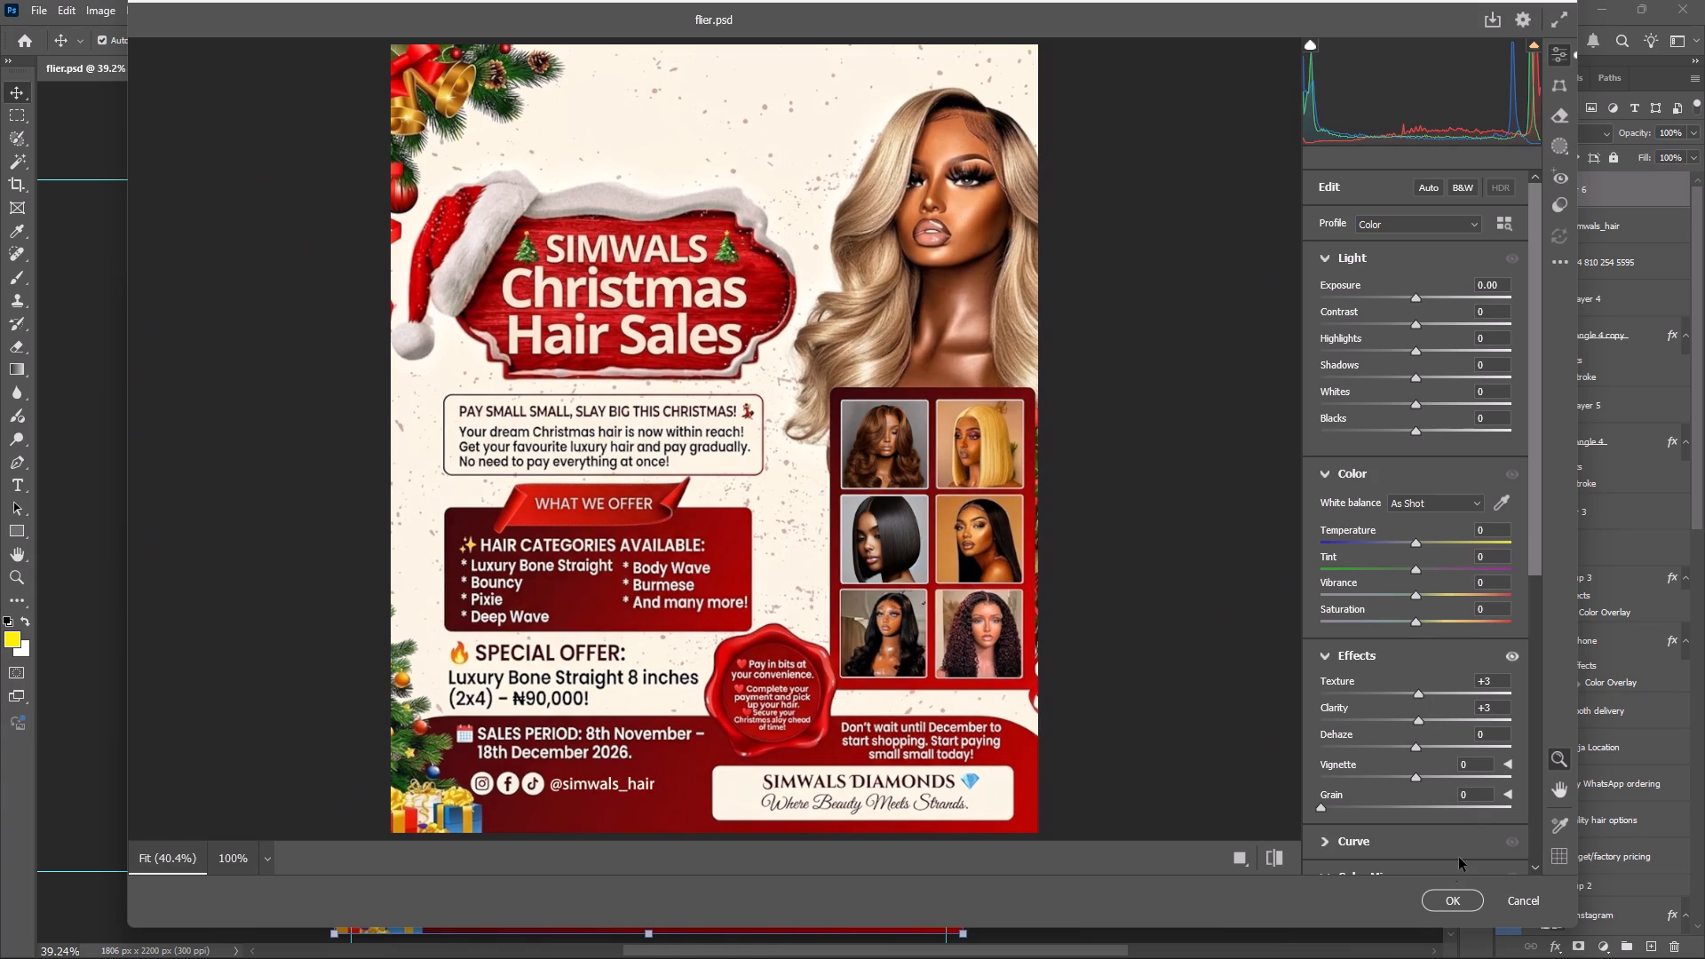
# Apply the Camera Raw adjustments of Texture +3 and Clarity +3 to the merged flyer layer and save flier.psd.
pyautogui.click(1444, 902)
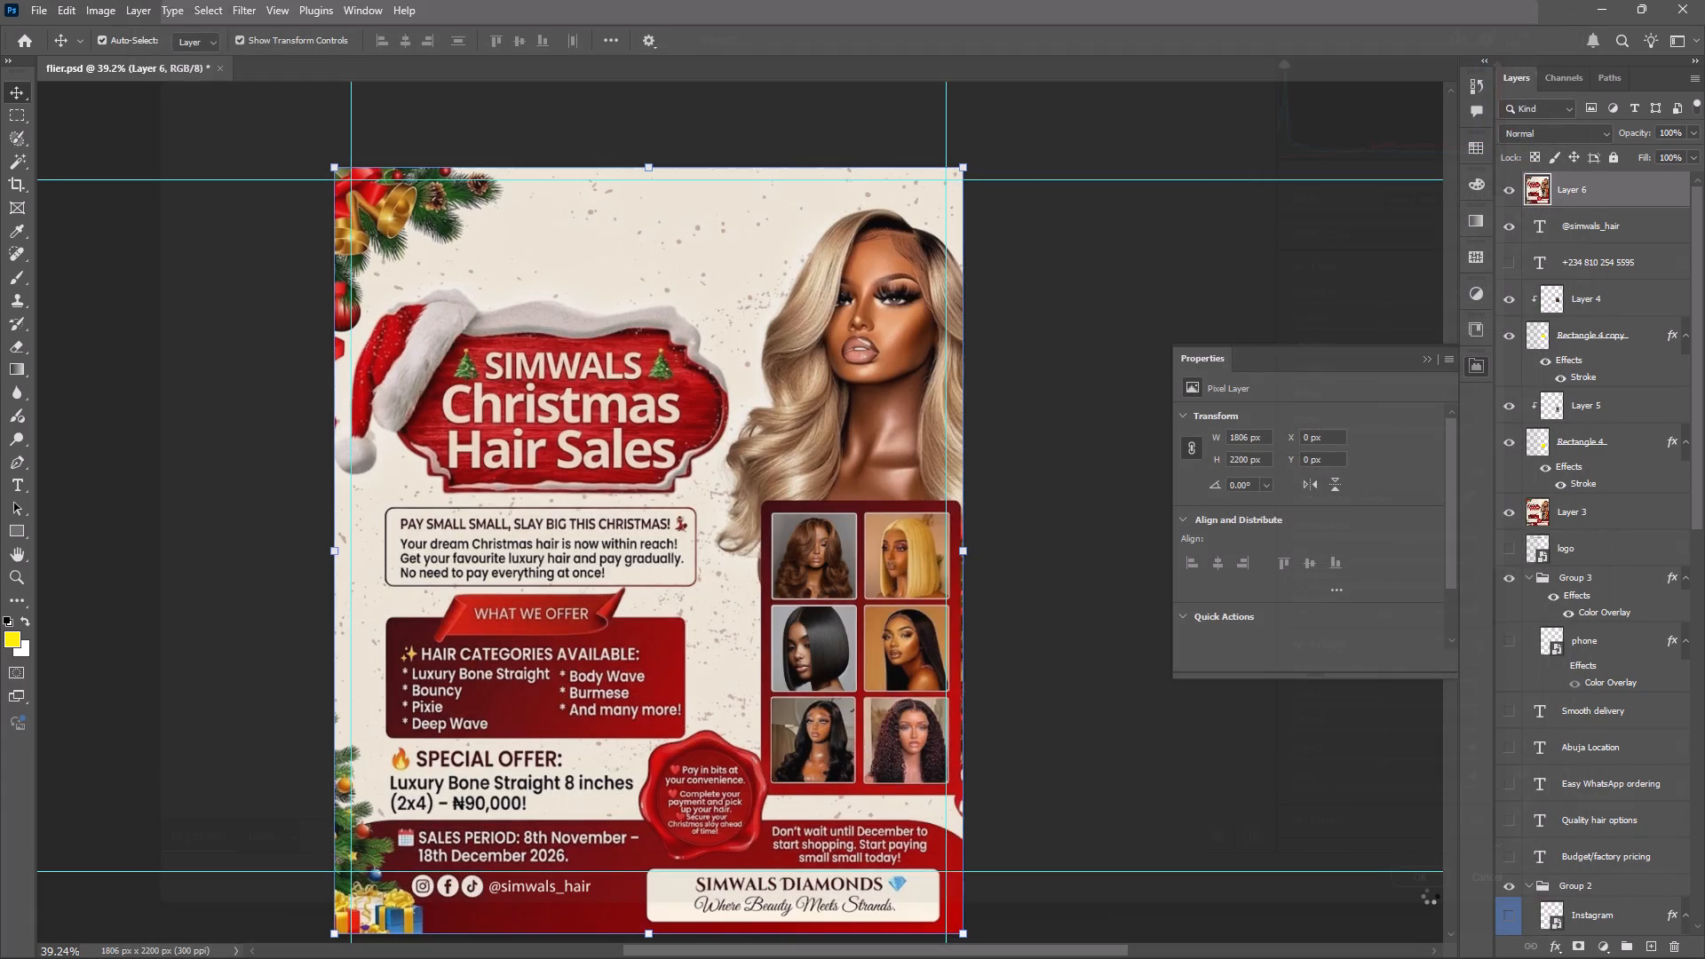
pyautogui.hotkey('ctrl', 's')
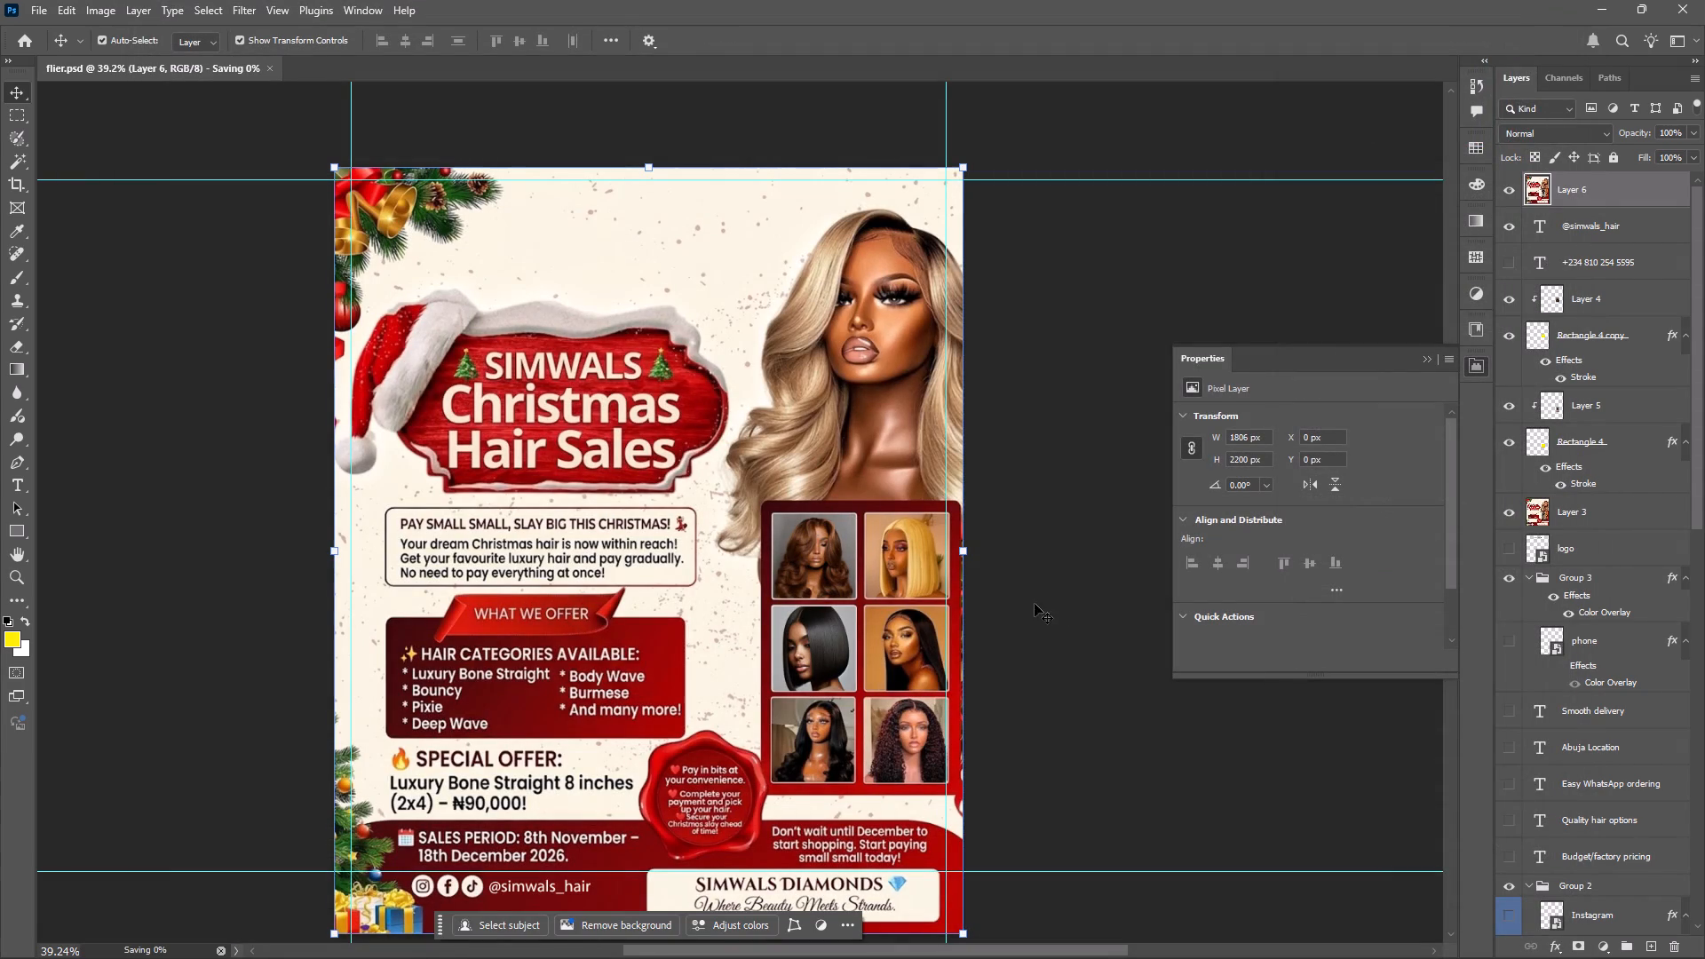
# Quick-export the finished flyer, accepting the suggested save settings.
pyautogui.click(40, 9)
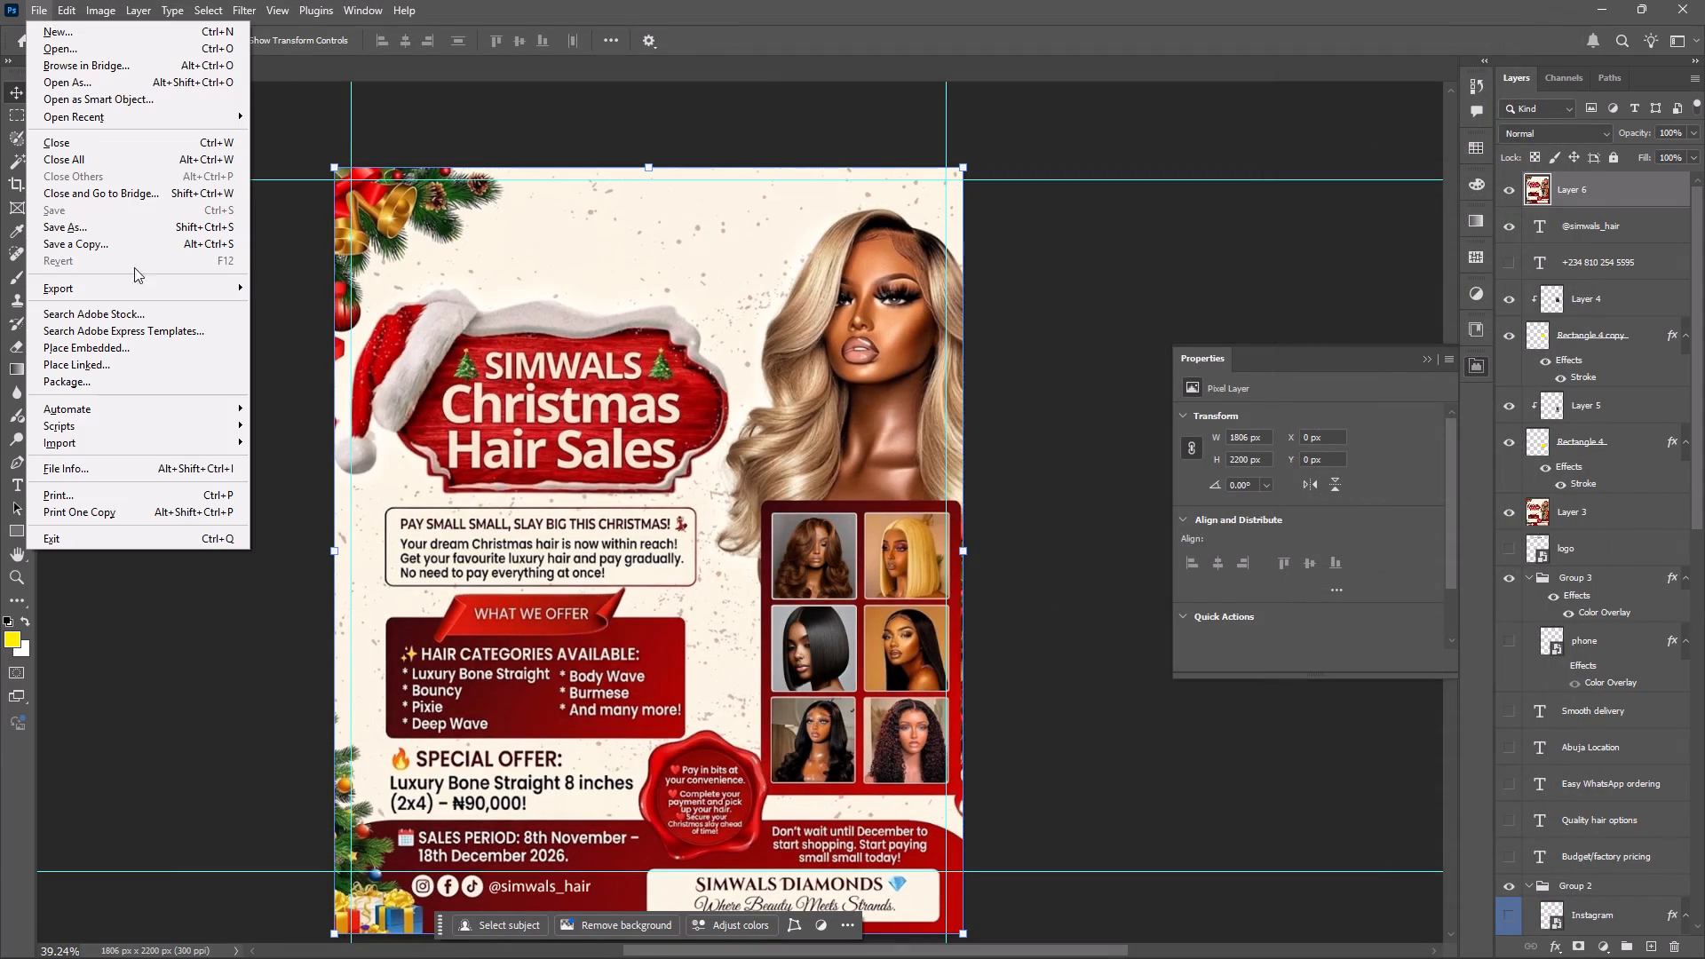
pyautogui.click(259, 284)
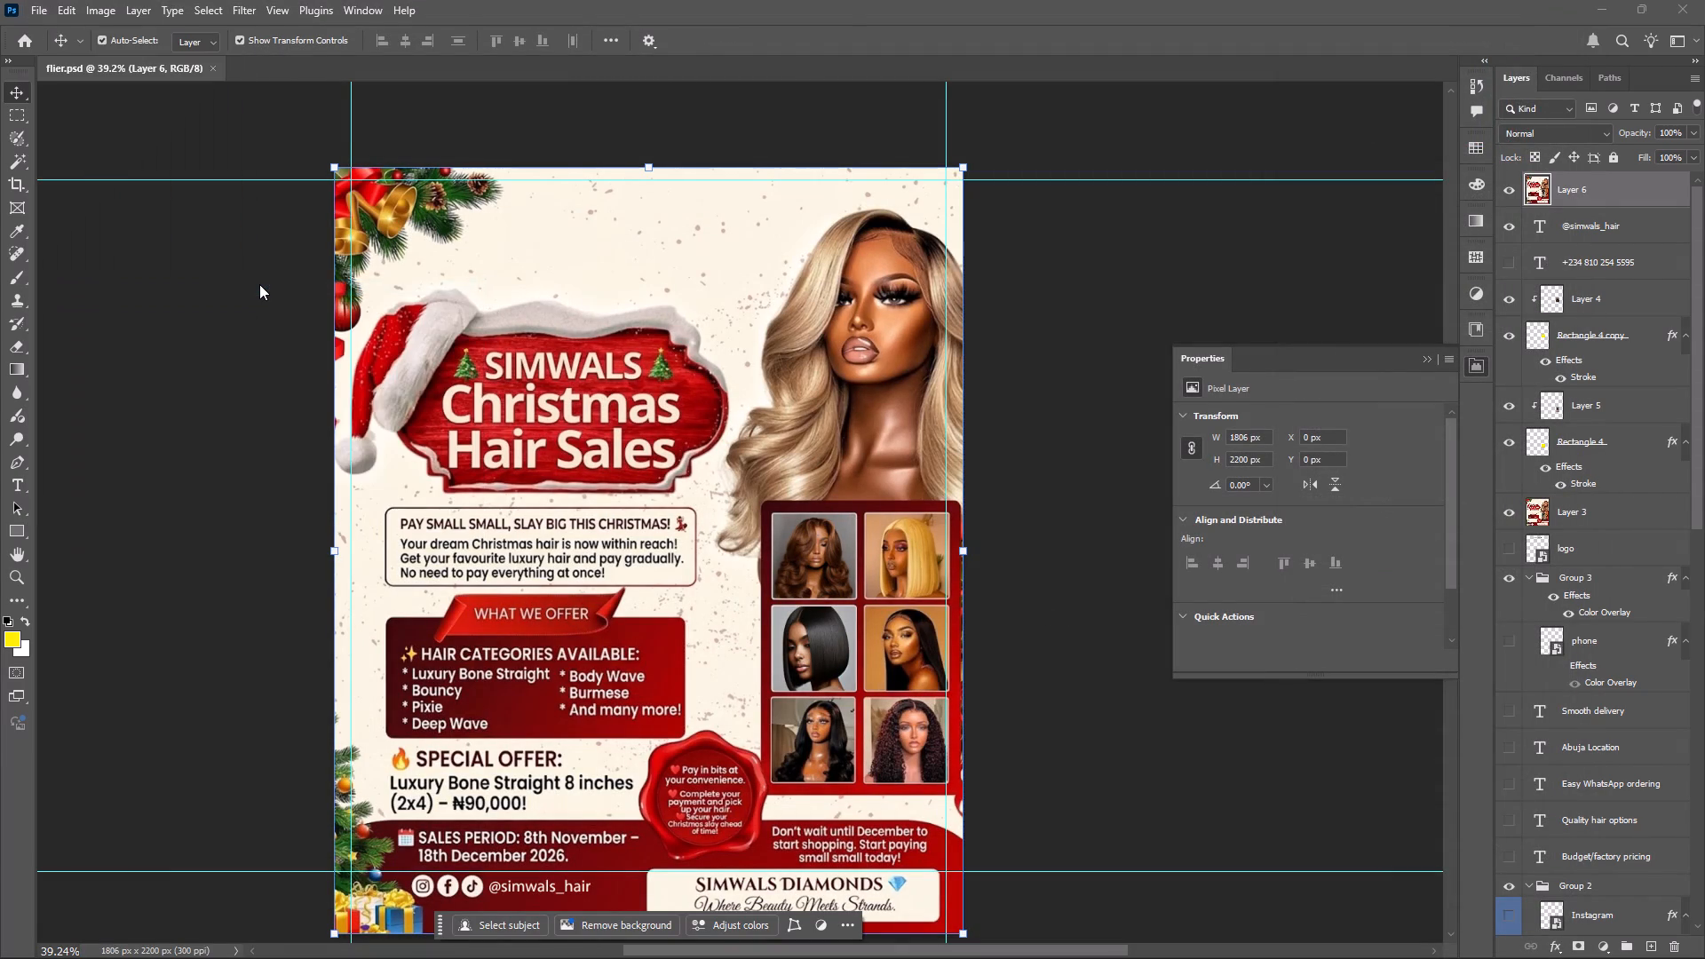
pyautogui.press('Return')
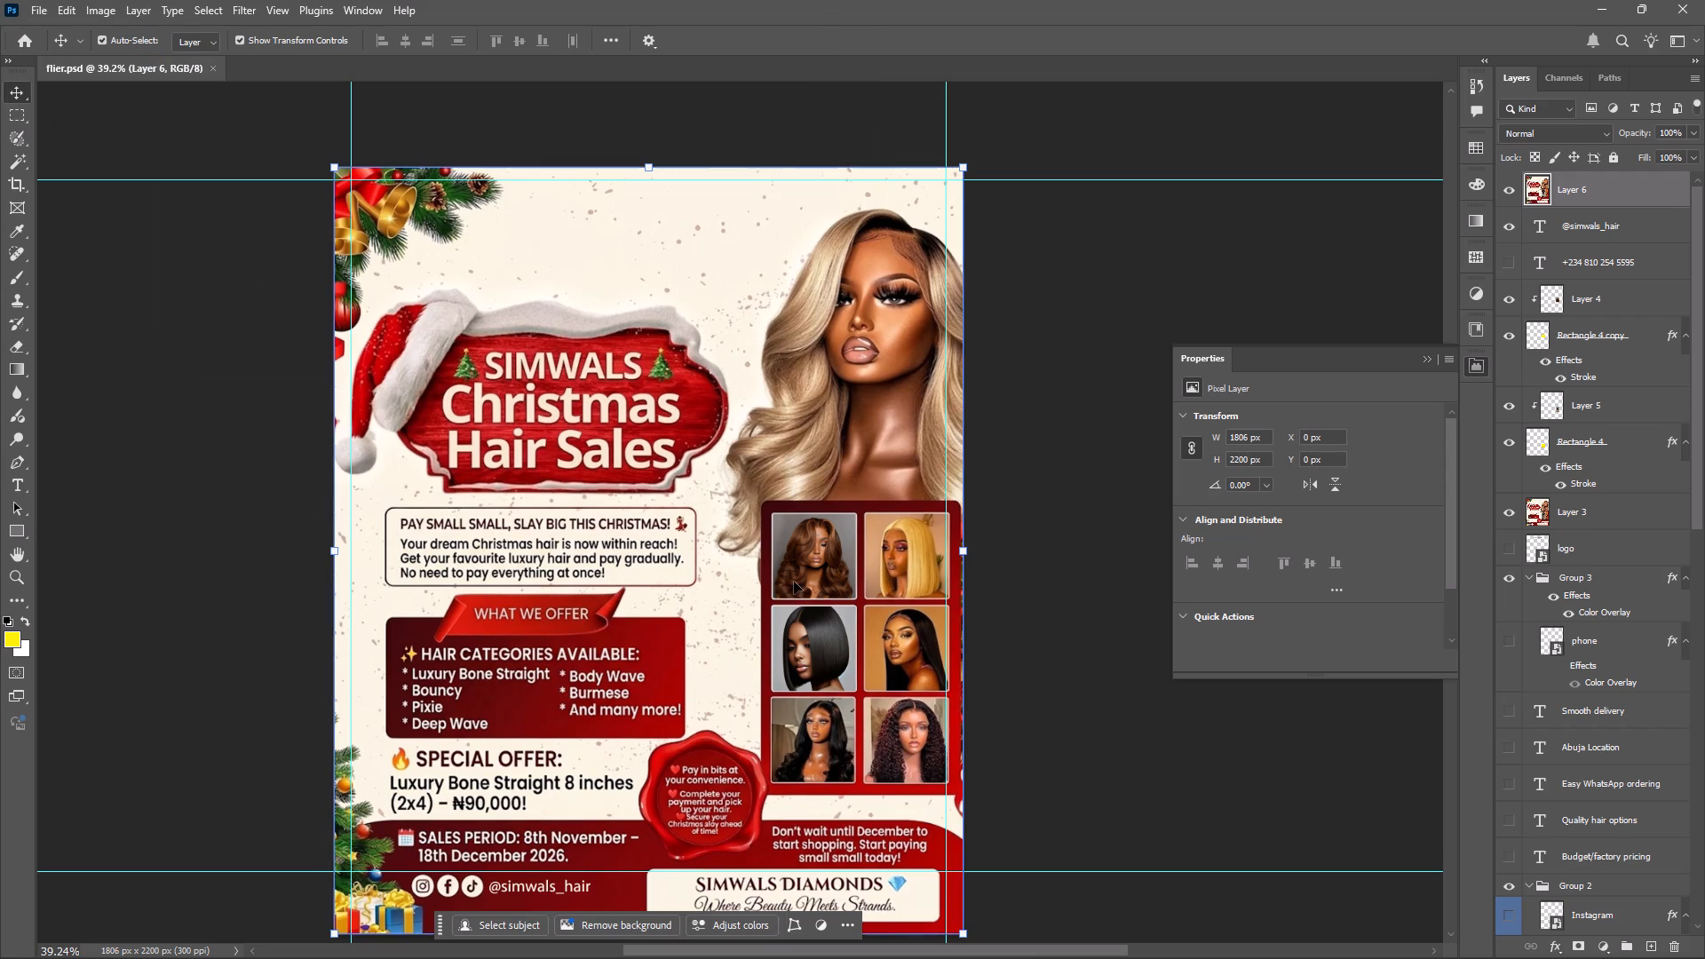
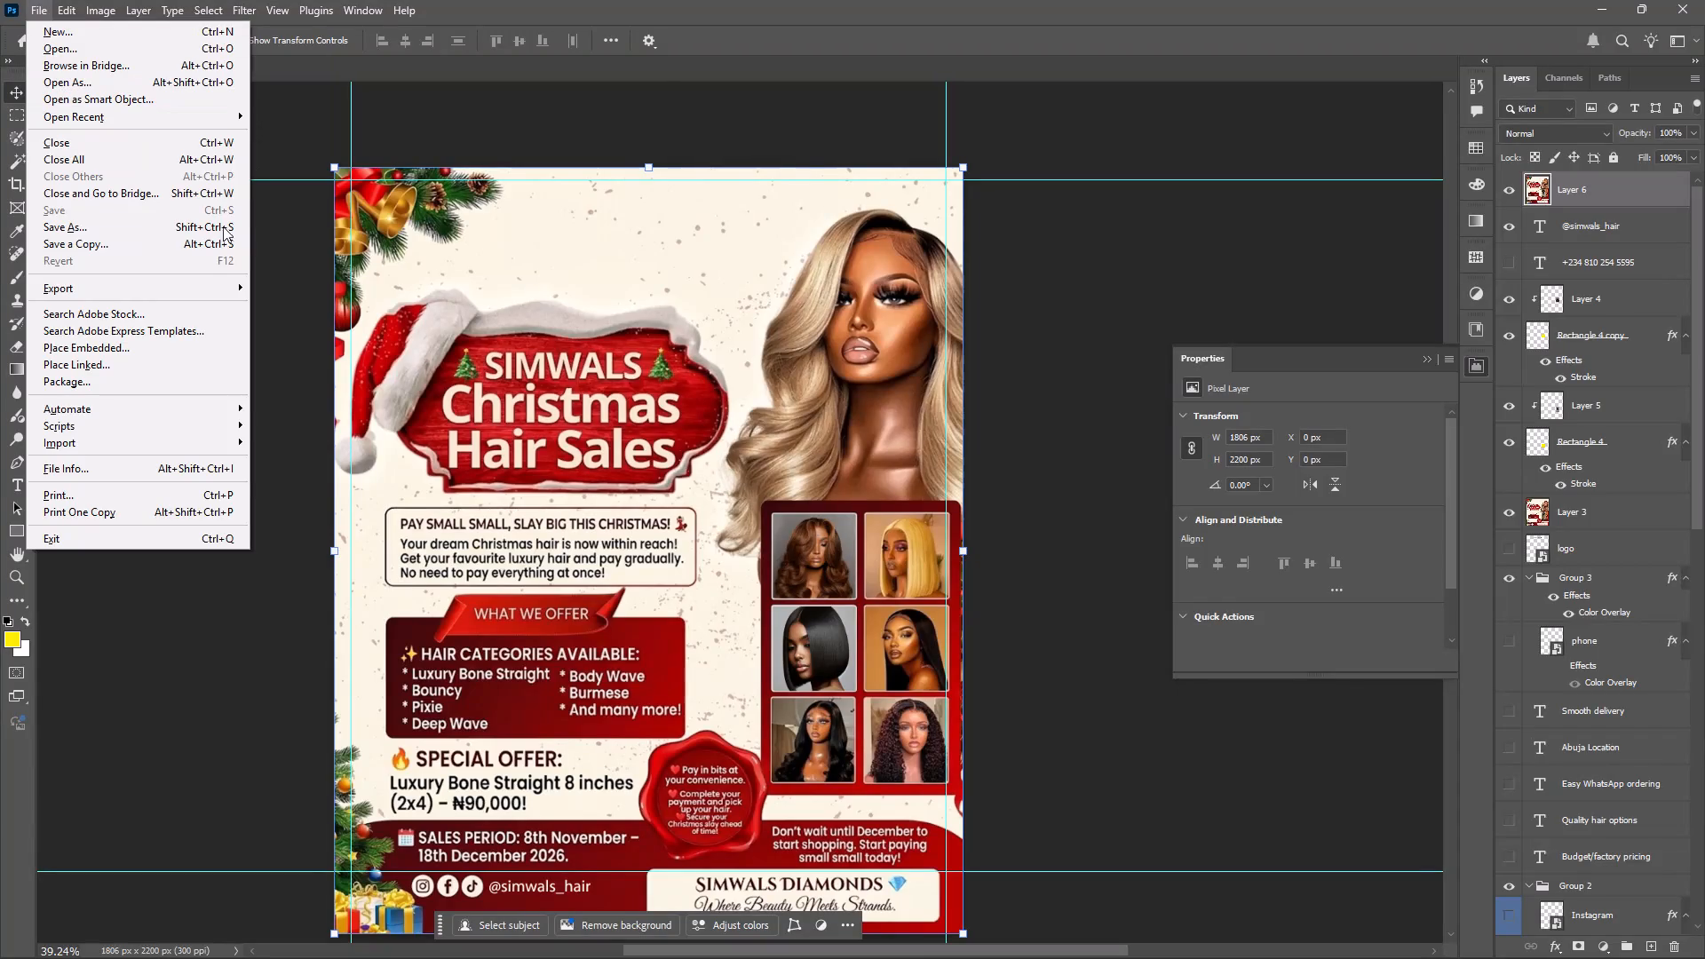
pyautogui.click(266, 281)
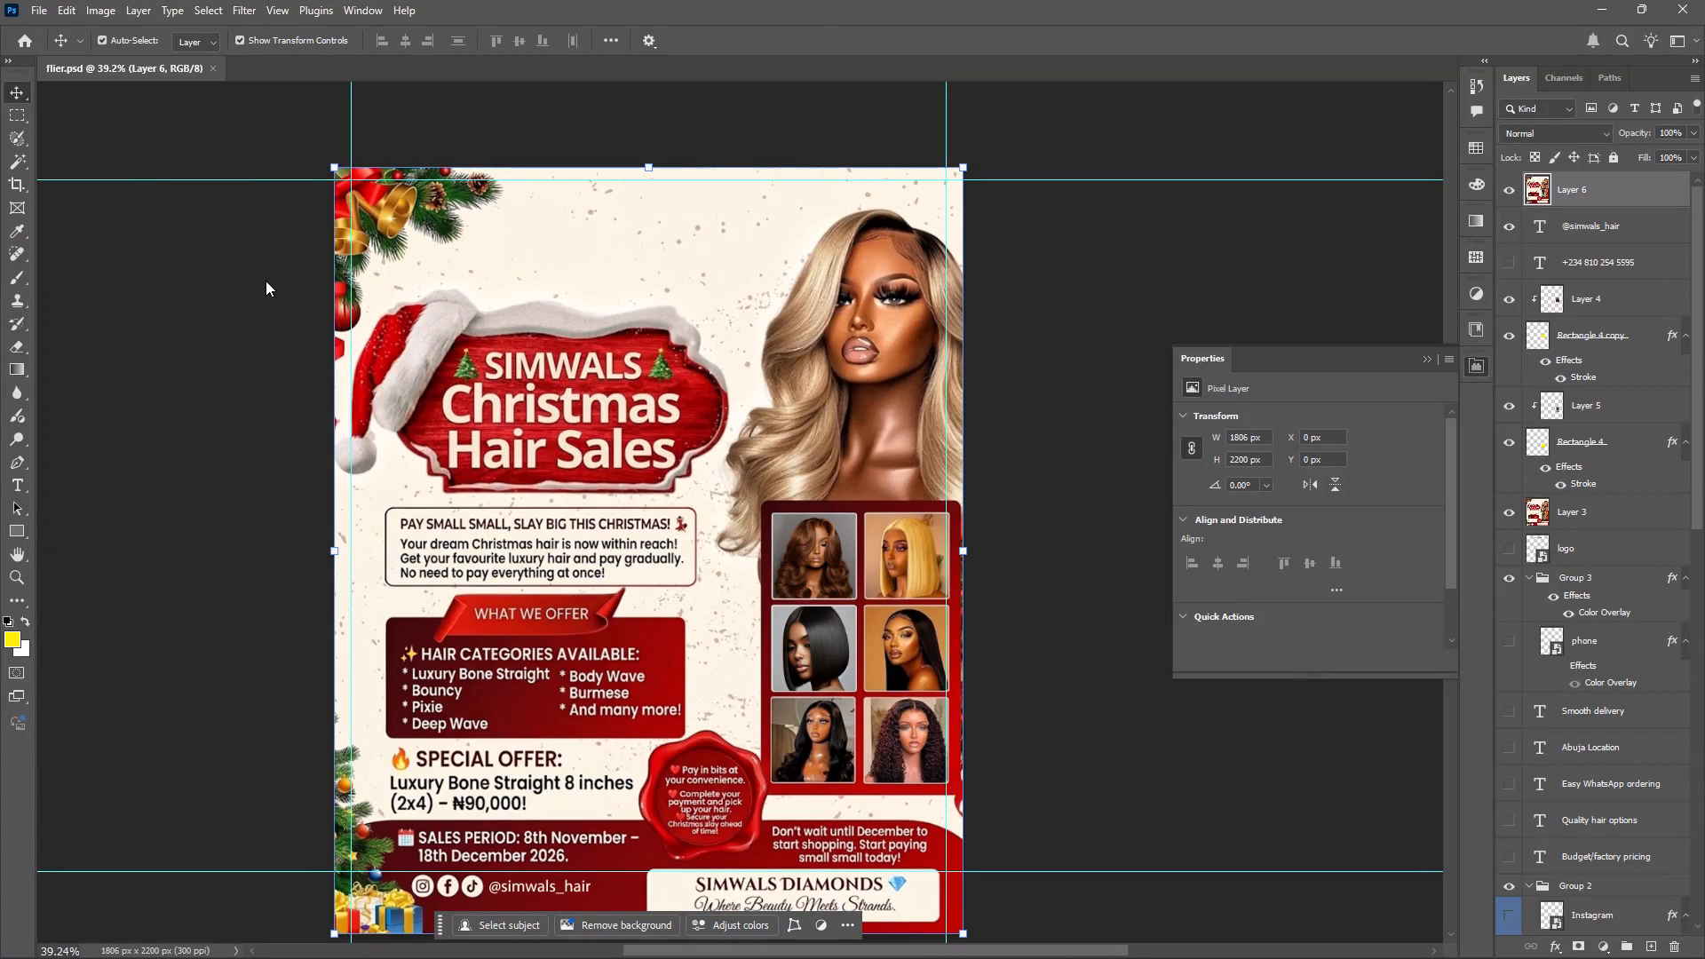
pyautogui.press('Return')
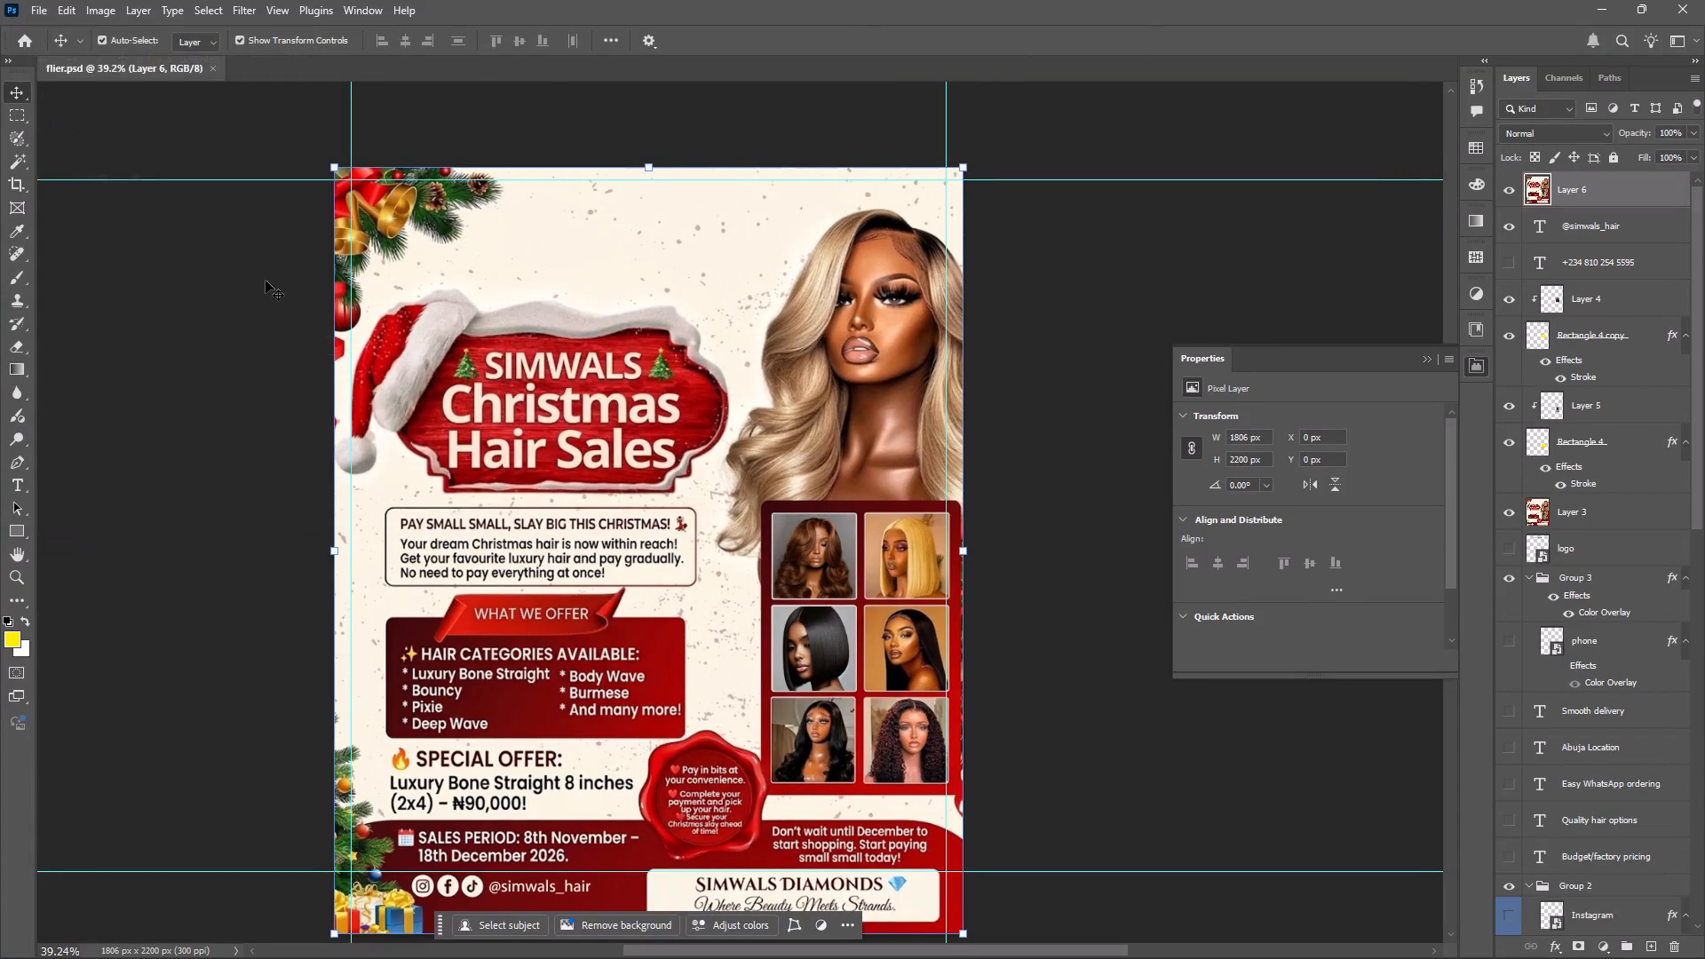
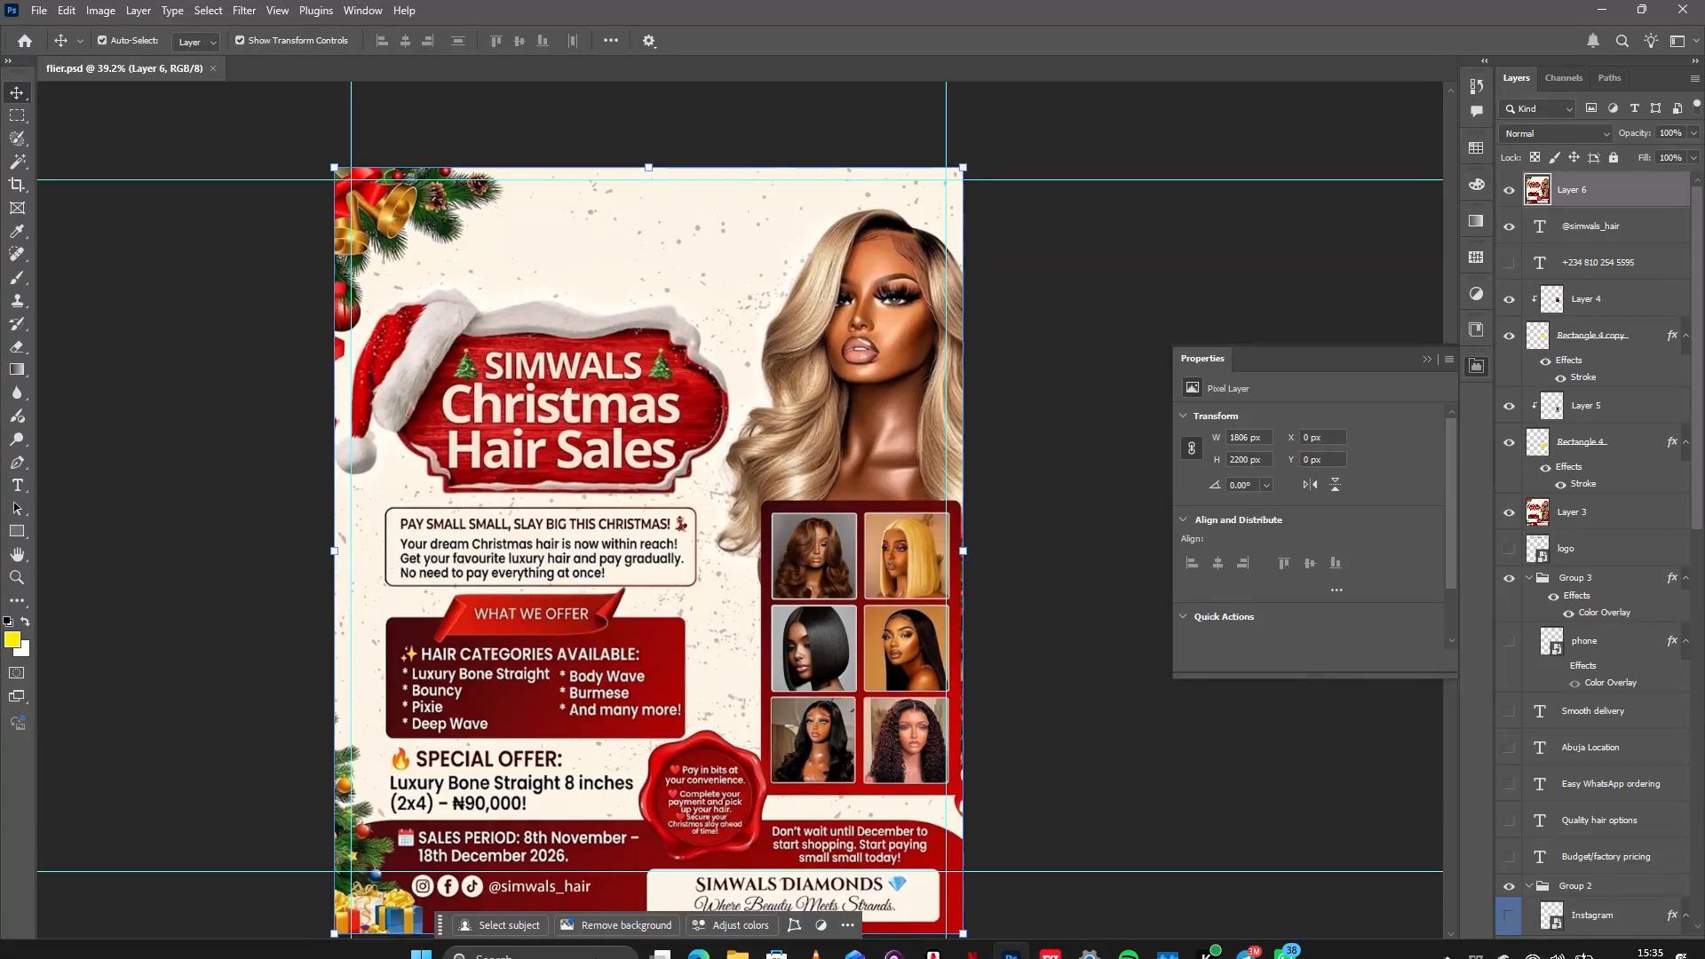
# Switch to File Explorer to check the free space on the local drives, and return to the Photoshop flyer.
pyautogui.click(726, 939)
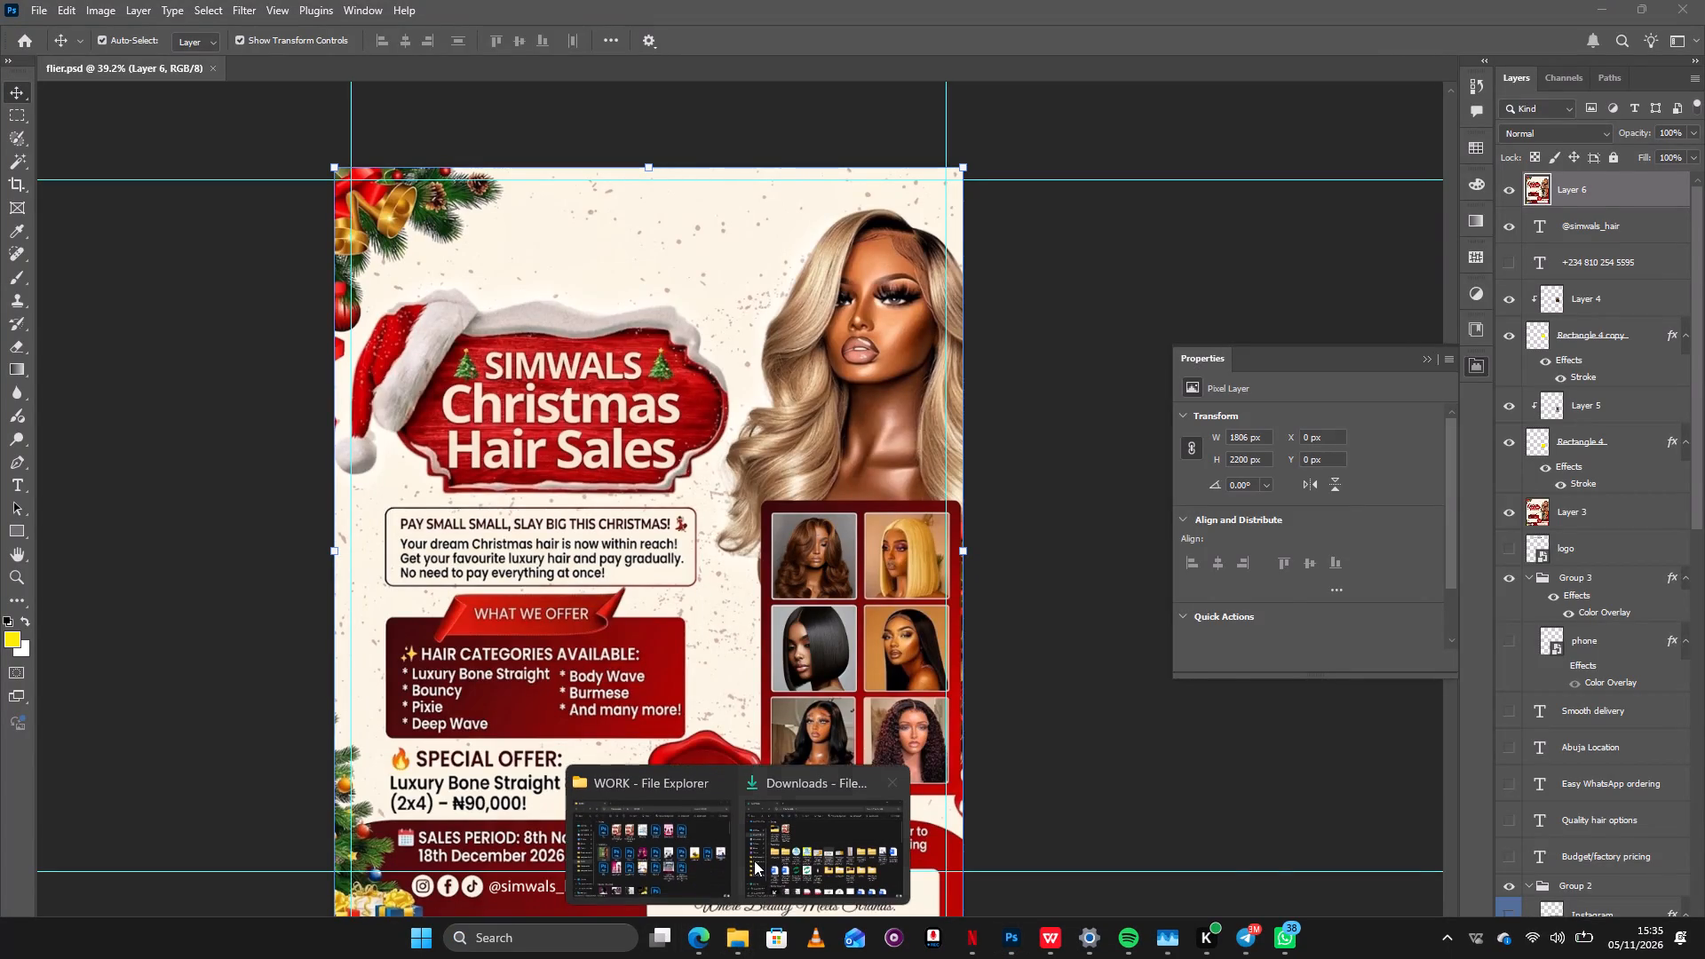
pyautogui.click(697, 844)
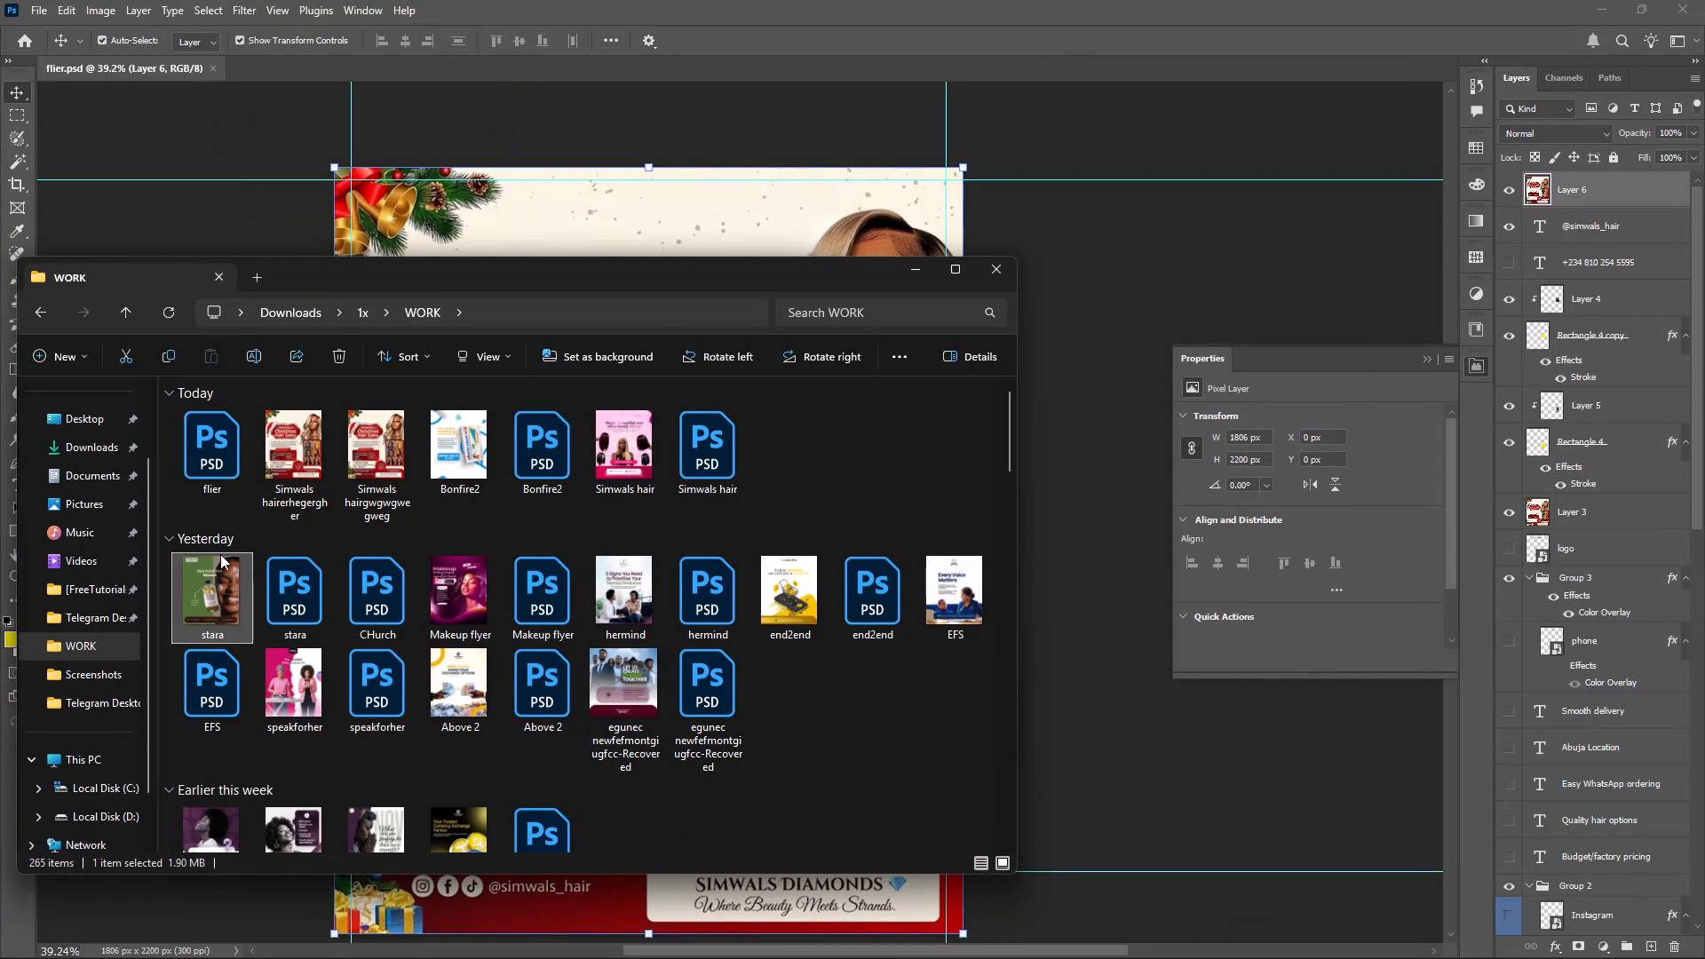
pyautogui.click(91, 759)
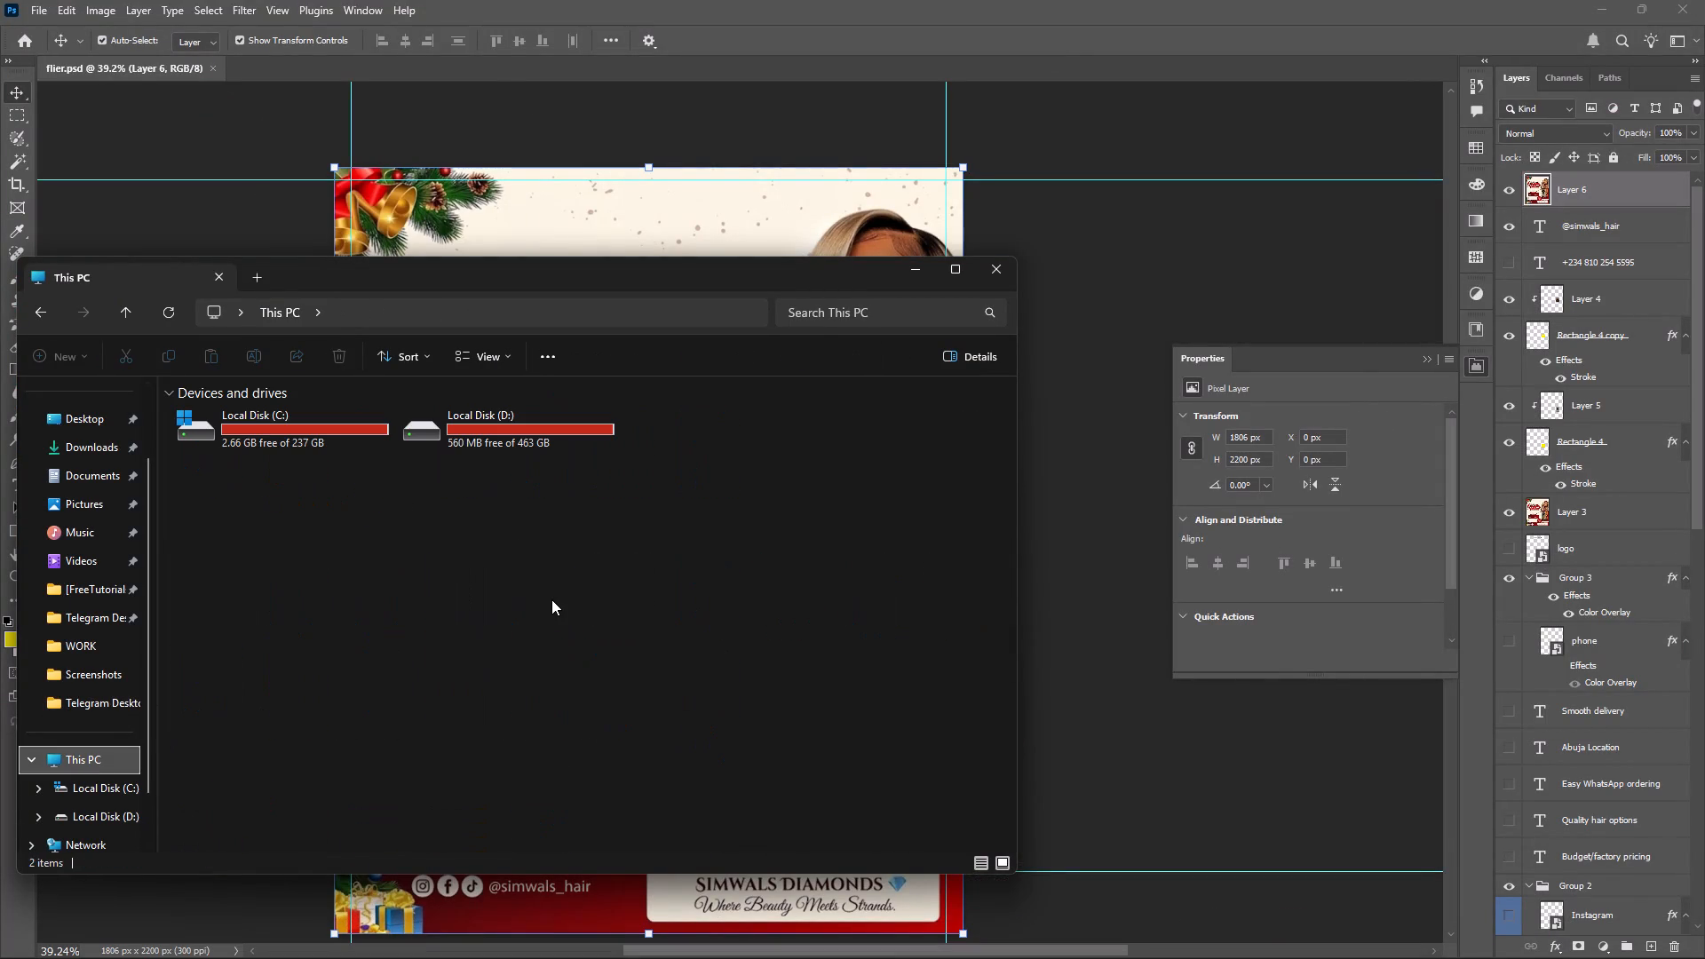
pyautogui.hotkey('alt', 'Tab')
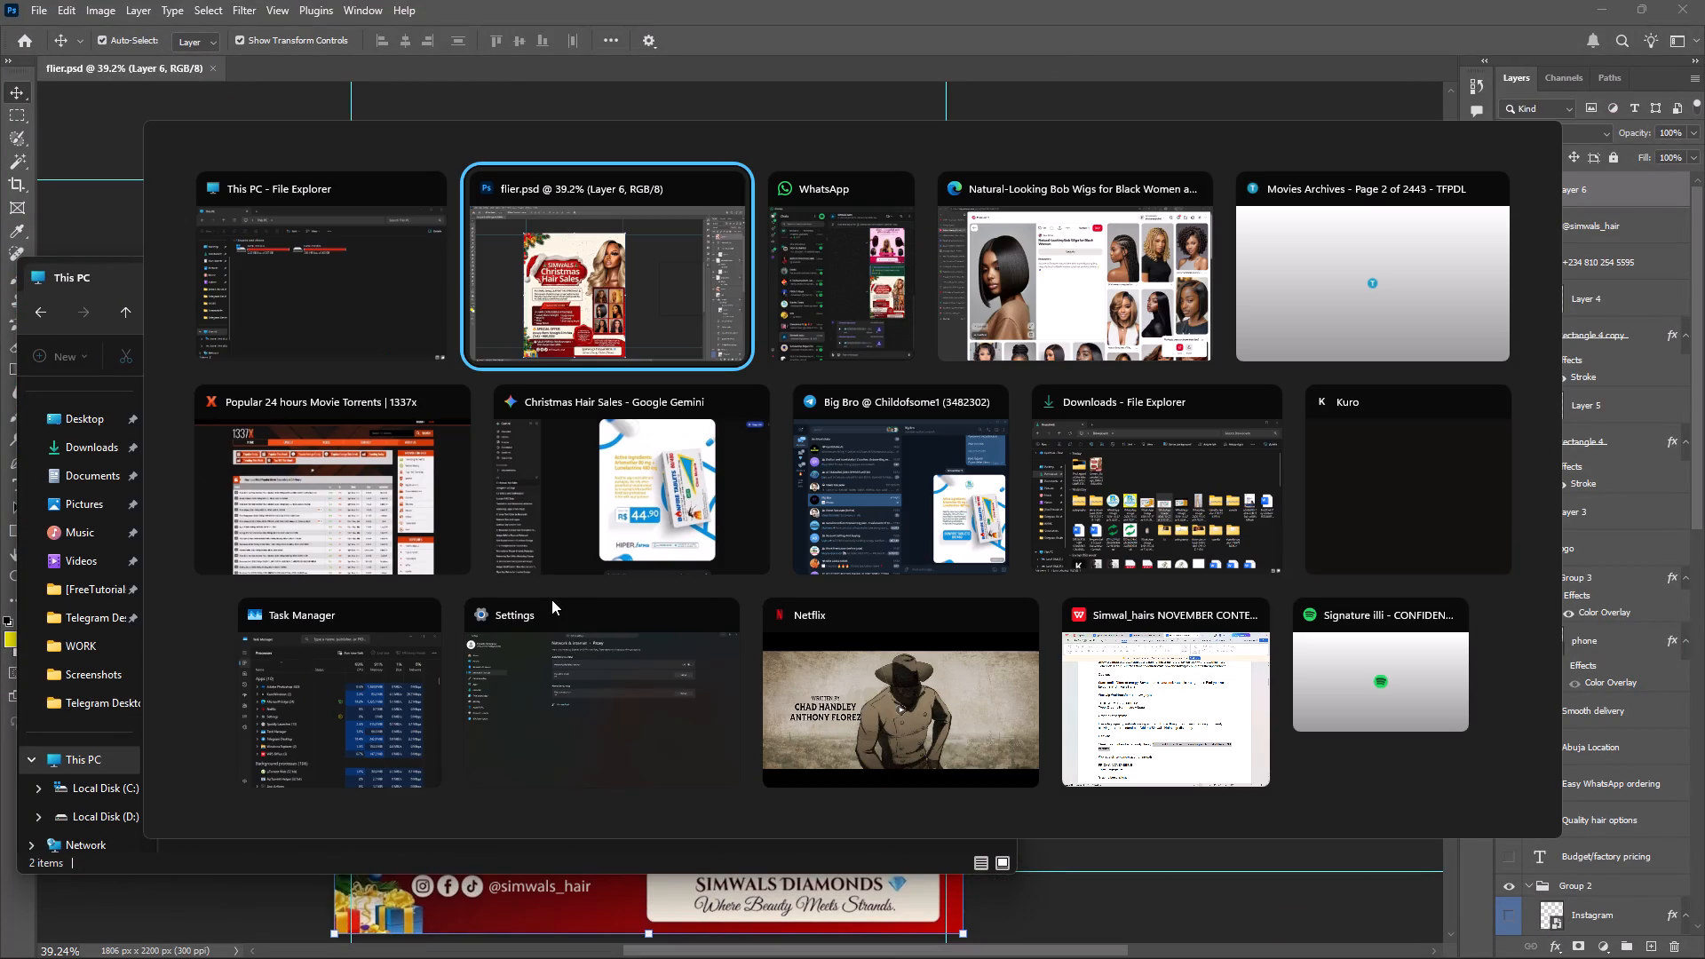
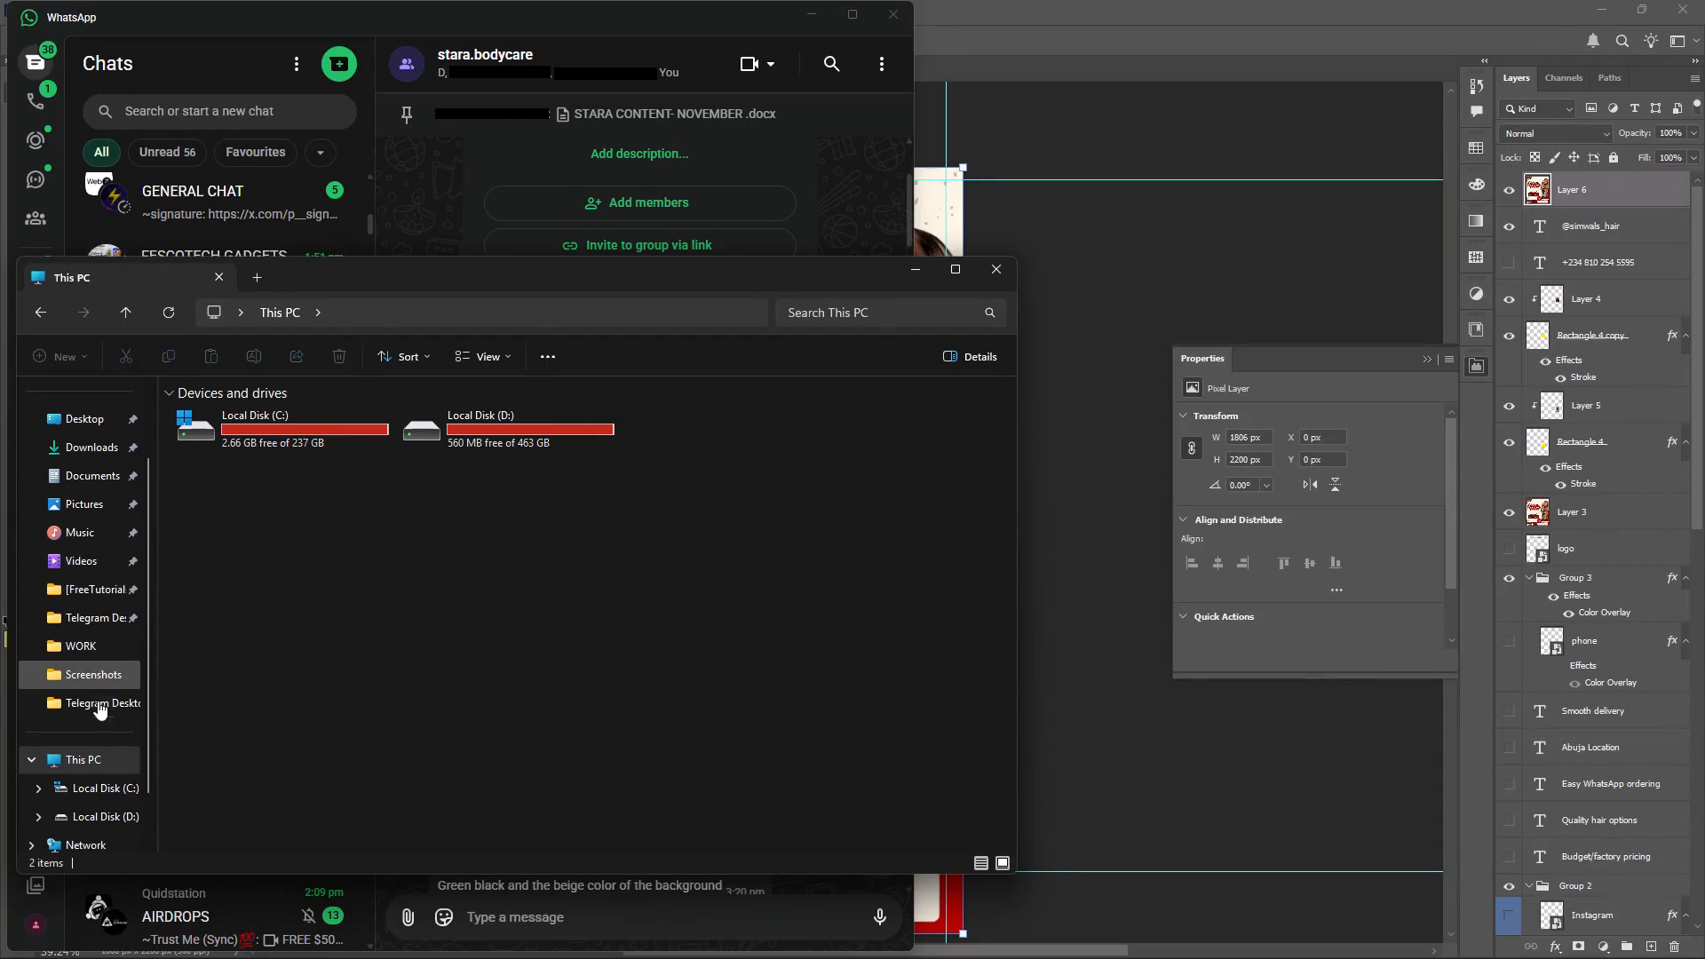
# In File Explorer, permanently delete the Photoshop.2025 folder from Downloads.
pyautogui.click(97, 452)
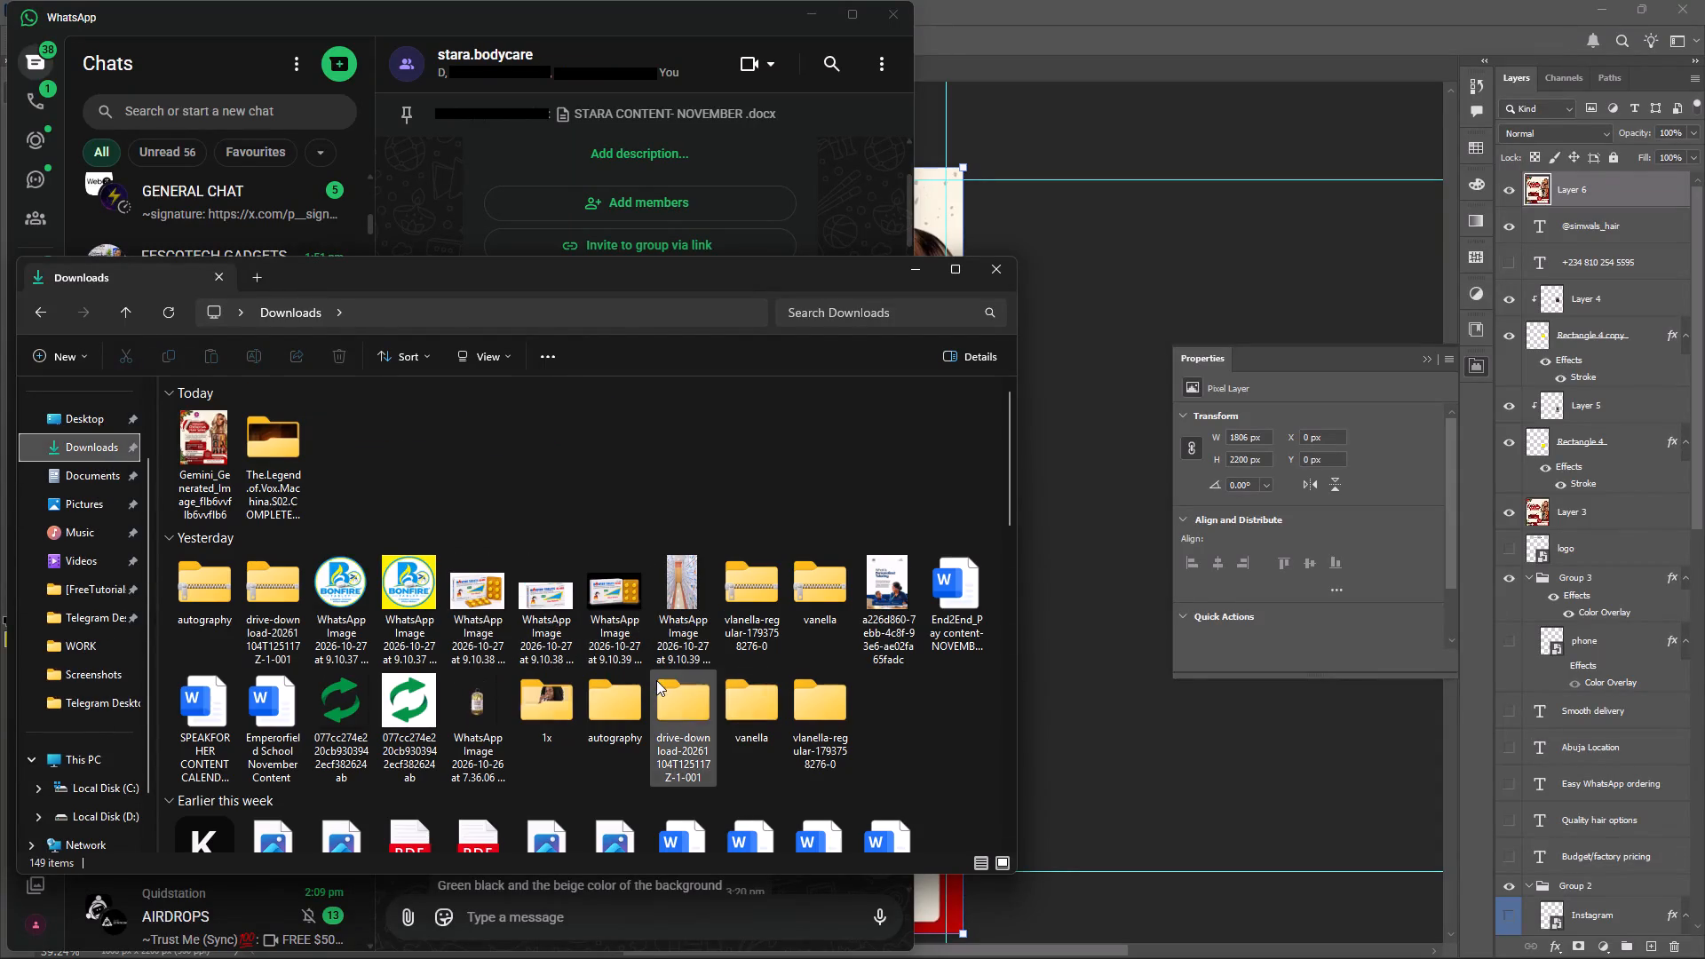
pyautogui.scroll(-5, 656, 680)
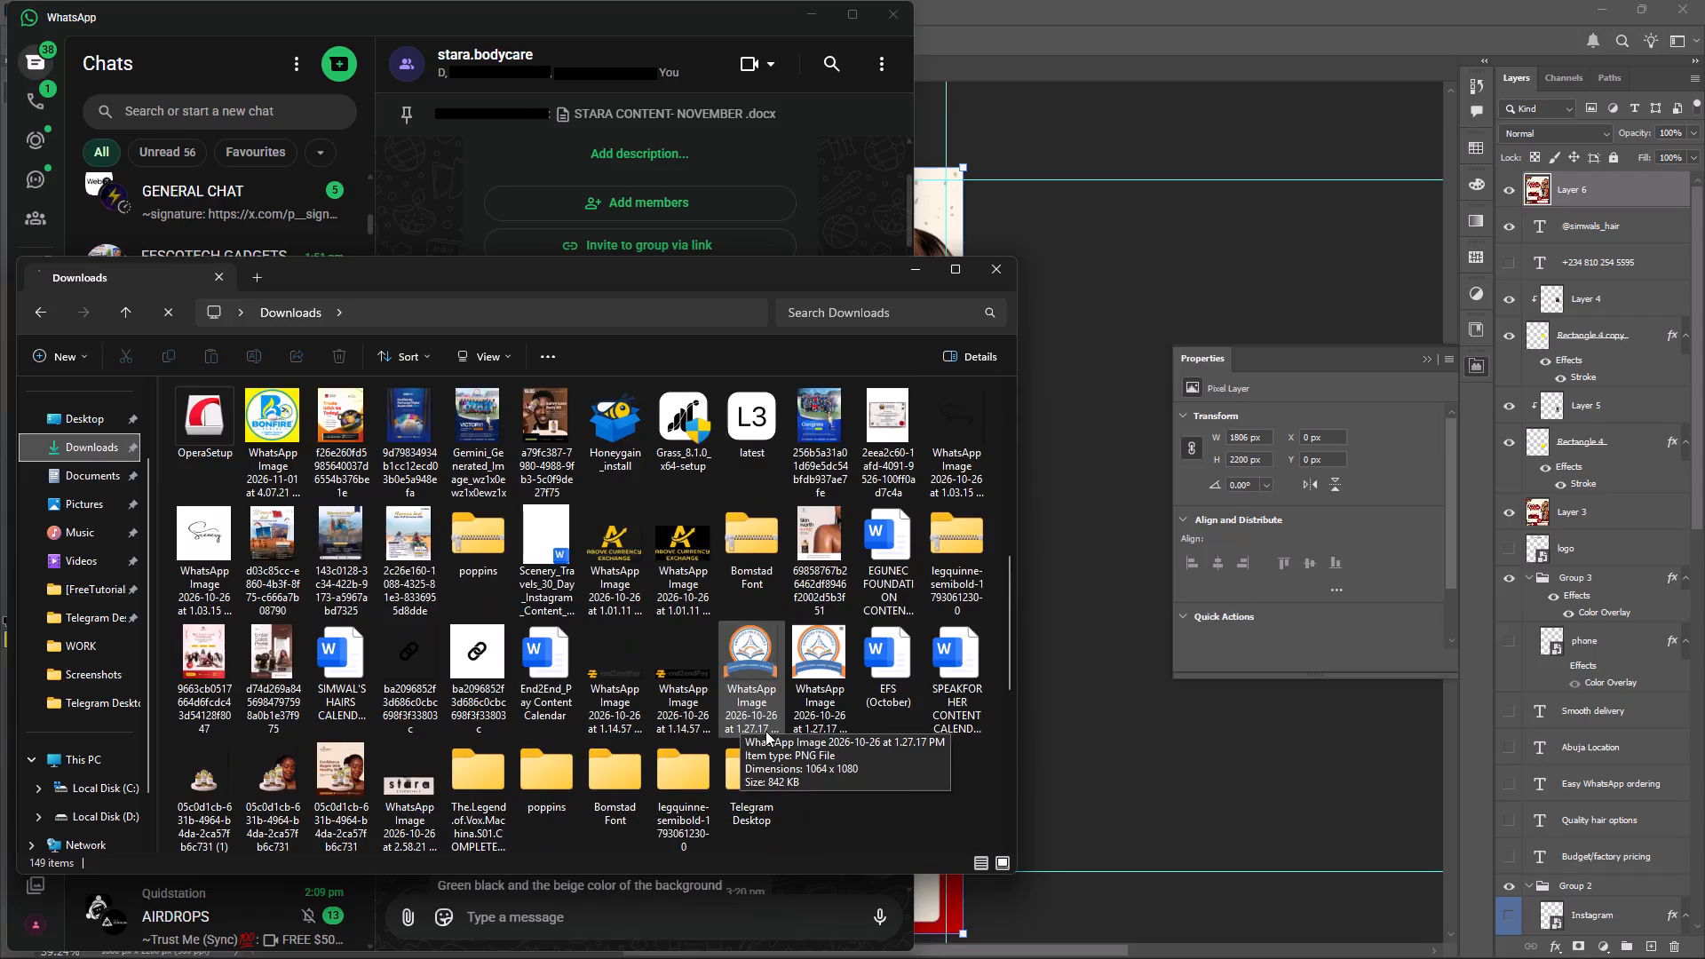
pyautogui.scroll(-3, 765, 731)
pyautogui.scroll(-1, 642, 667)
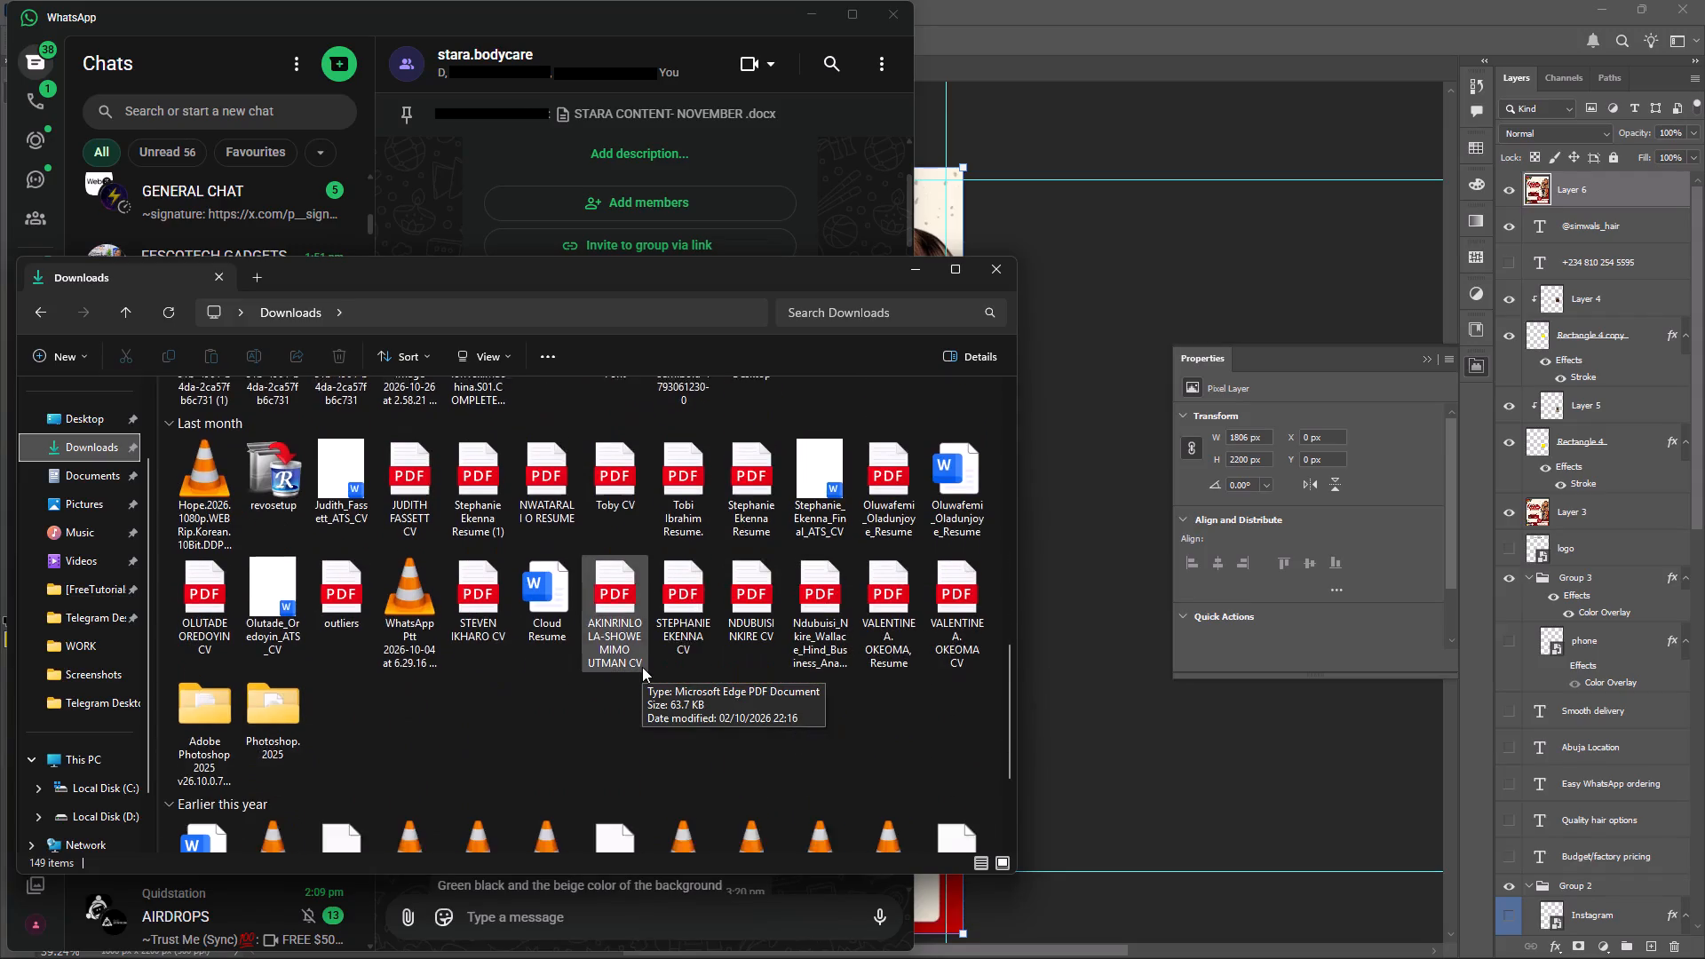
pyautogui.scroll(-1, 642, 667)
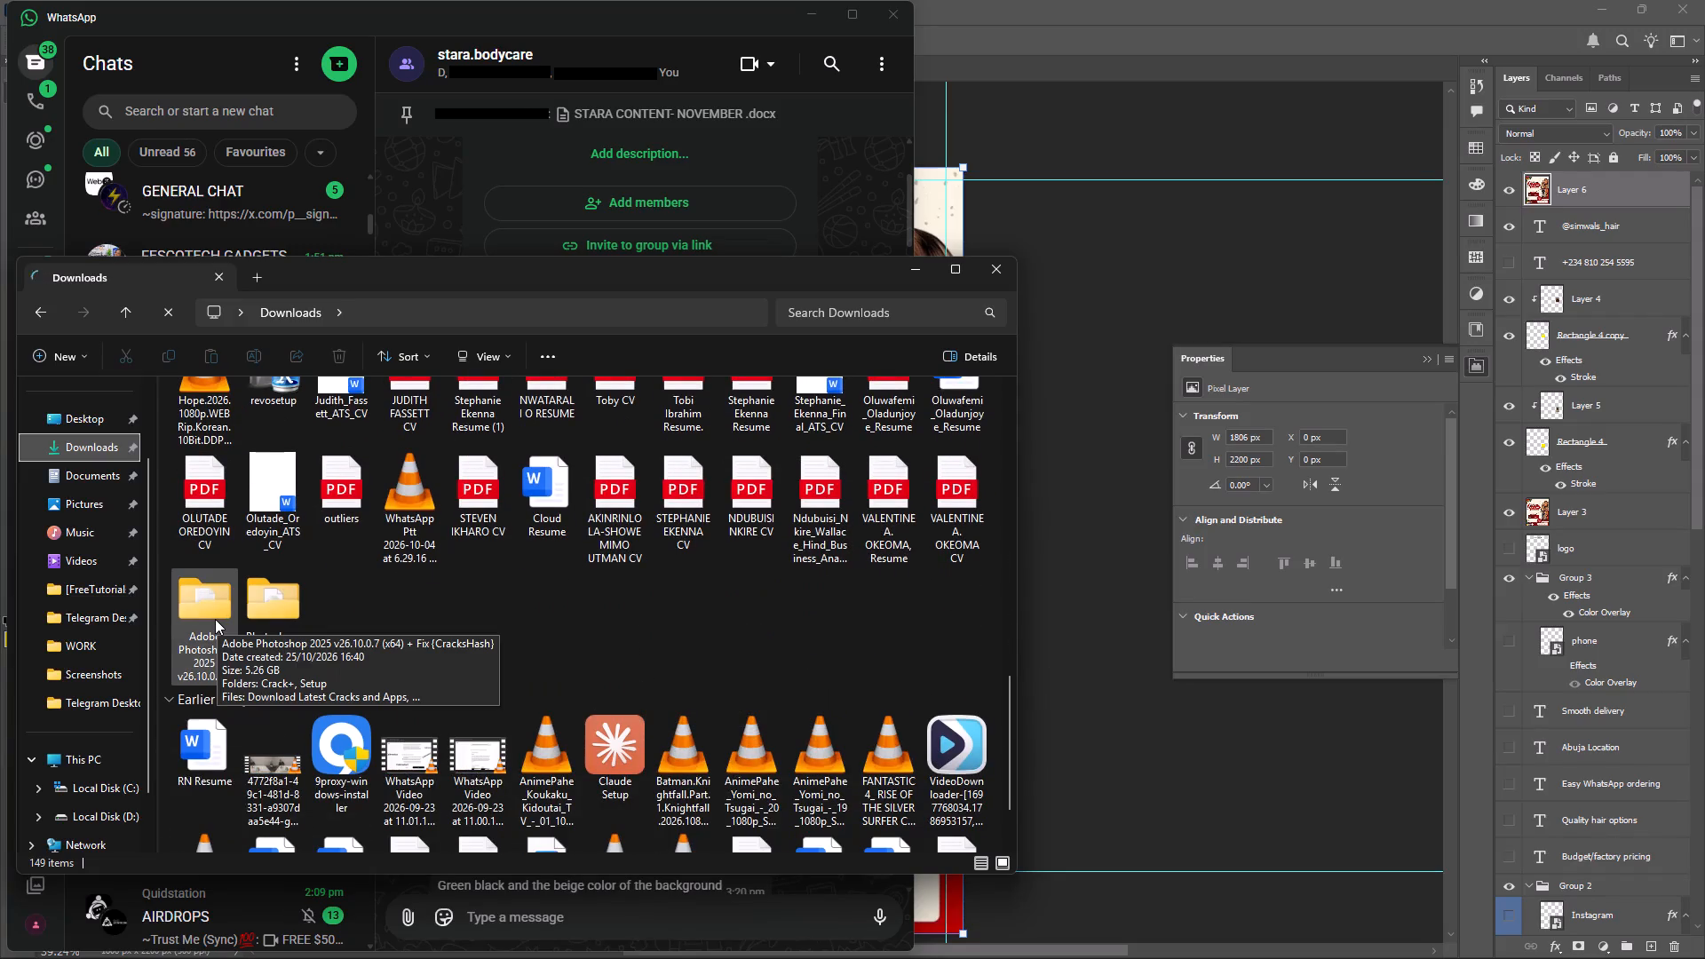
pyautogui.click(271, 614)
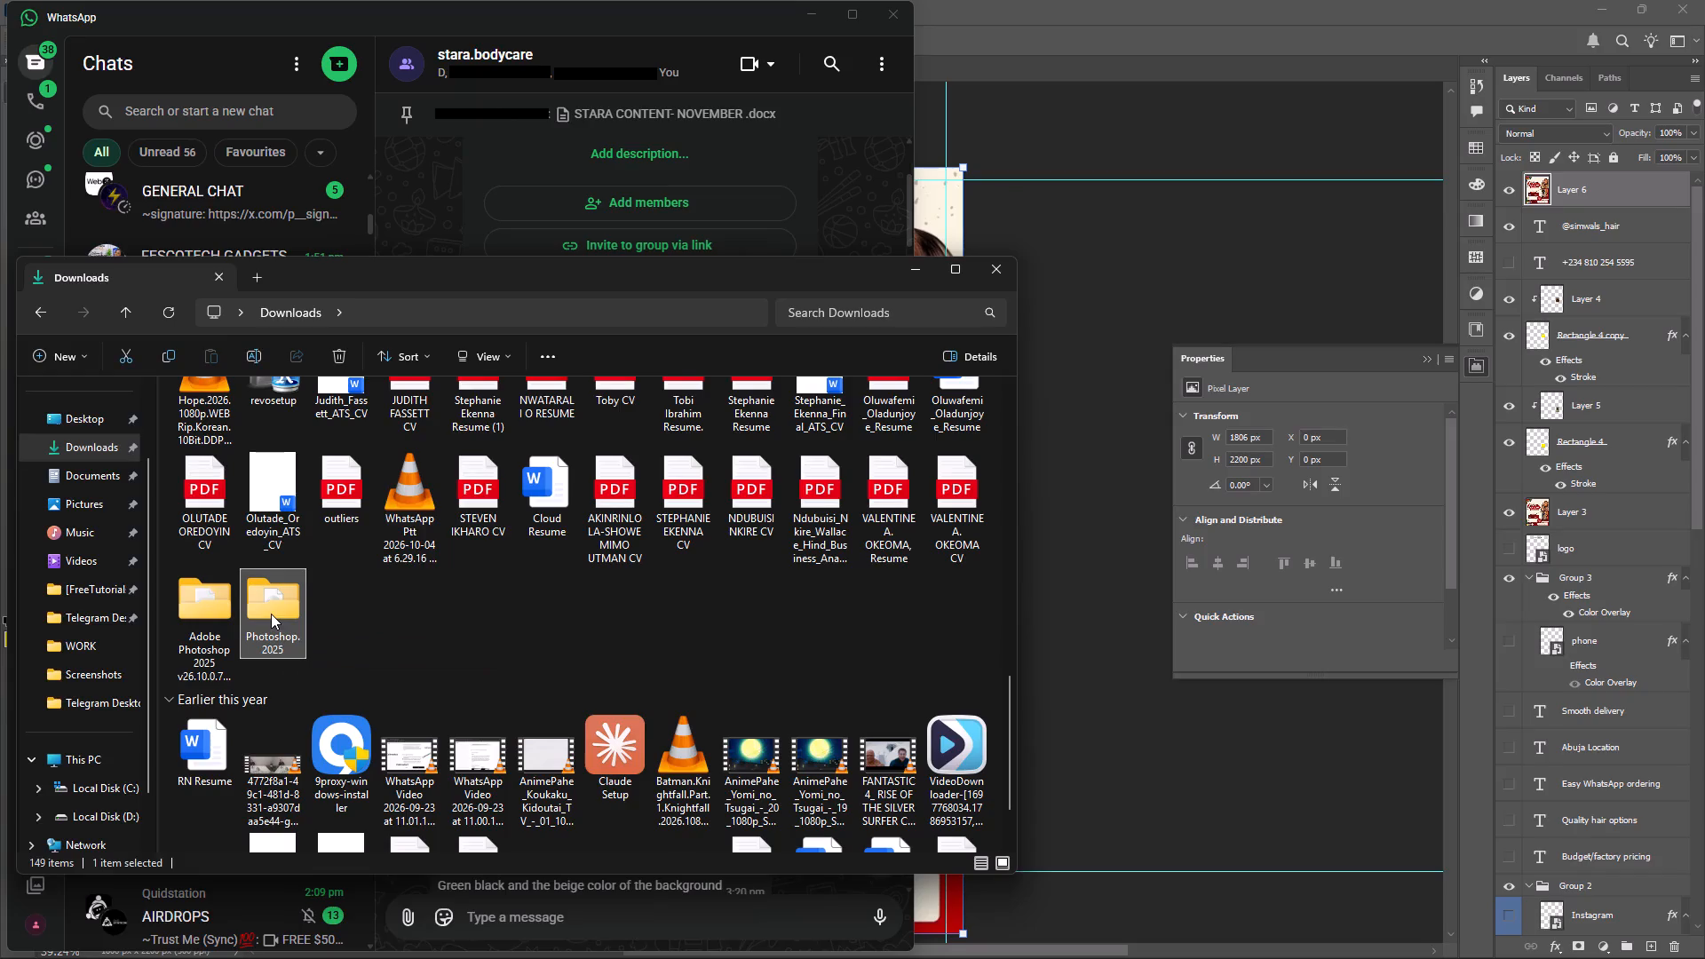
pyautogui.hotkey('shift', 'Delete')
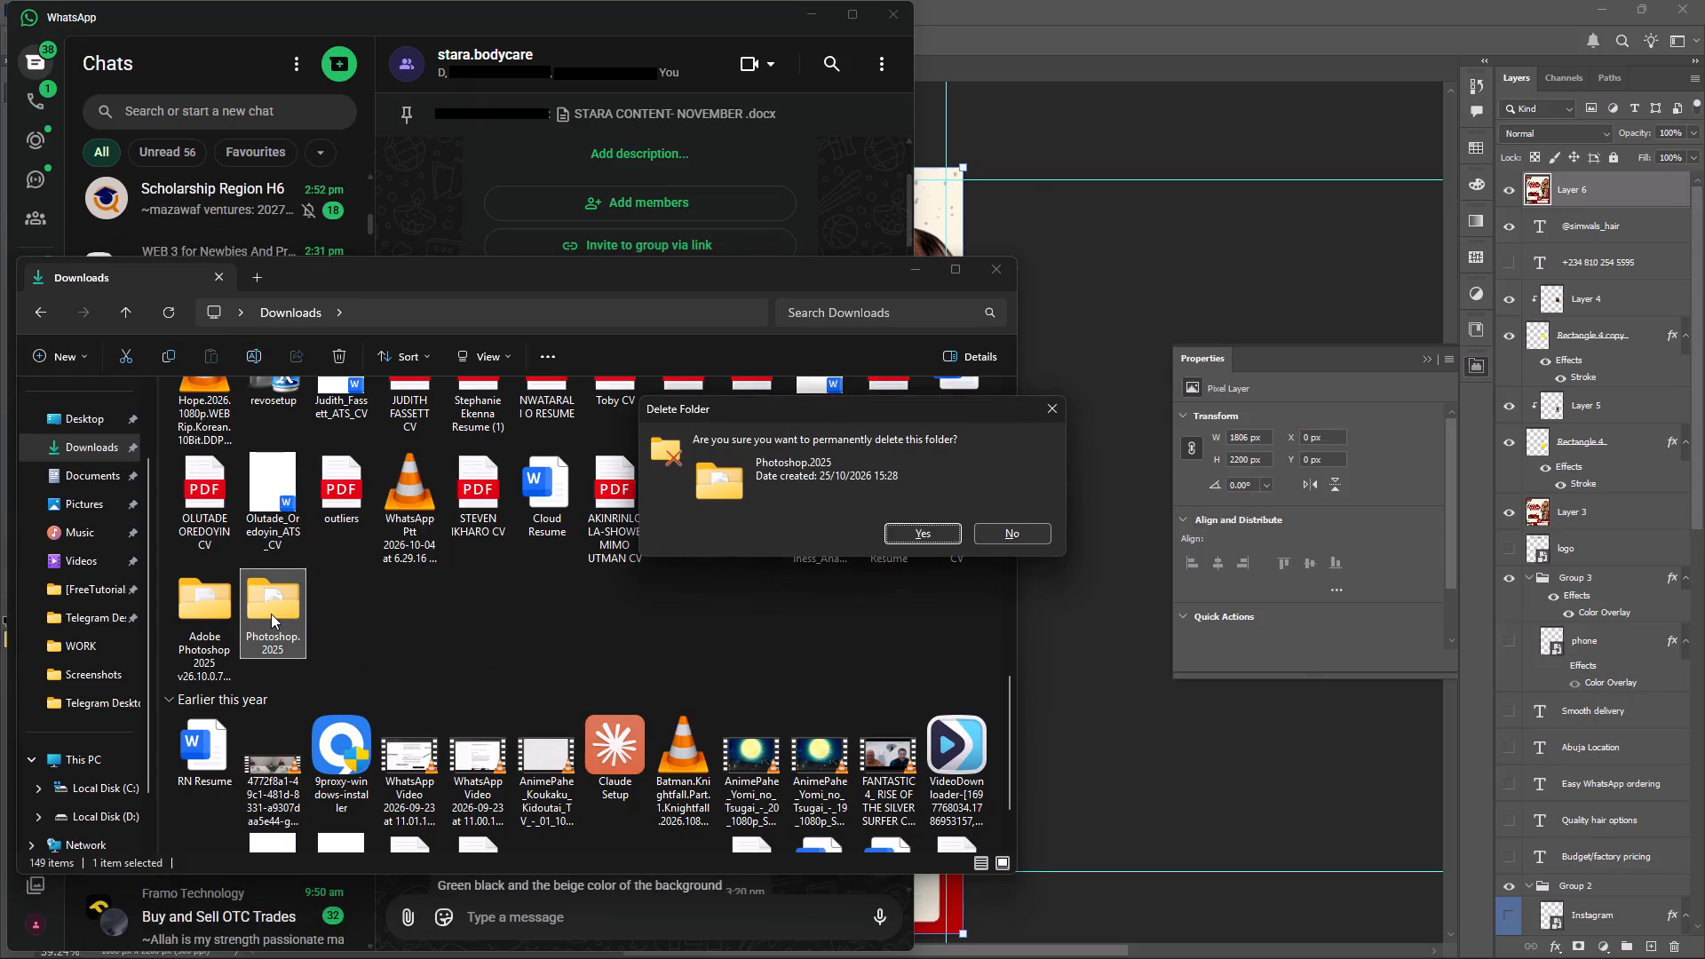
# Permanently delete the Photoshop.2025 and Adobe Photoshop 2025 v26.10.0.7 folders from Downloads, and check the free space on the local drives.
pyautogui.press('Return')
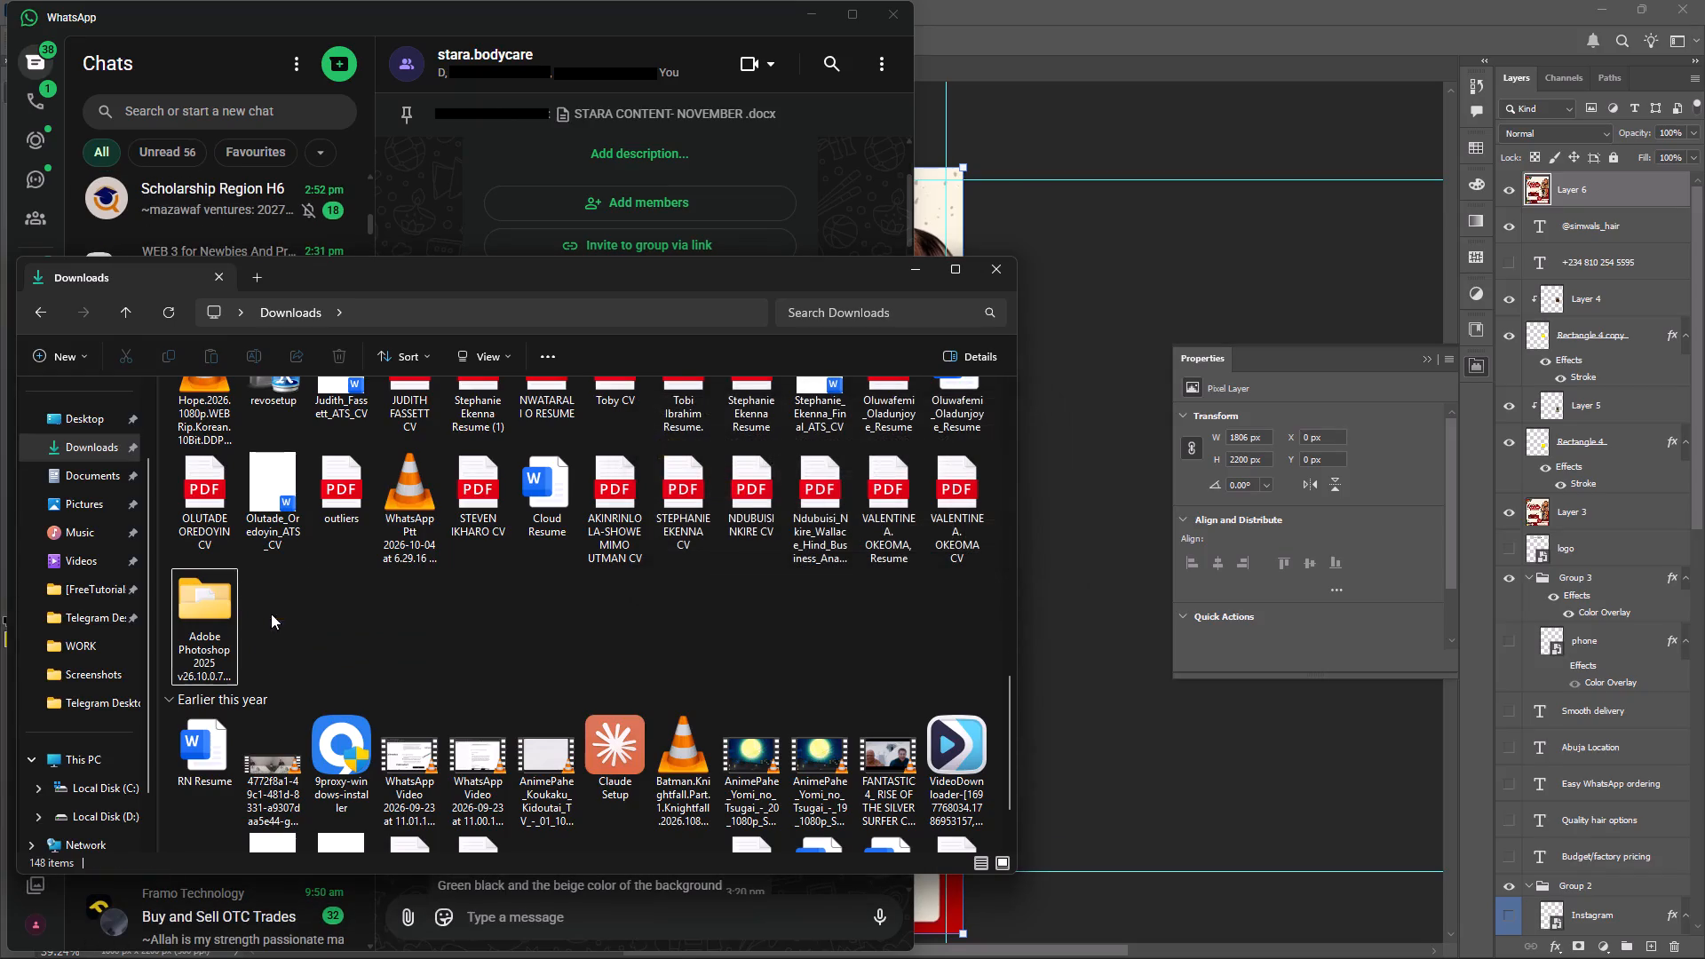
pyautogui.scroll(-3, 495, 616)
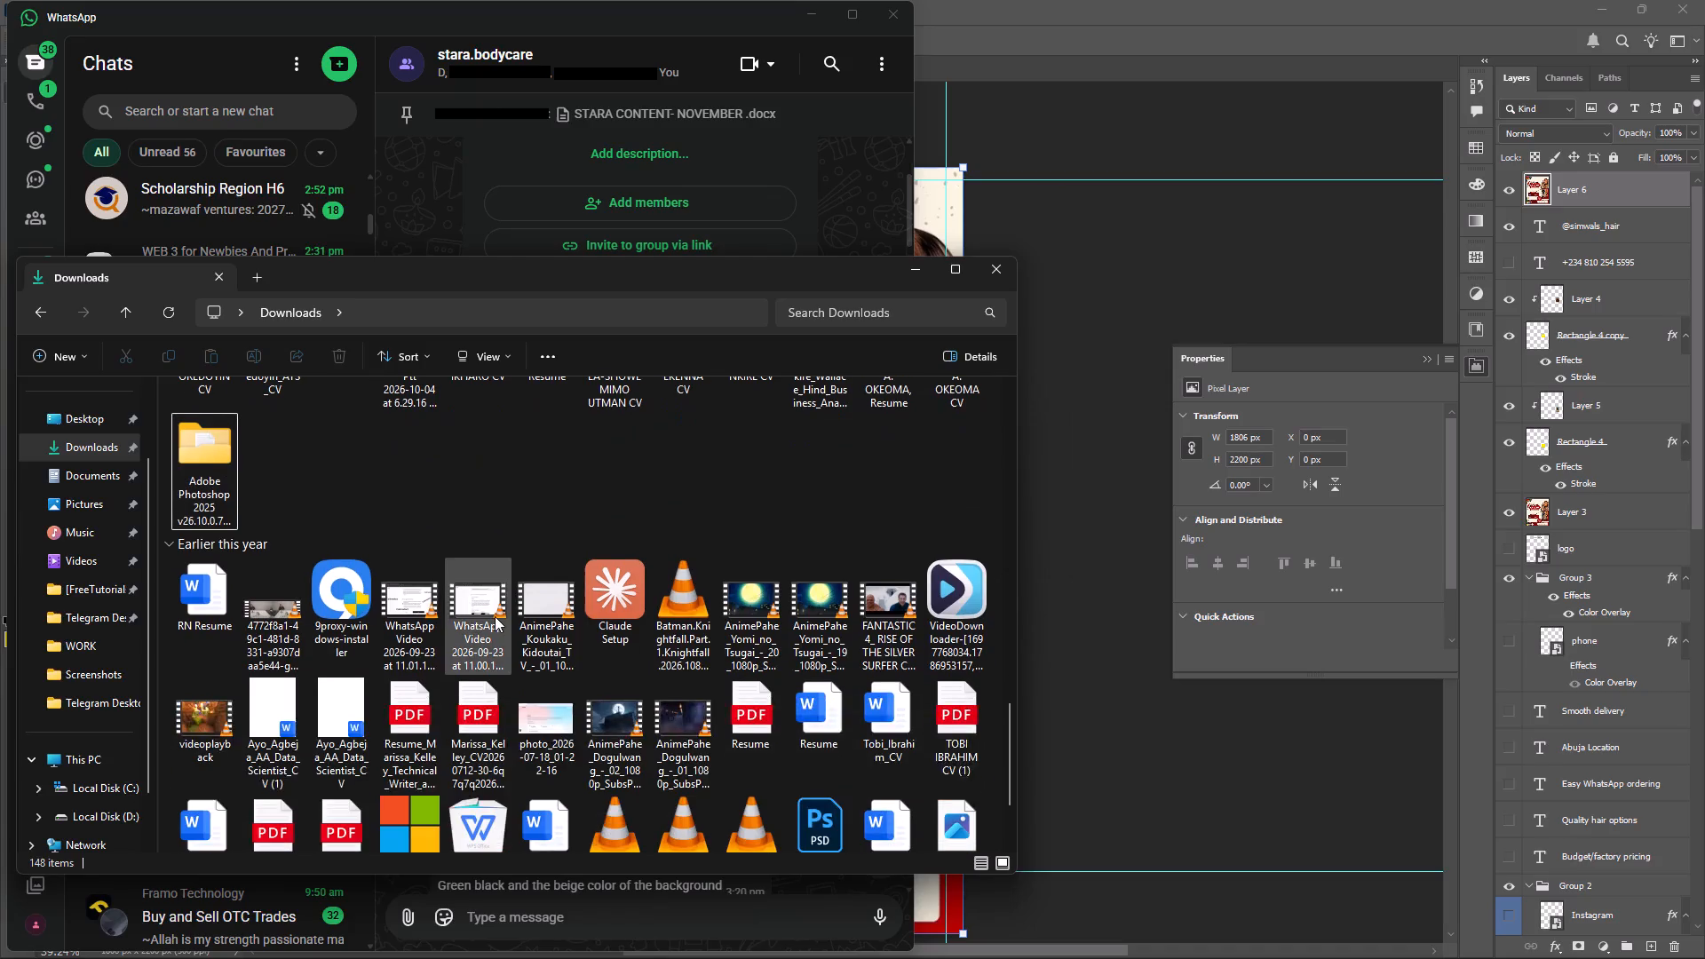
pyautogui.scroll(1, 495, 616)
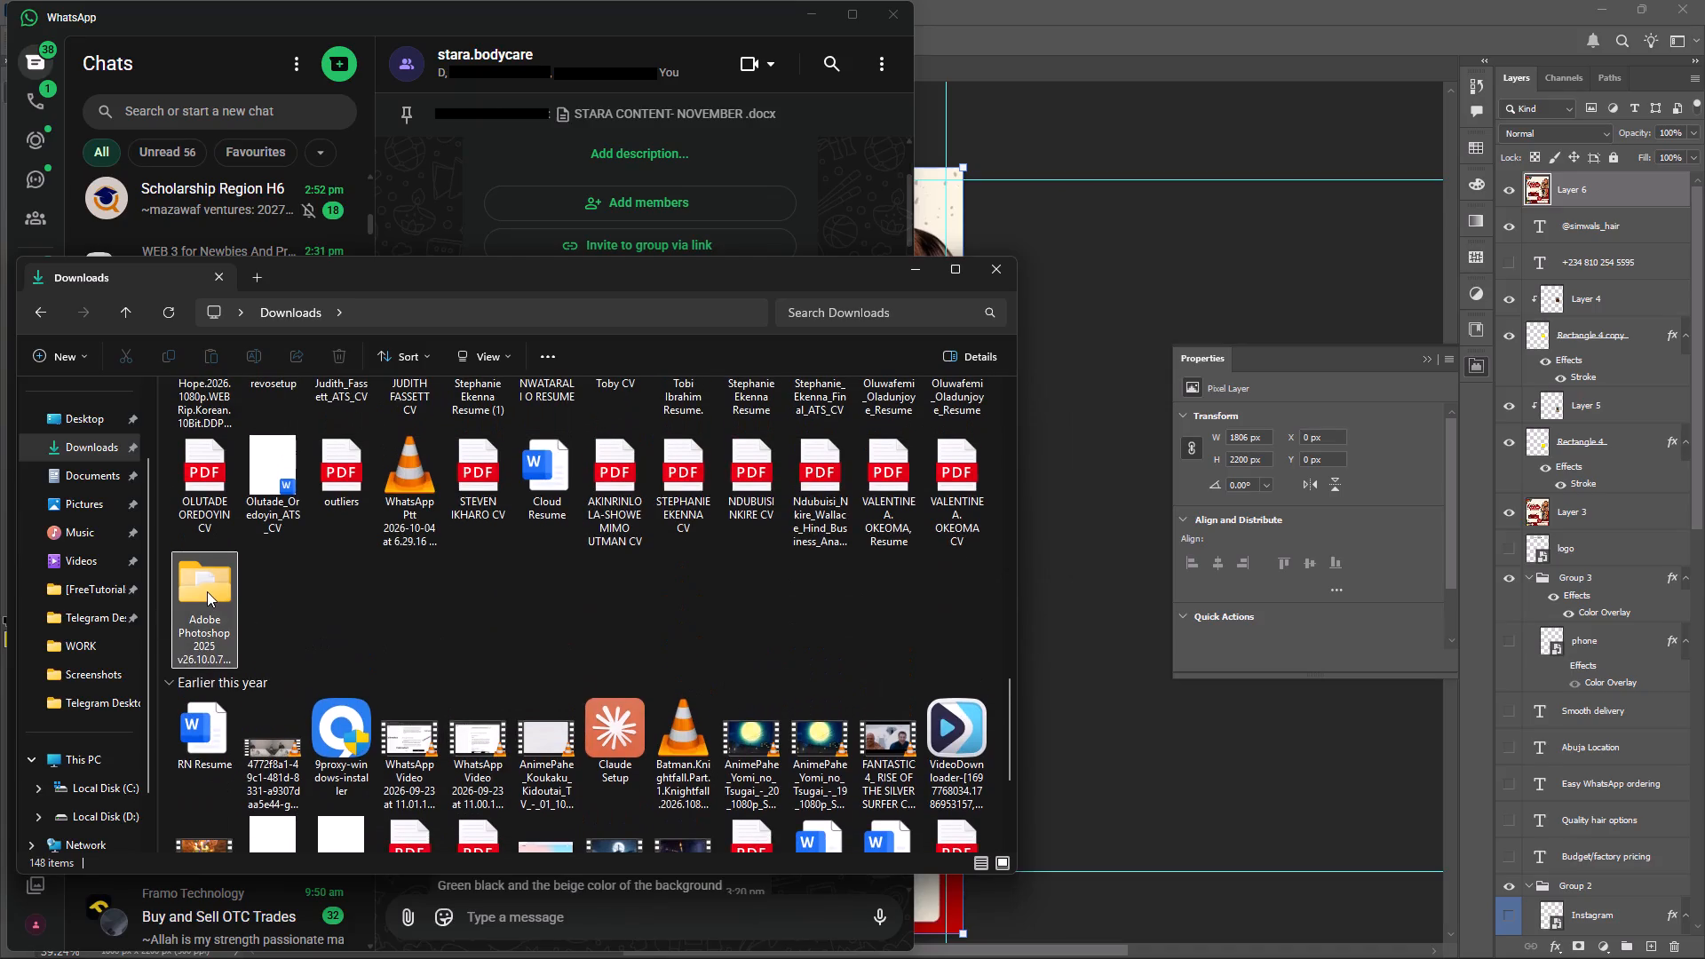
pyautogui.click(207, 591)
pyautogui.hotkey('shift', 'Delete')
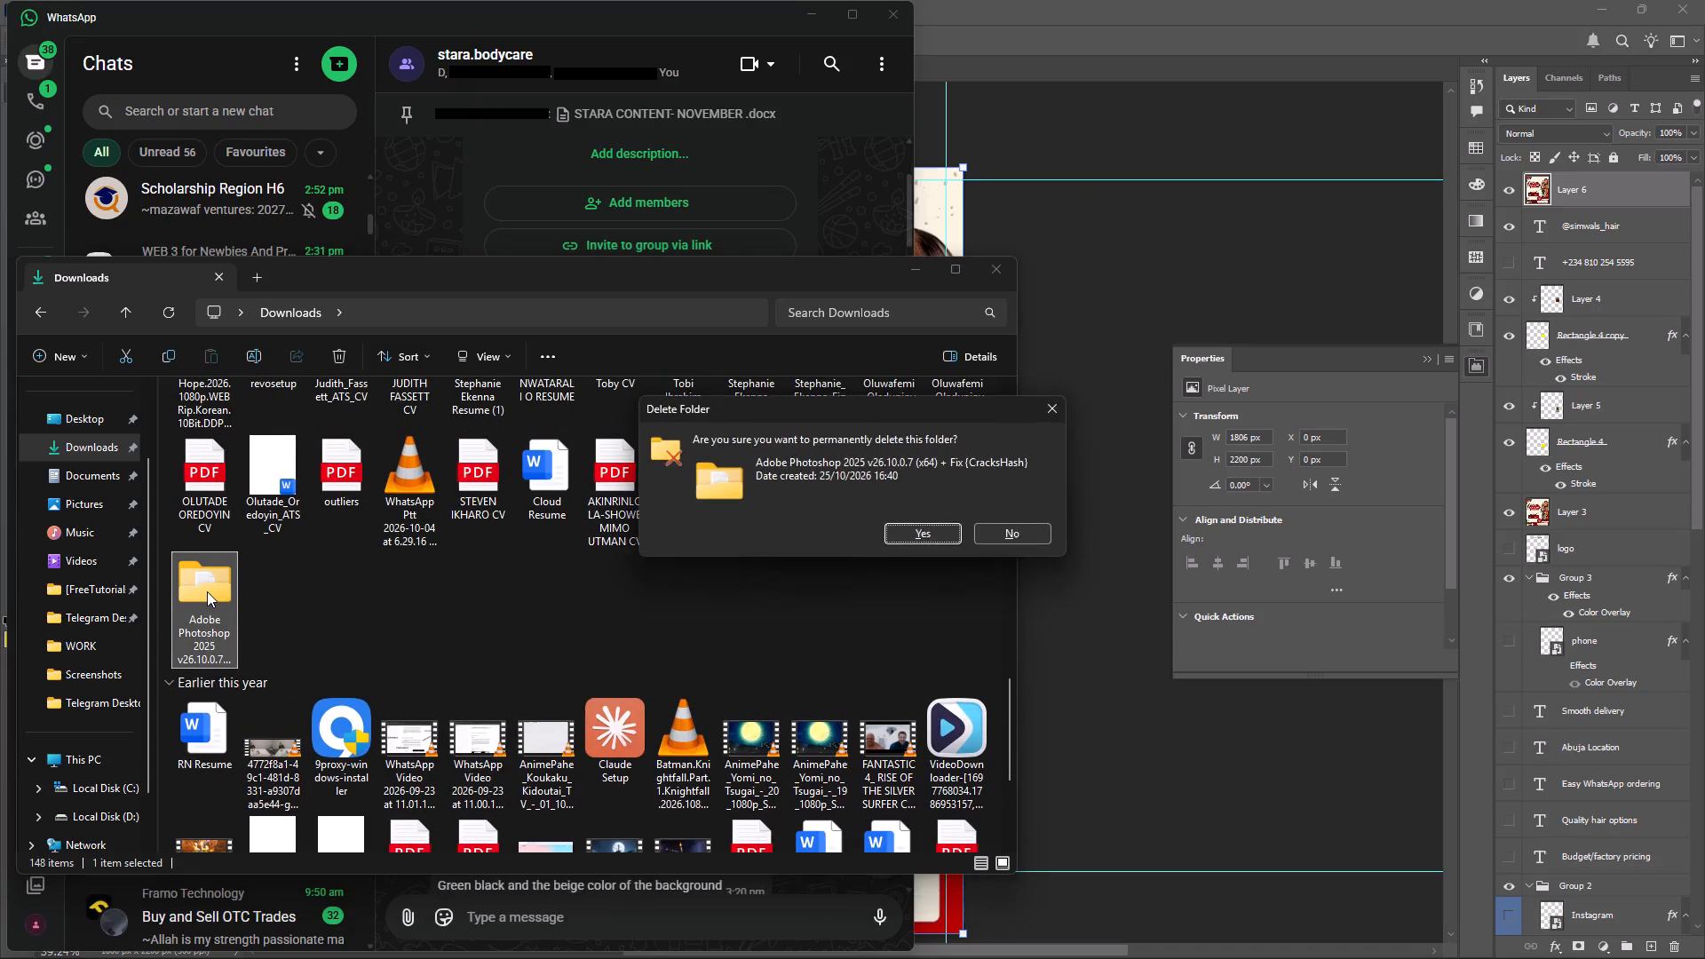
pyautogui.press('Return')
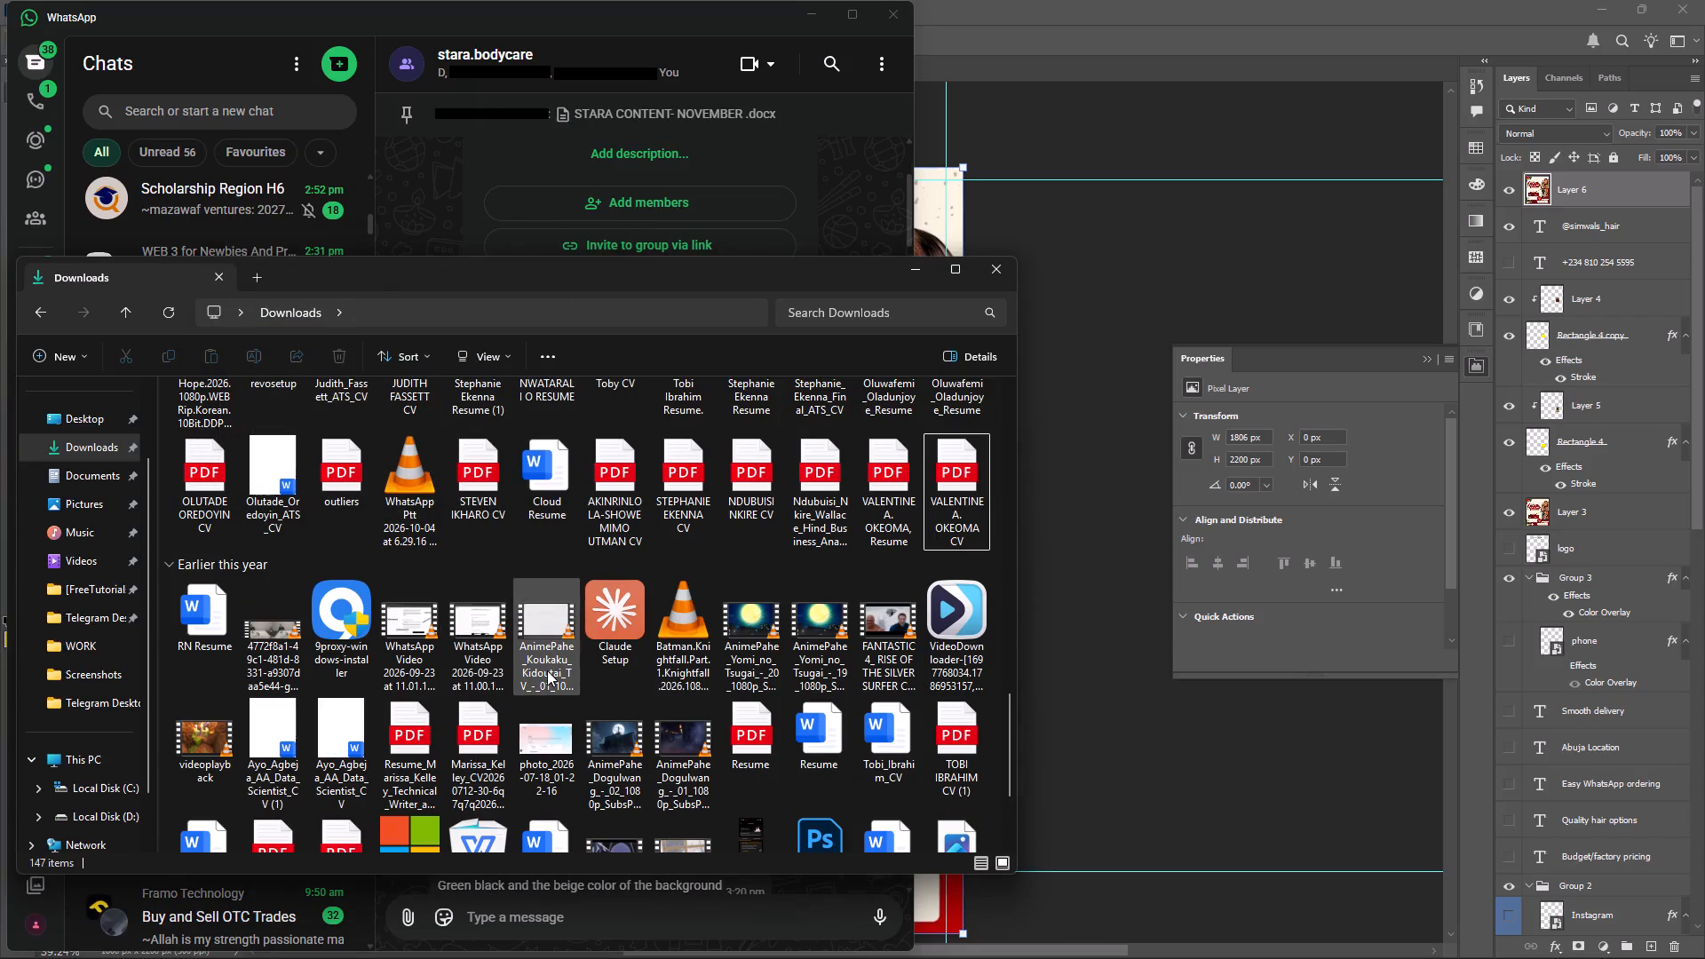
pyautogui.click(96, 750)
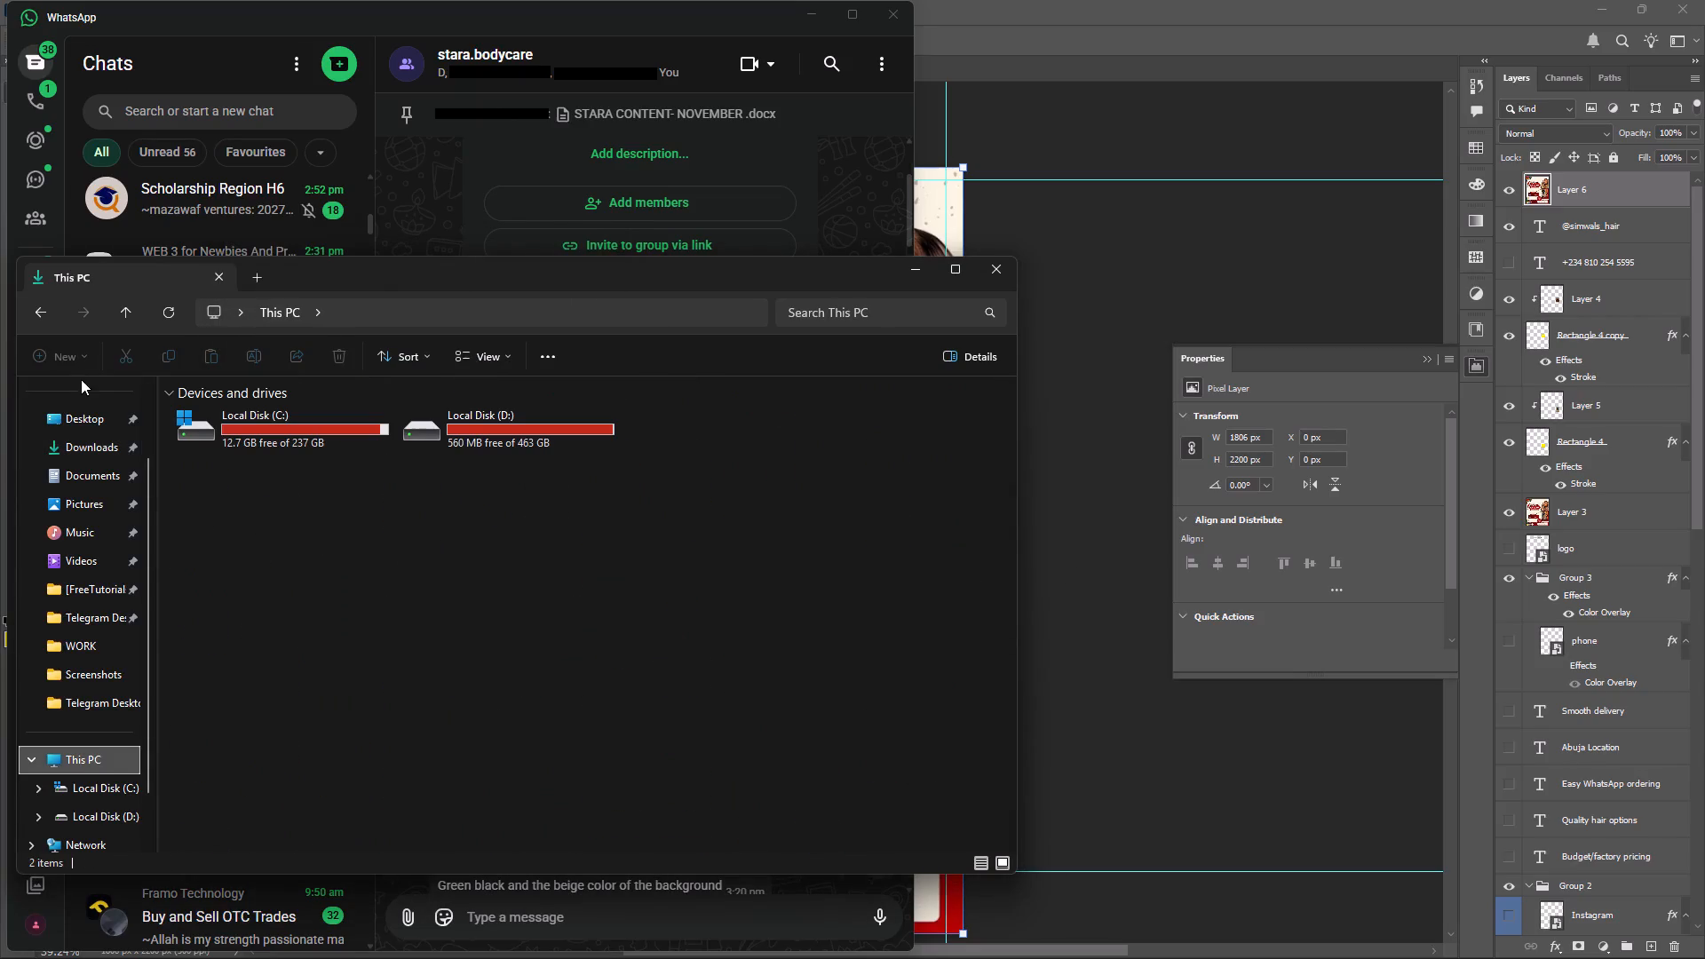
pyautogui.click(34, 313)
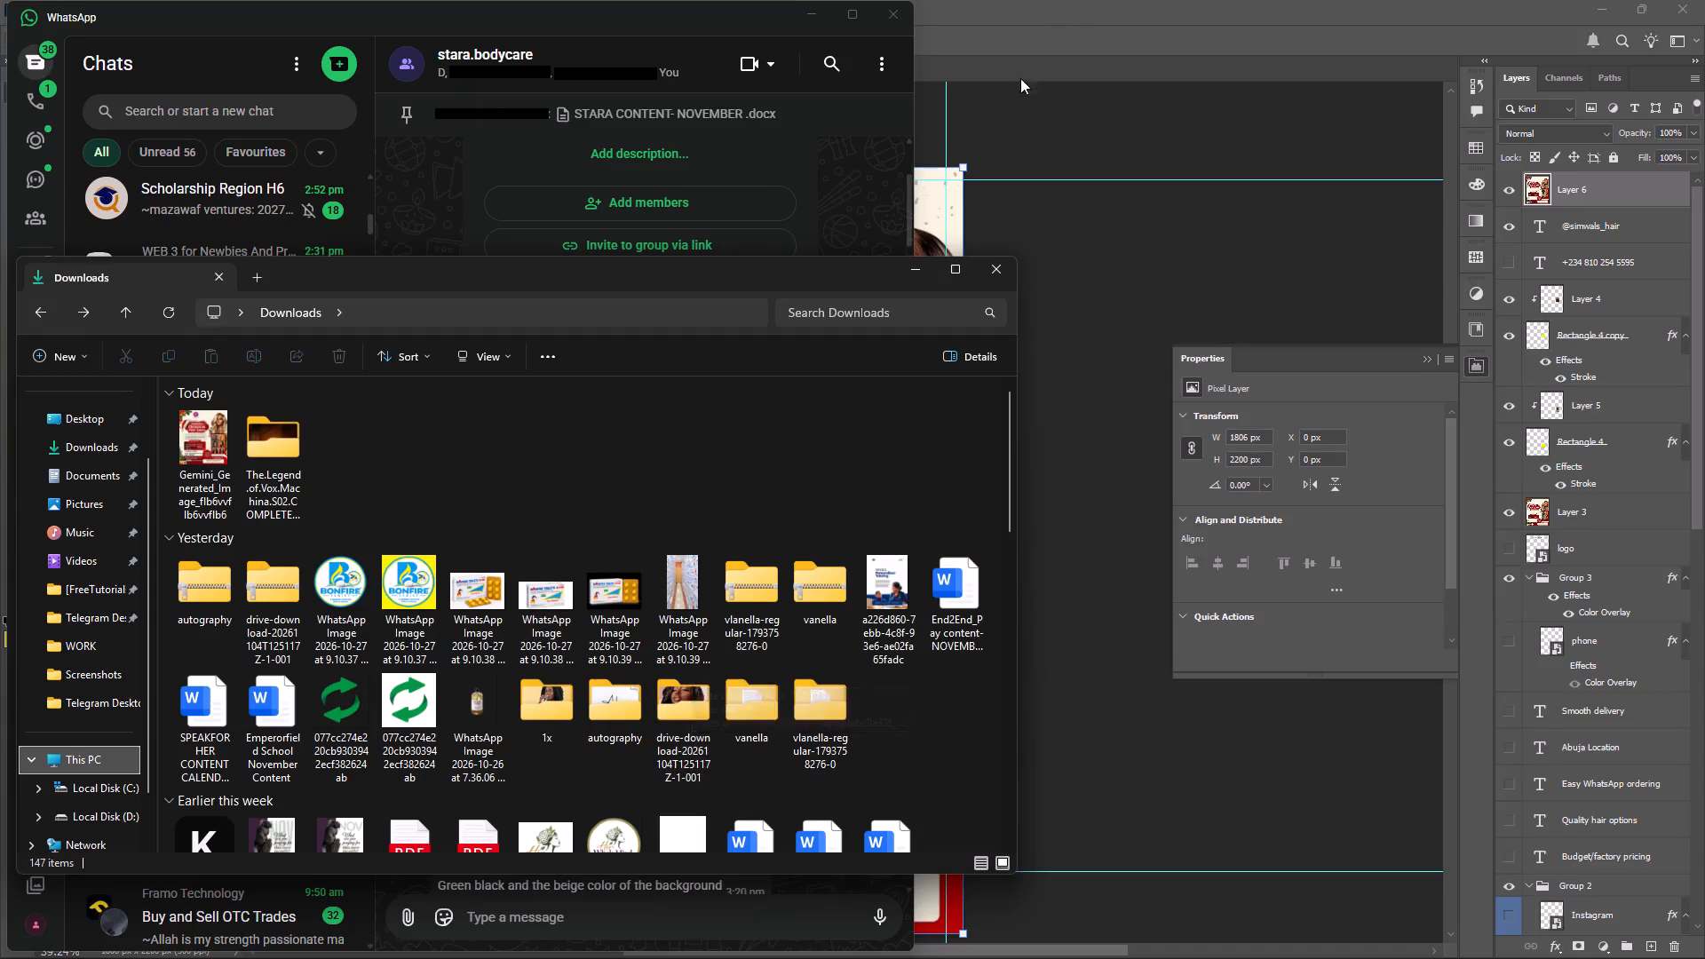
# Switch back to Photoshop and bring up the export options for the Simwals Christmas Hair Sales flyer.
pyautogui.click(1044, 0)
pyautogui.click(33, 7)
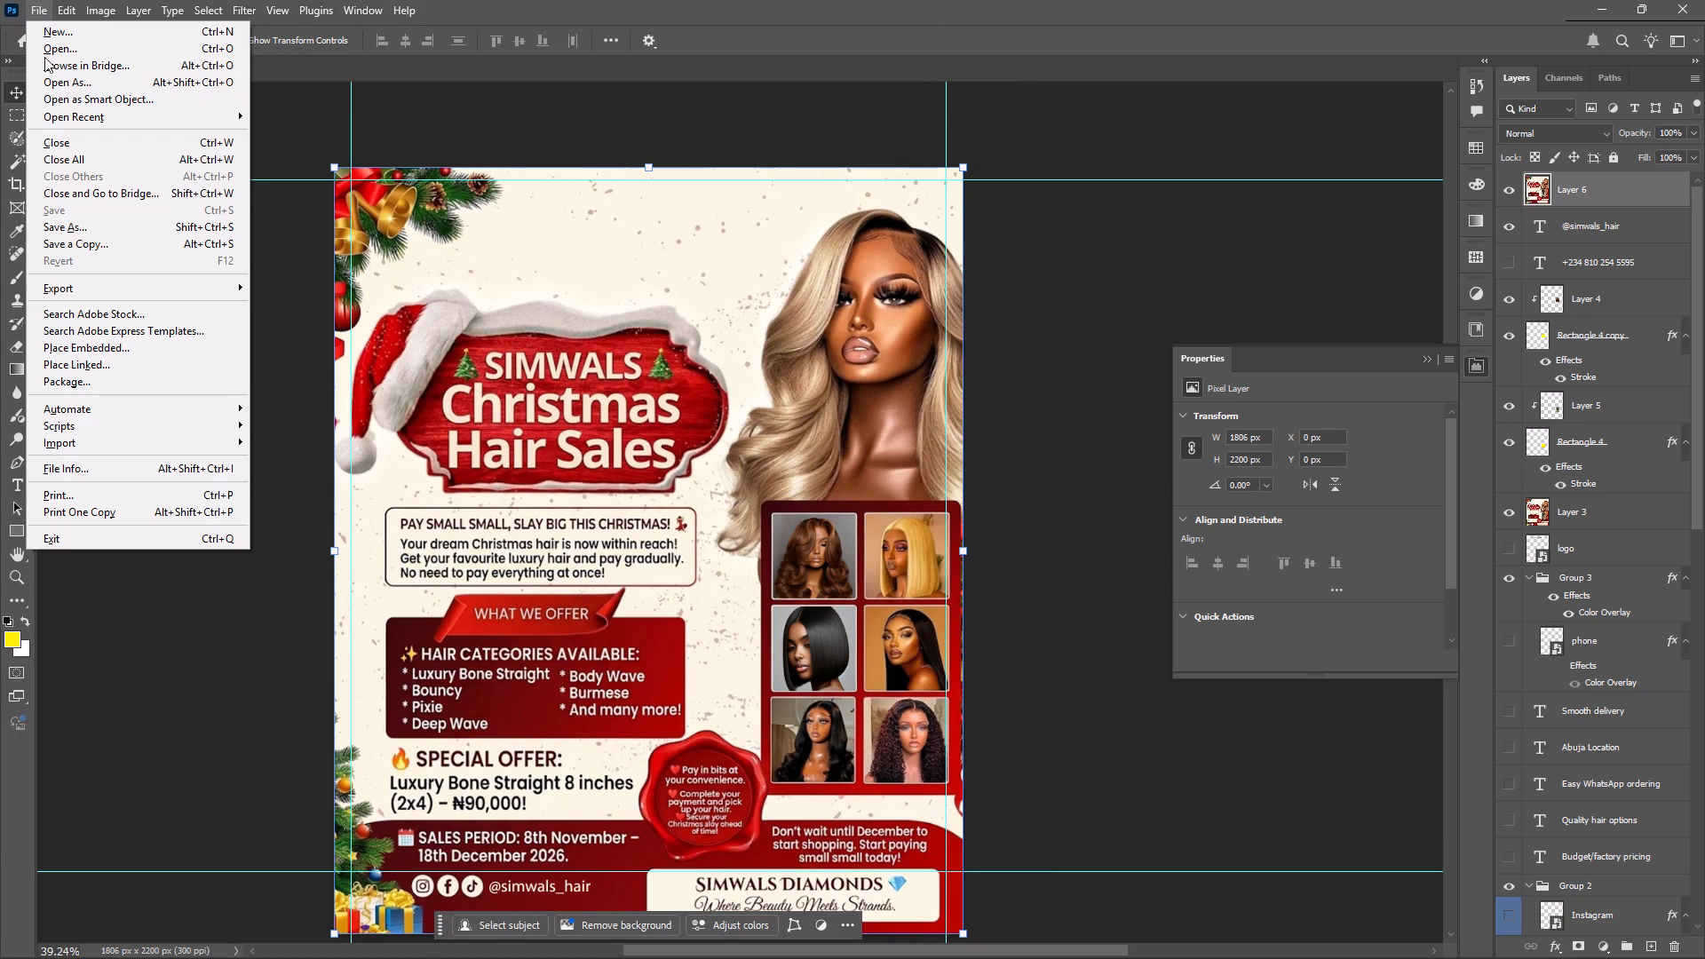
pyautogui.click(262, 277)
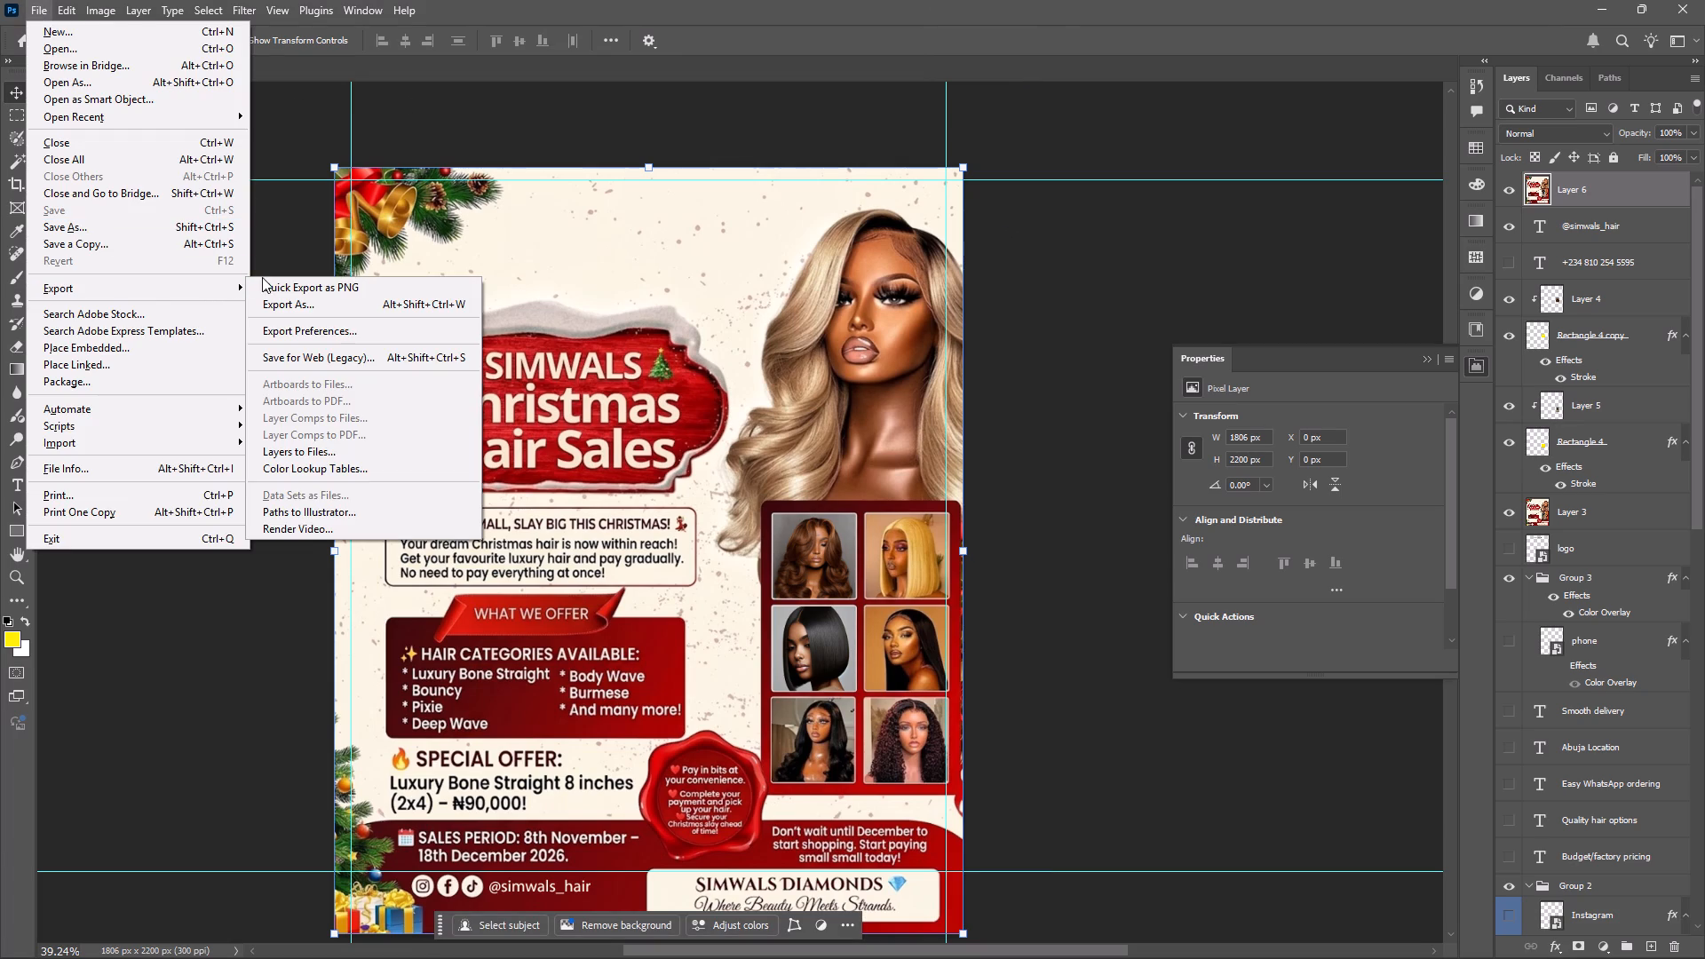
# Quick-export the Simwals Christmas Hair Sales flyer as a PNG, keeping the suggested file name and location.
pyautogui.click(231, 285)
pyautogui.click(271, 287)
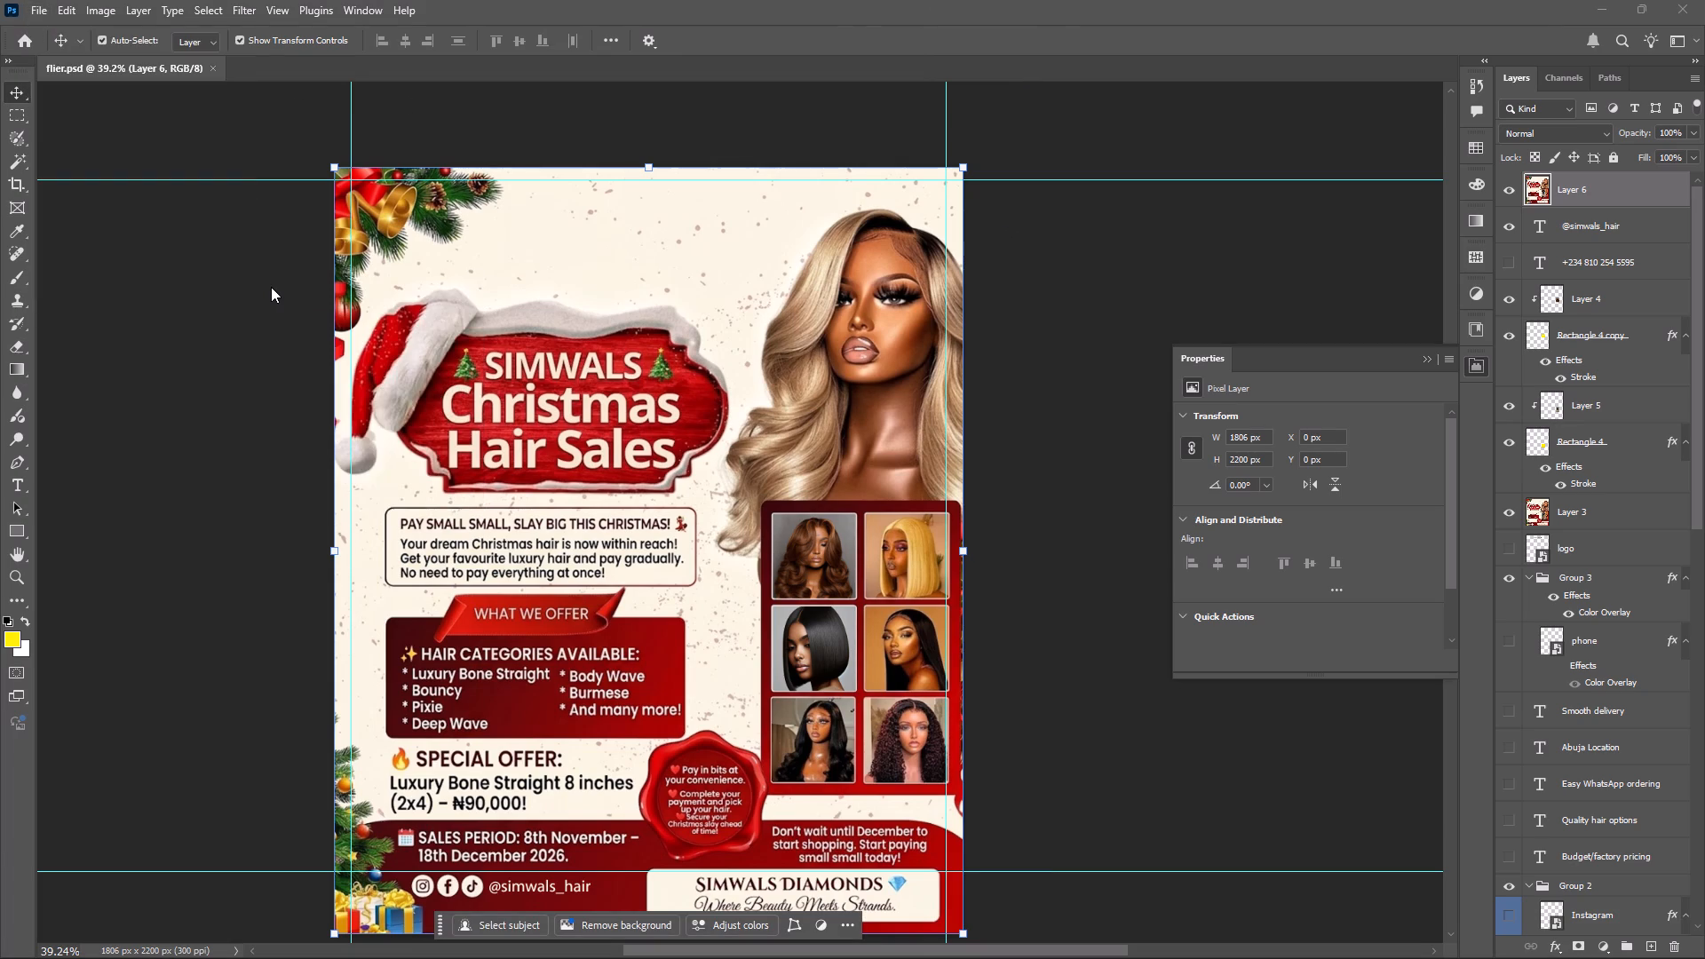
pyautogui.press('Return')
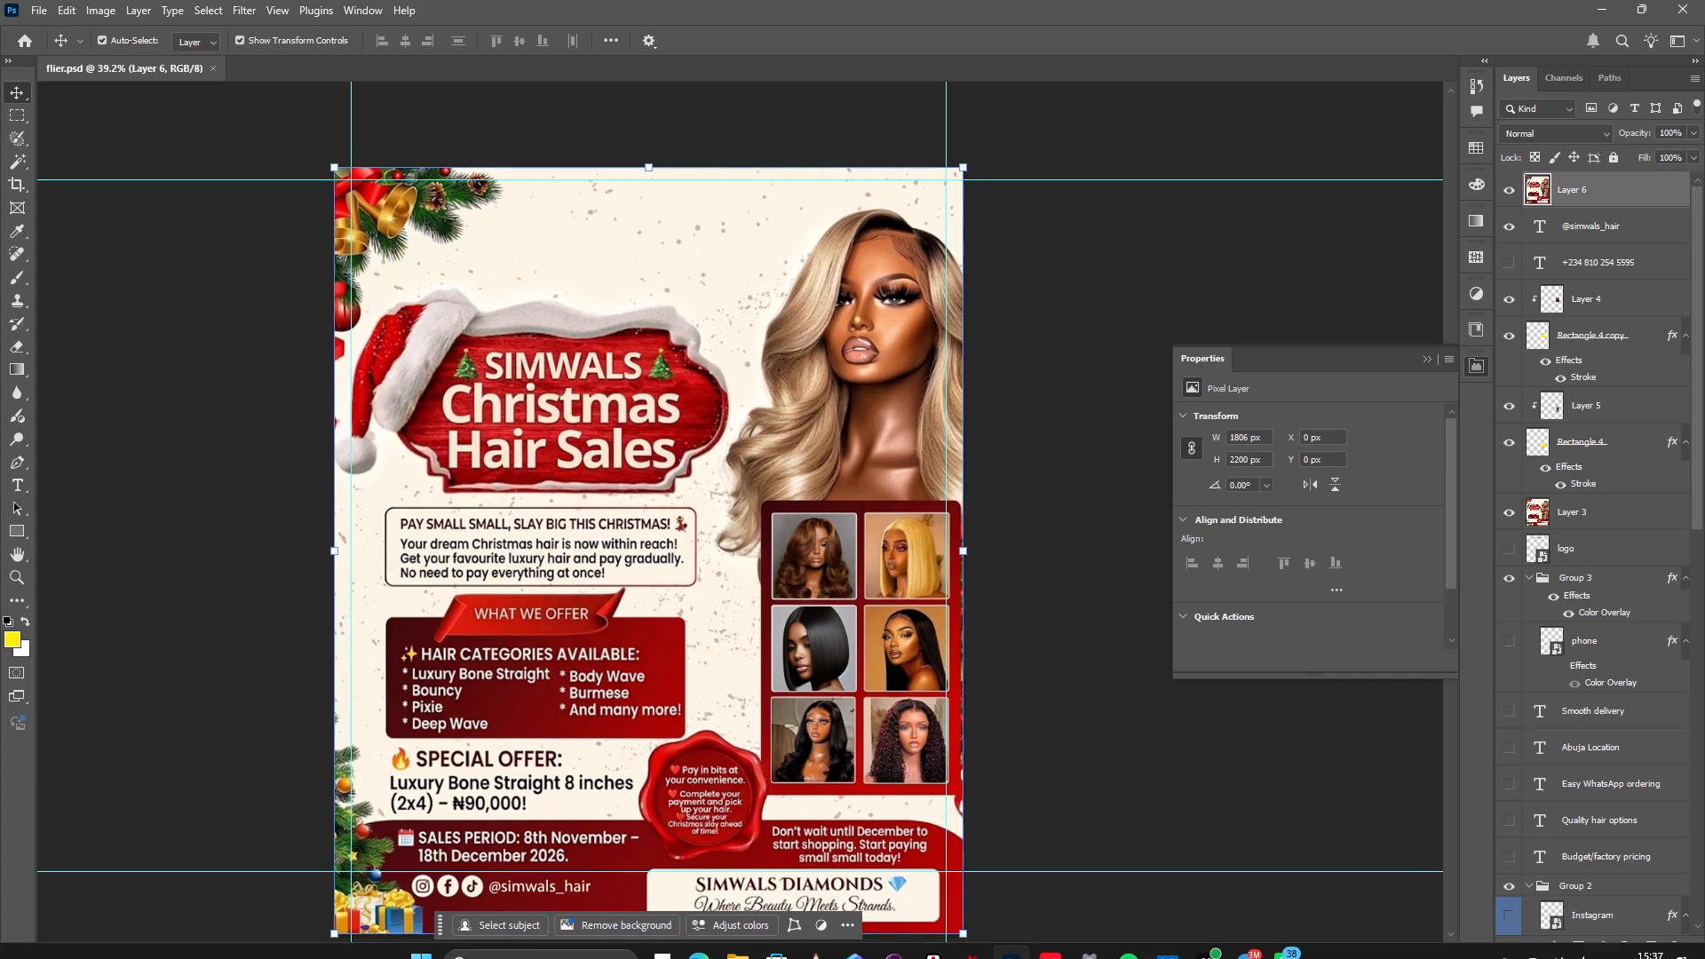
# Switch to File Explorer, view the Legend of Vox Machina folder in Downloads, check the WORK folder for the flier files, and return to Photoshop.
pyautogui.click(734, 945)
pyautogui.click(686, 869)
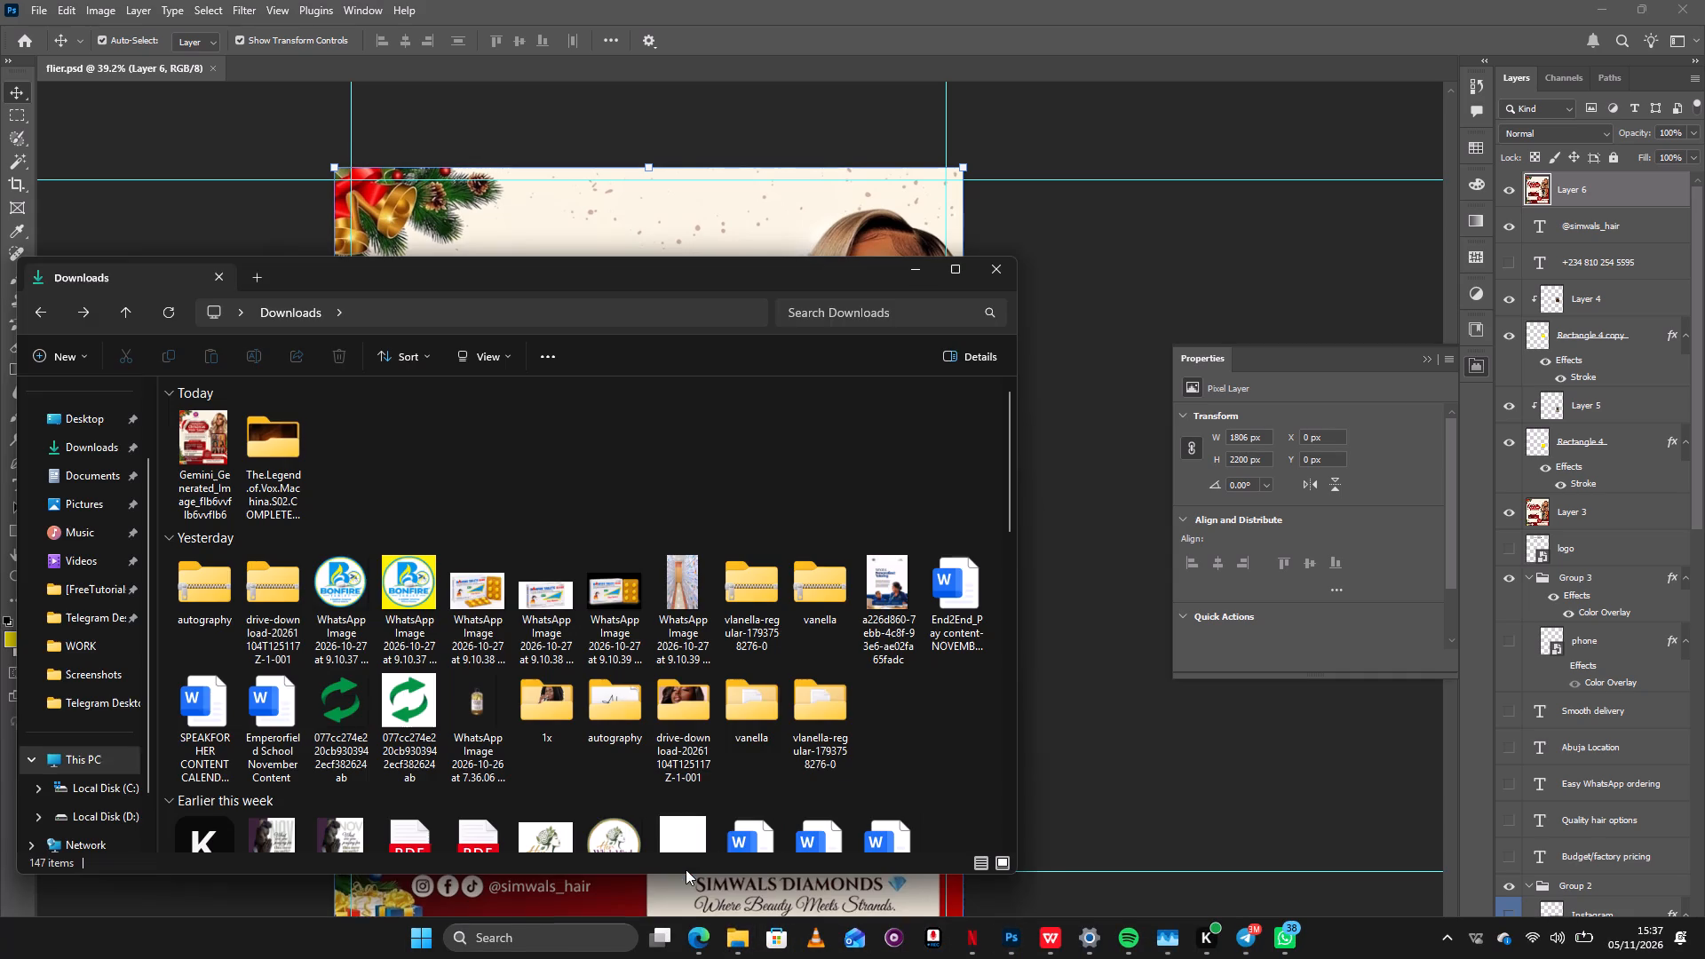
pyautogui.doubleClick(270, 472)
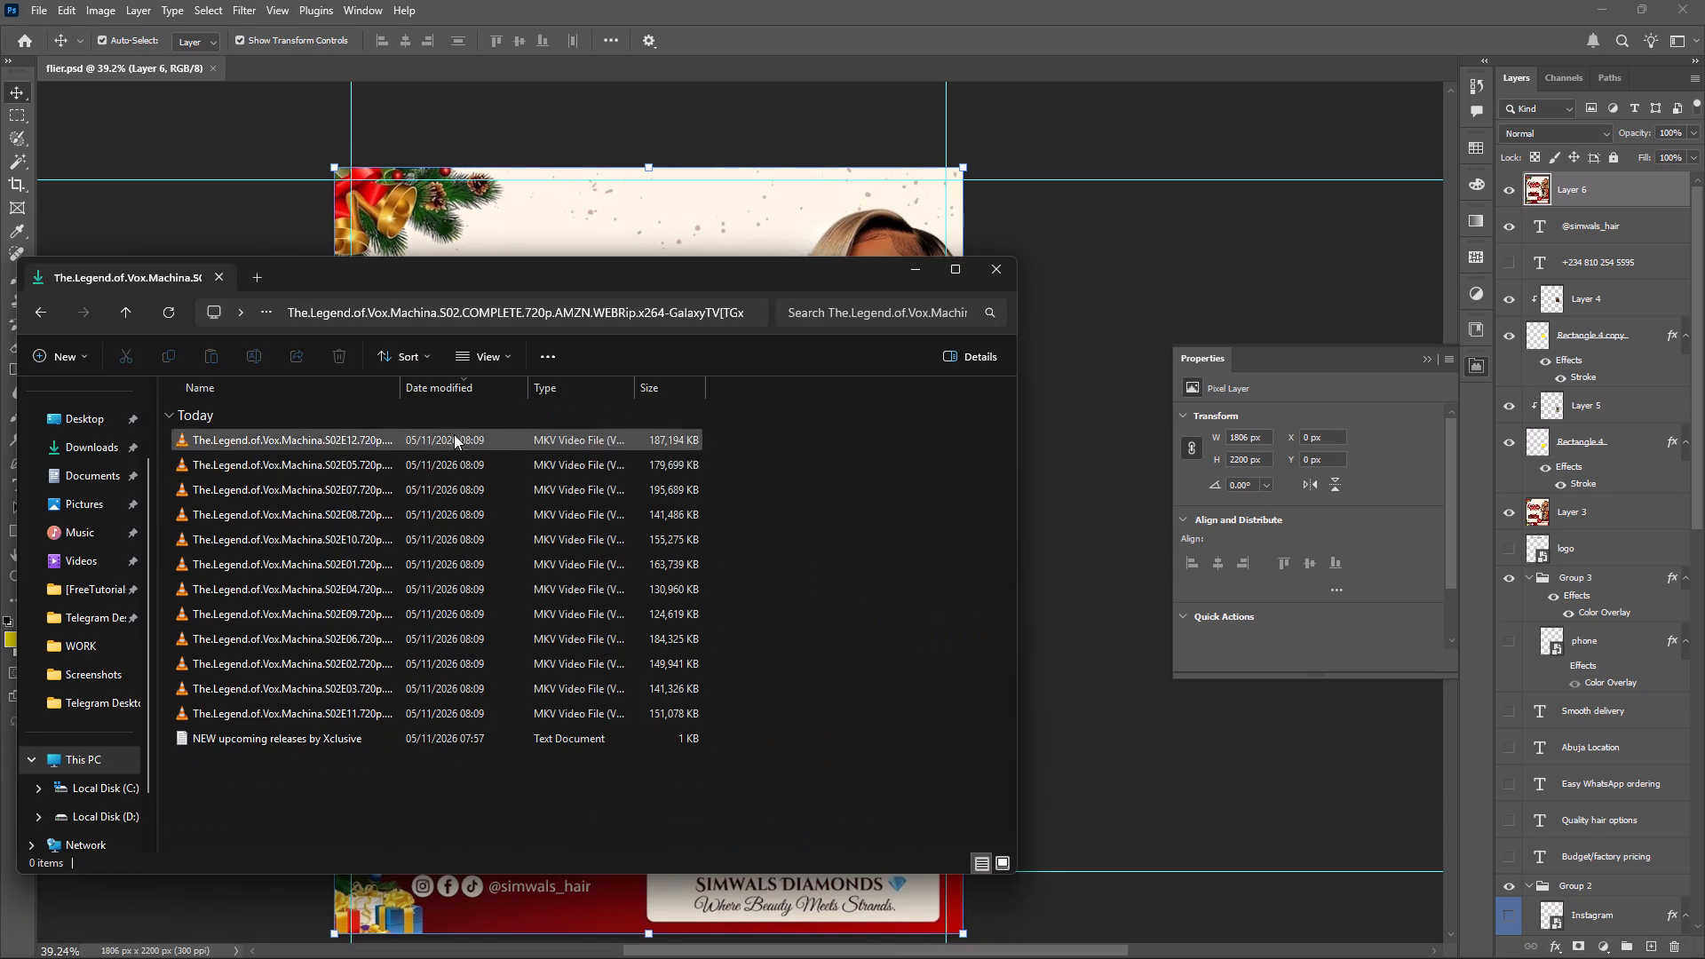
pyautogui.press('BackSpace')
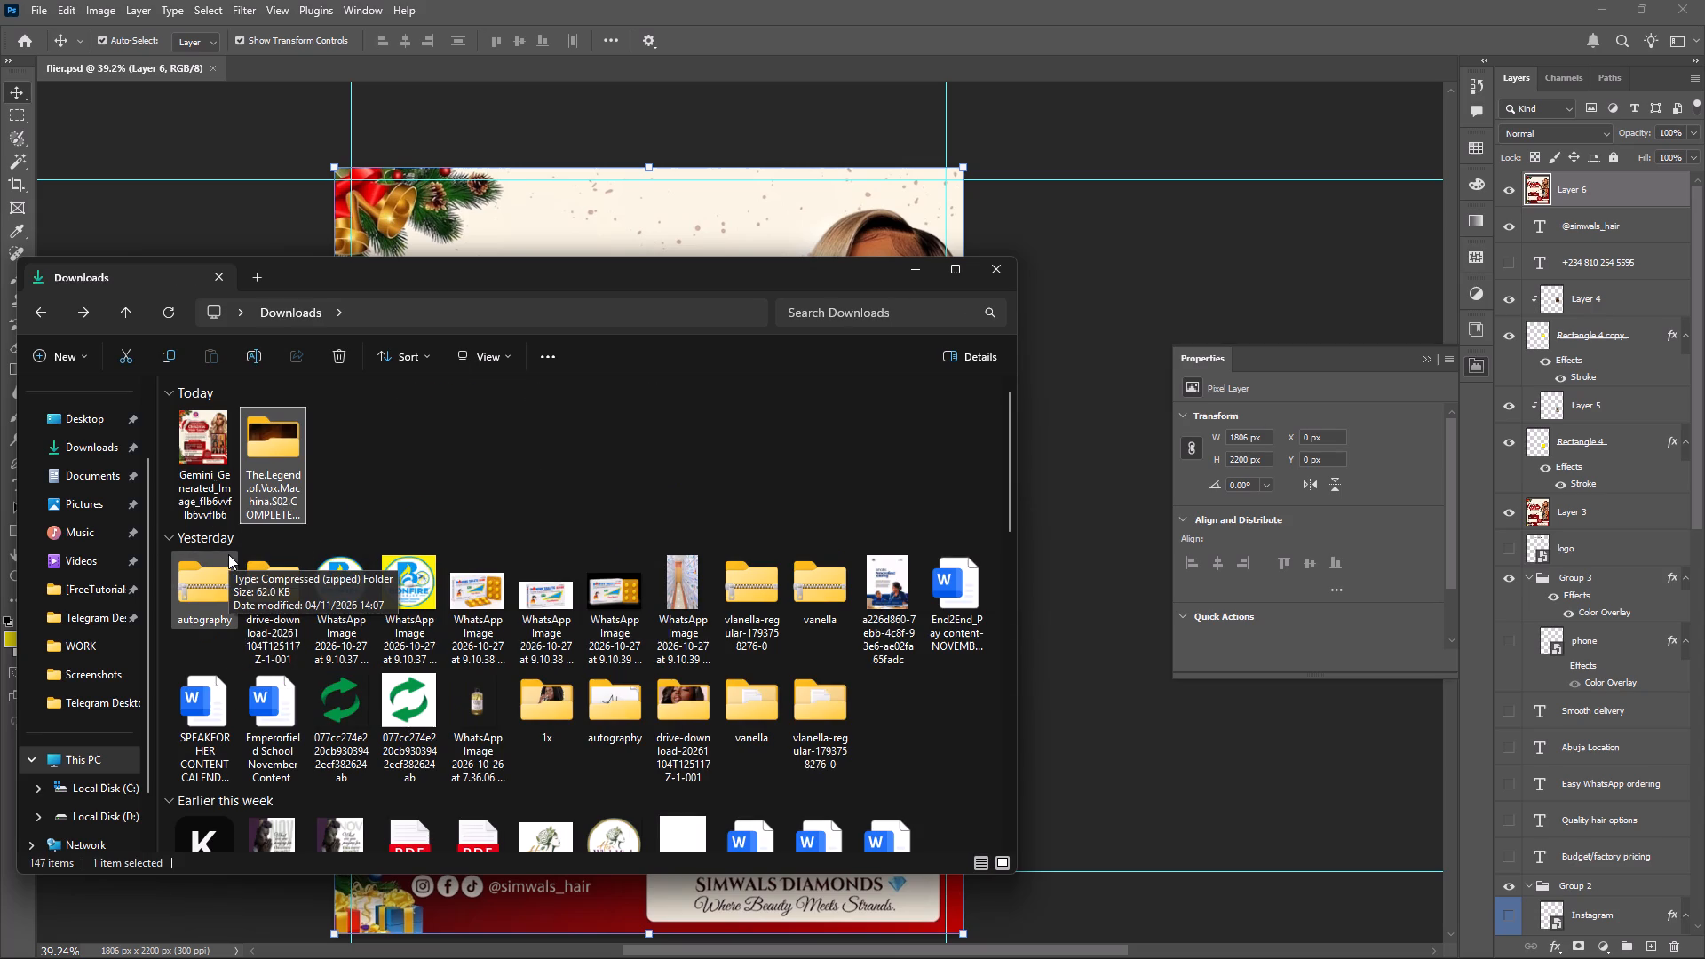
pyautogui.click(83, 636)
pyautogui.hotkey('alt', 'Tab')
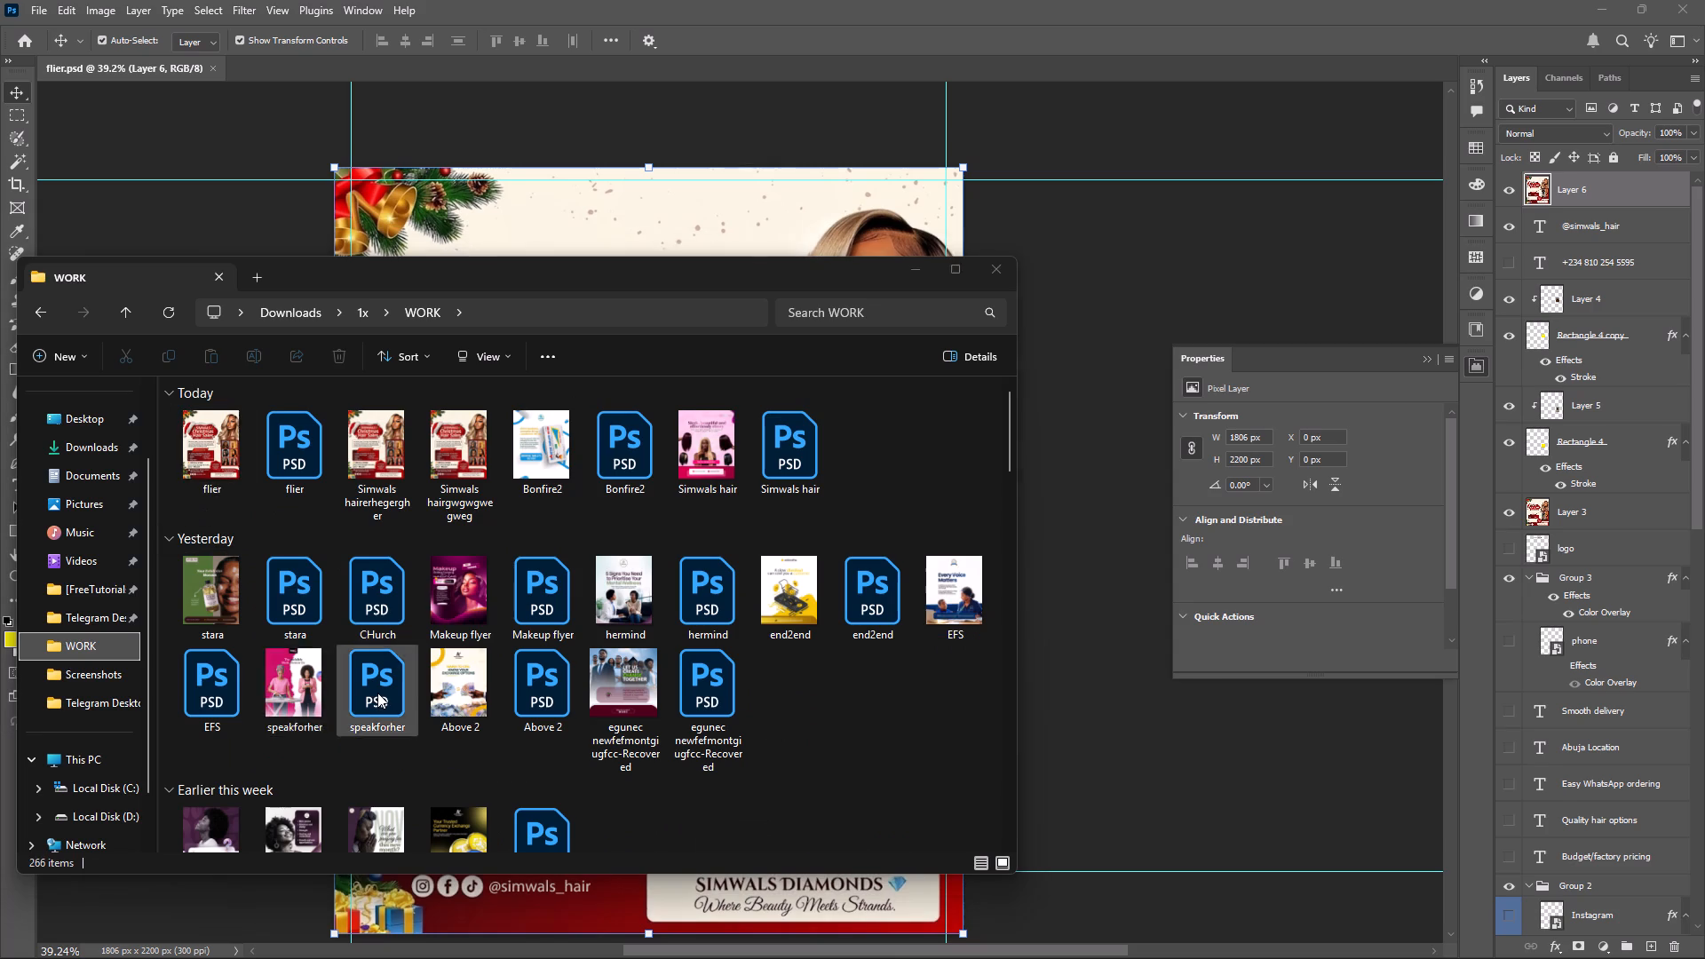